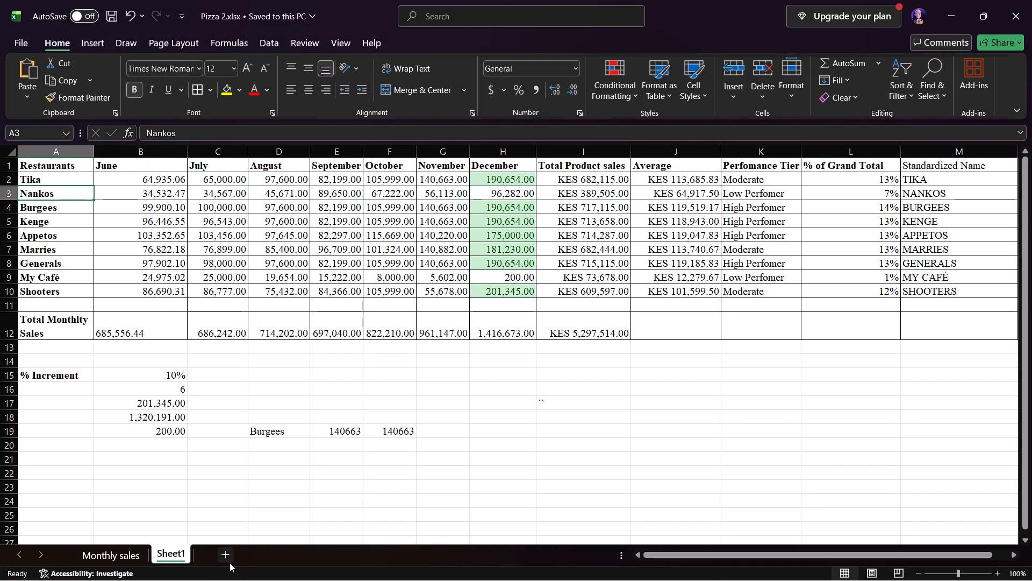
left_click(27, 41)
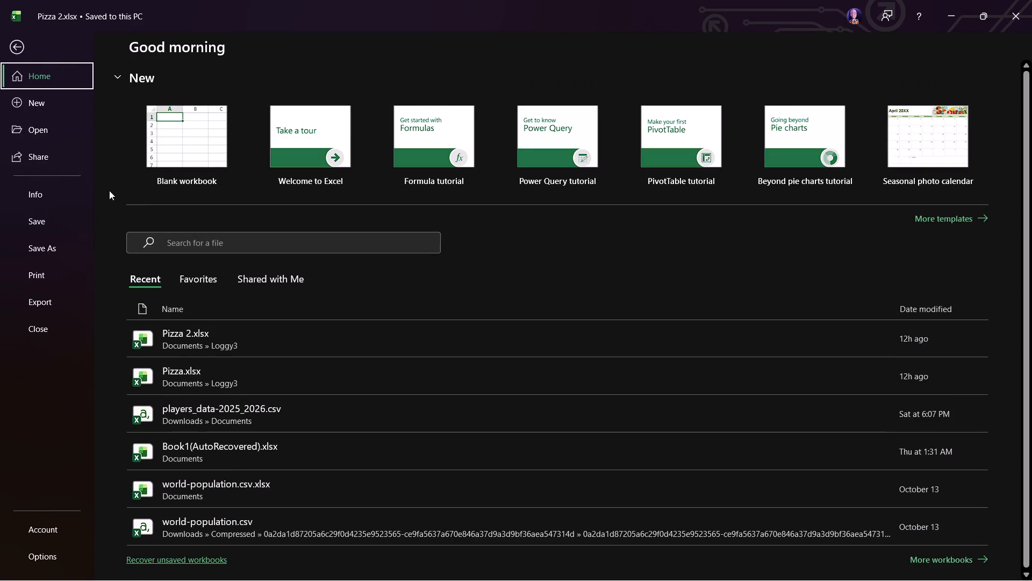
left_click(31, 104)
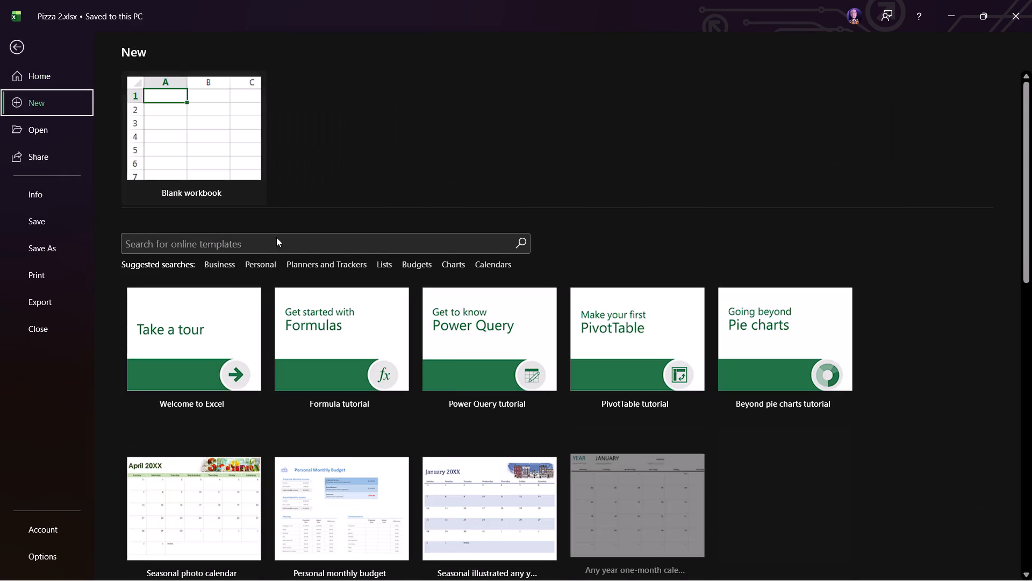
left_click(195, 168)
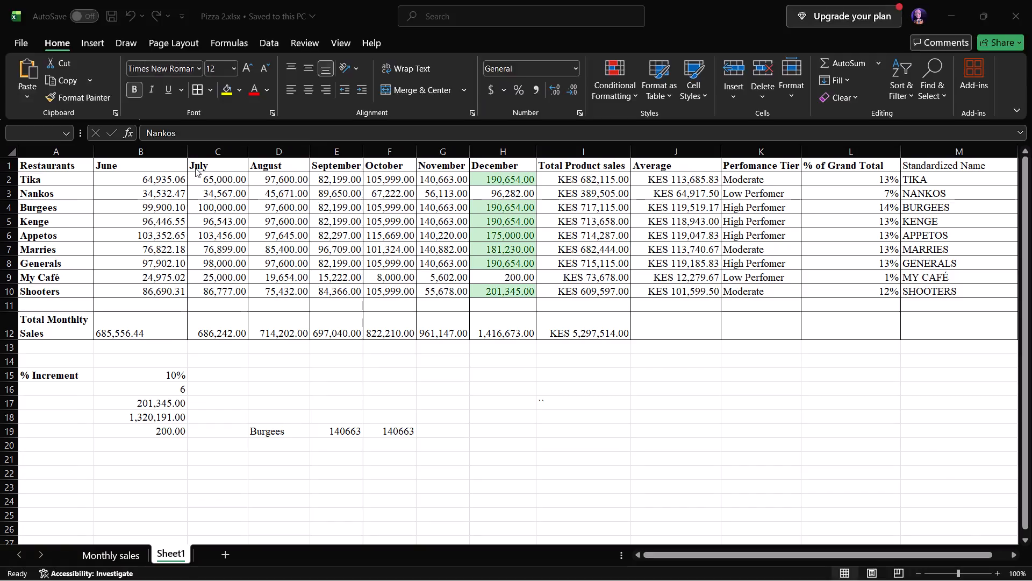
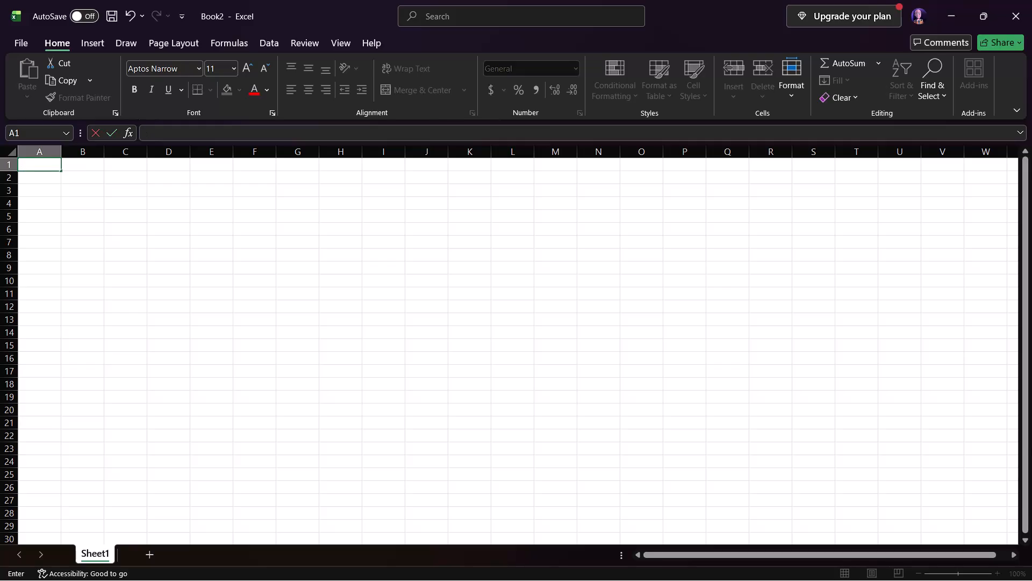
Enter the column headers ADM NO, NAME, ADDRESS and TOWN in cells A1 to D1.
key("a")
key("d")
type("M")
key("space")
type("NO")
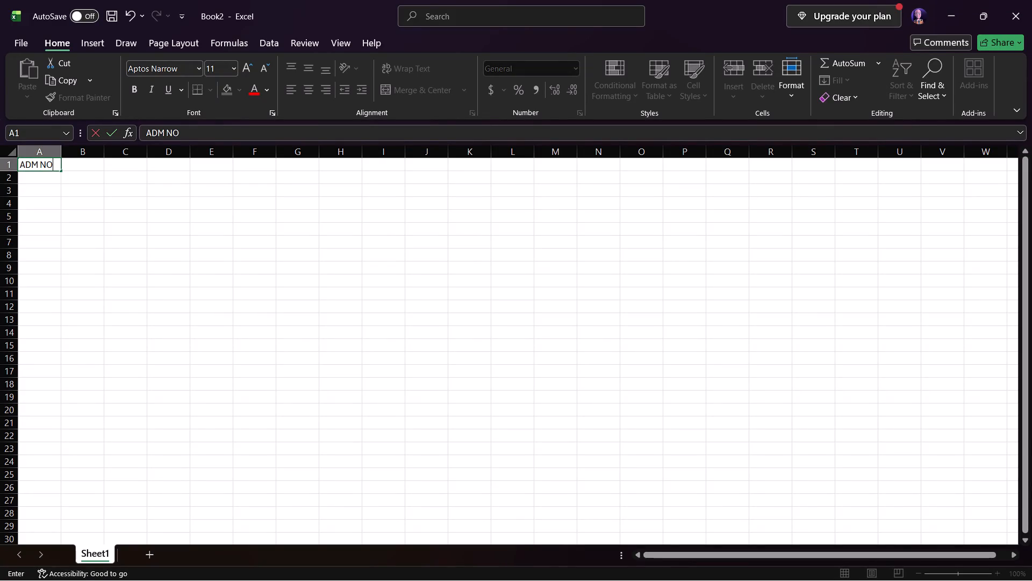
key("space")
key("BackSpace")
key("Right")
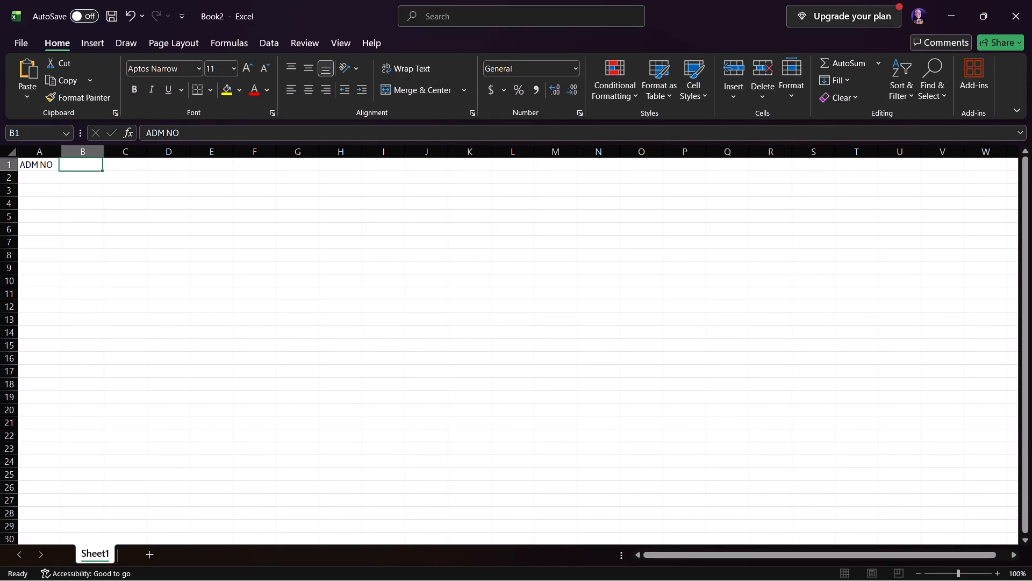
type("NAME")
key("Right")
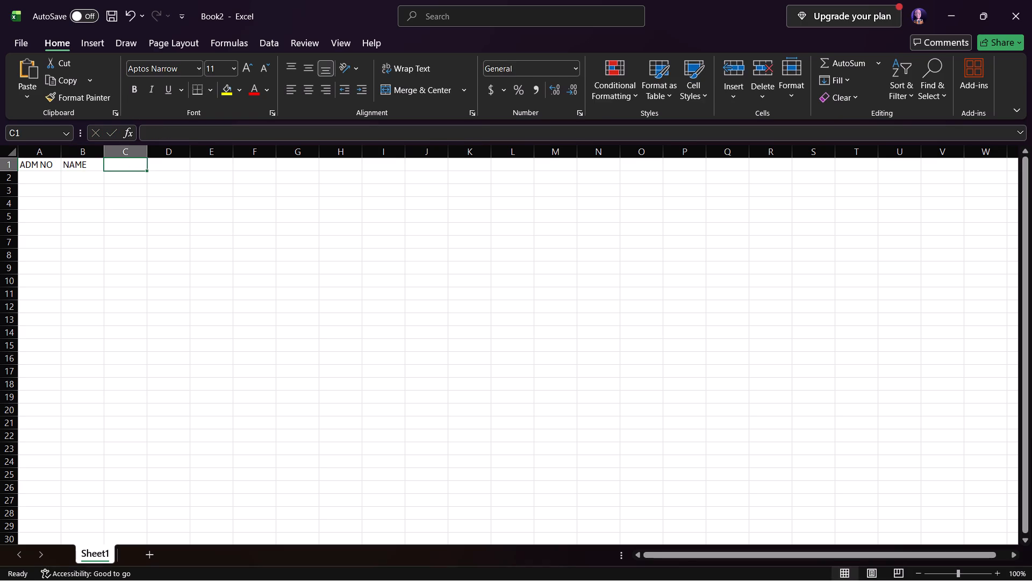
type("ADDRESS")
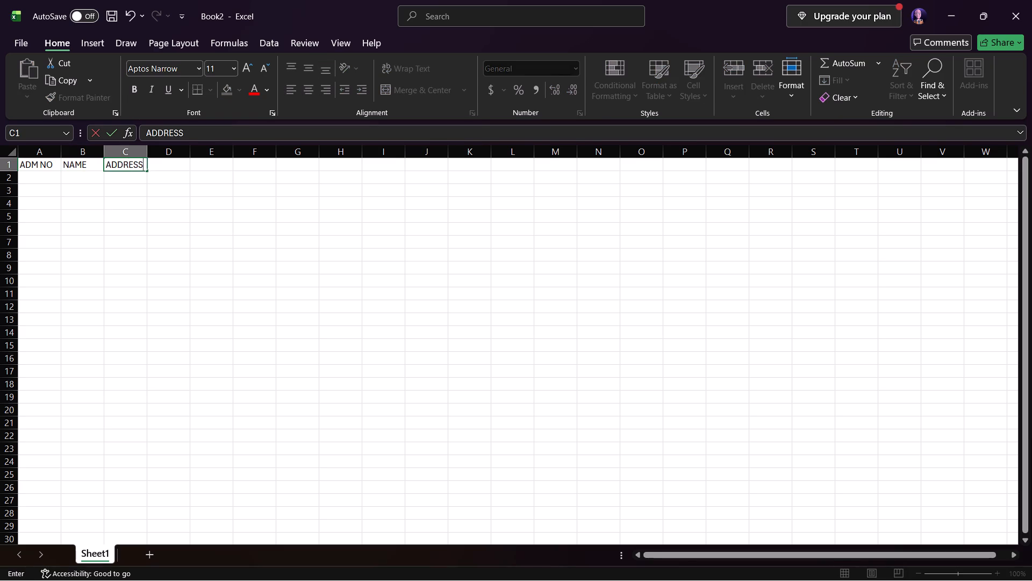
key("Right")
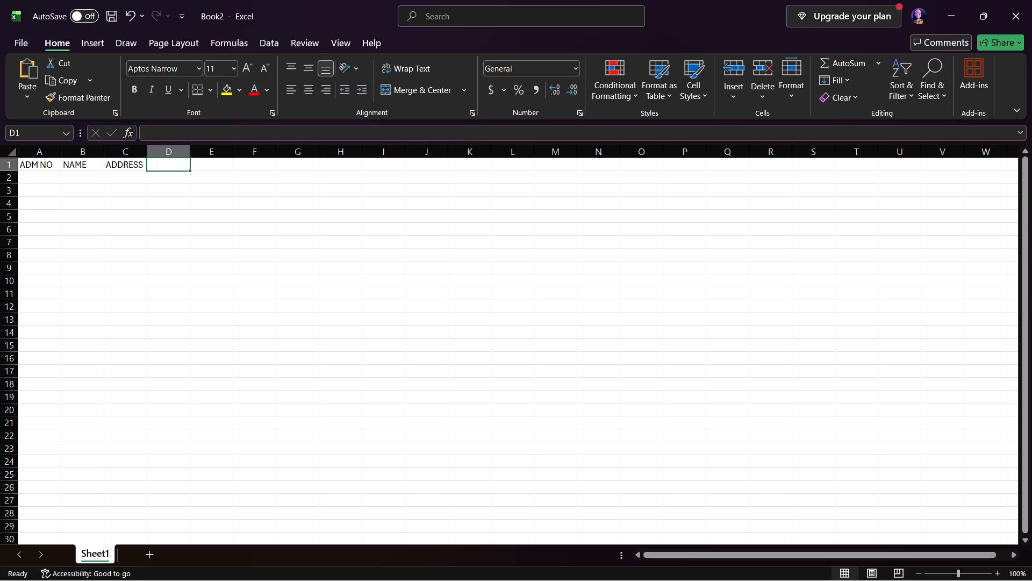
type("TOWN")
key("Right")
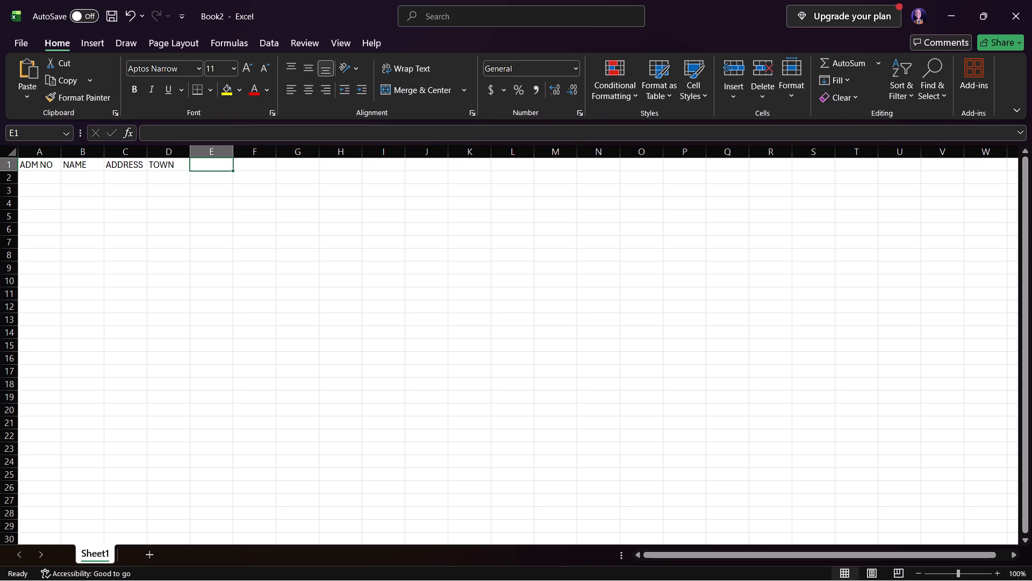
Enter the column headers AMOUNT PAYABLE, FEES PAID and FEES BALANCE in cells E1 to G1.
type("AMOUNT")
key("space")
type("PA")
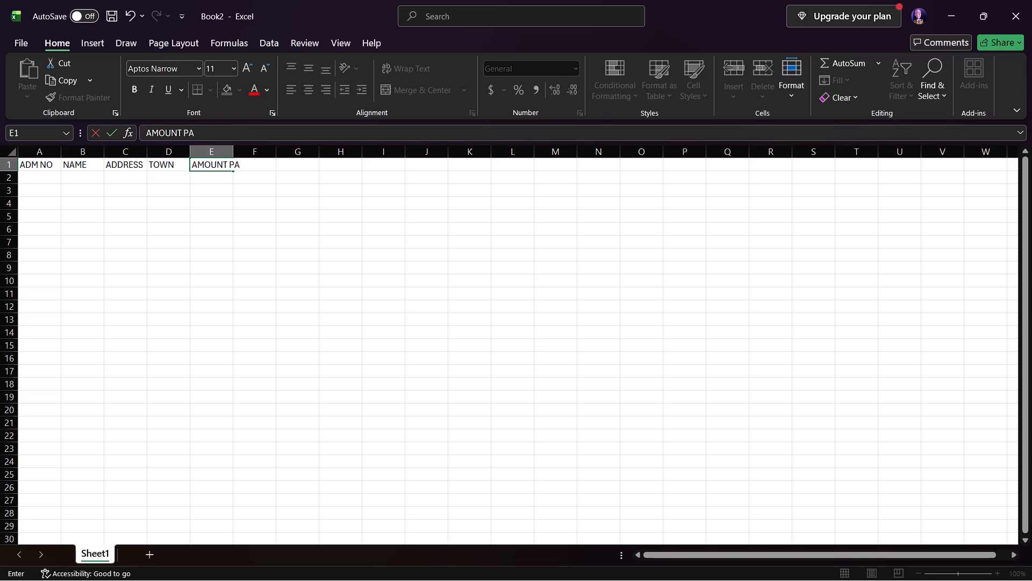
key("BackSpace")
key("BackSpace")
key("BackSpace")
key("space")
type("PA")
type("YABLE")
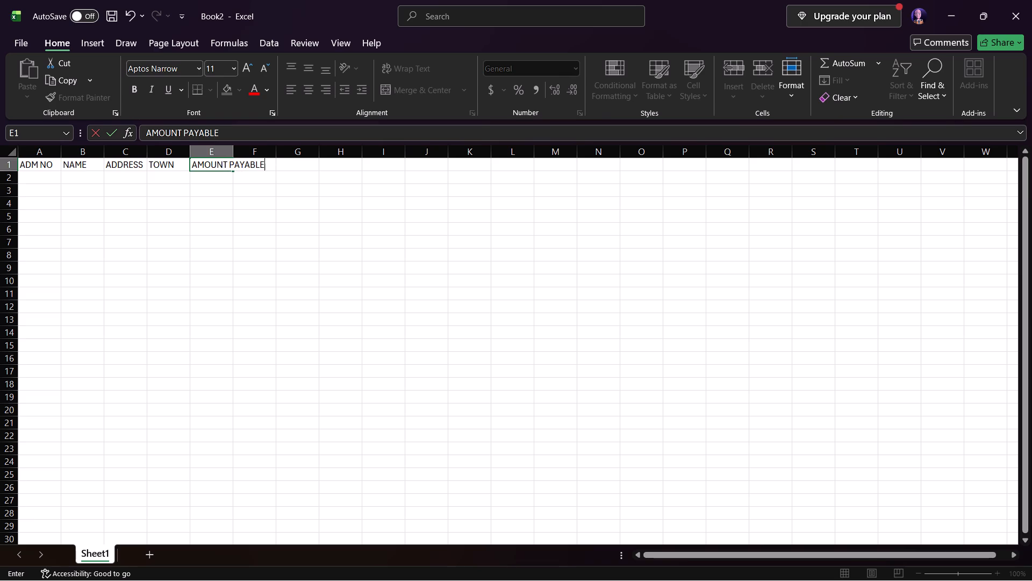
key("Right")
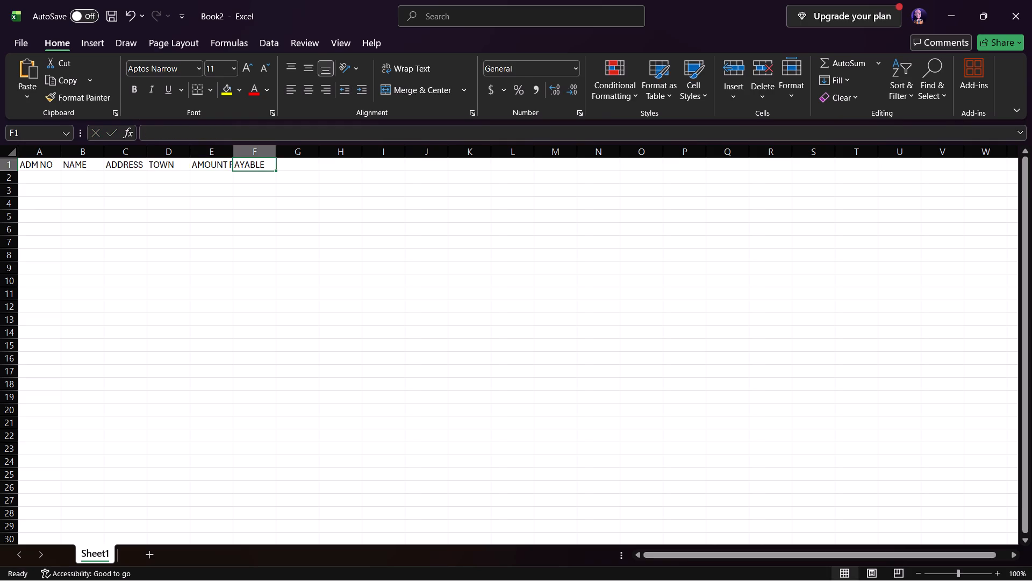
type("FEES")
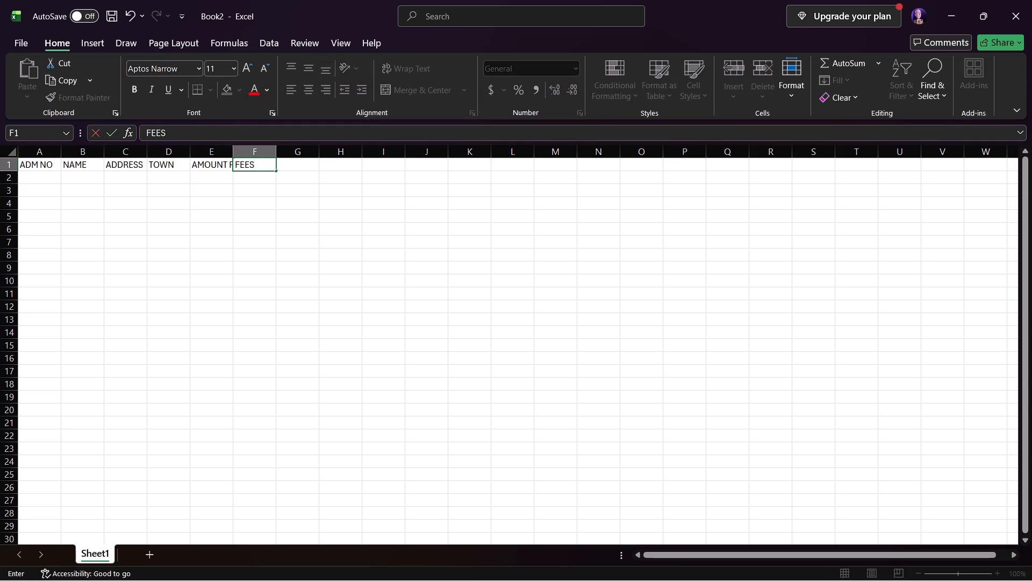
key("space")
type("PAID")
key("Right")
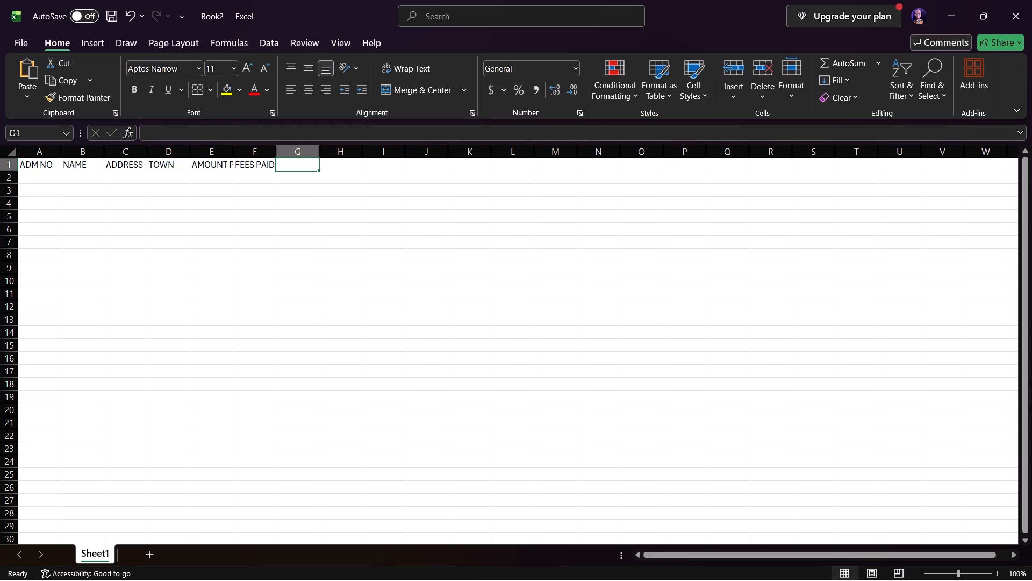
type("FEES")
key("space")
type("BALANCE")
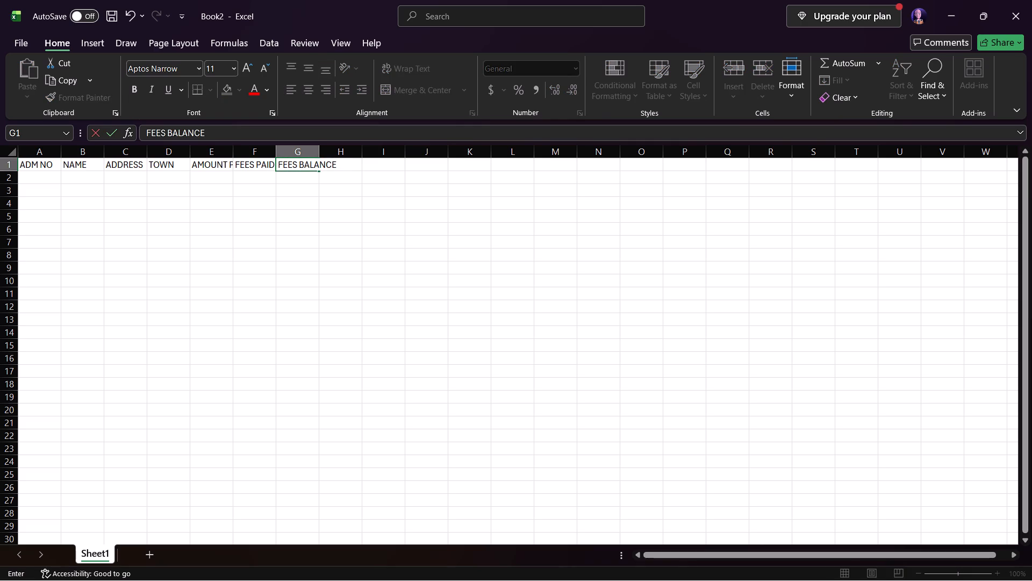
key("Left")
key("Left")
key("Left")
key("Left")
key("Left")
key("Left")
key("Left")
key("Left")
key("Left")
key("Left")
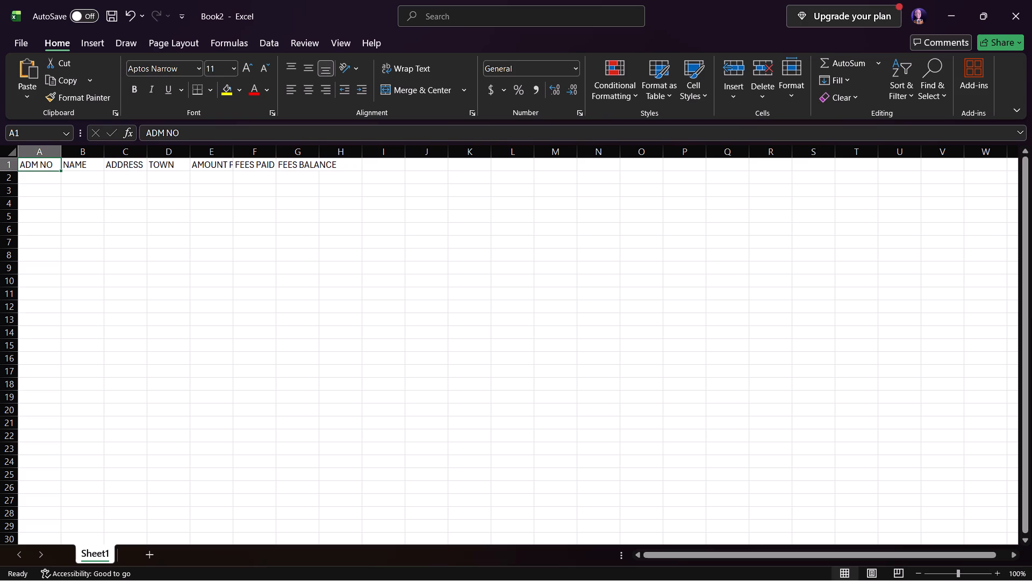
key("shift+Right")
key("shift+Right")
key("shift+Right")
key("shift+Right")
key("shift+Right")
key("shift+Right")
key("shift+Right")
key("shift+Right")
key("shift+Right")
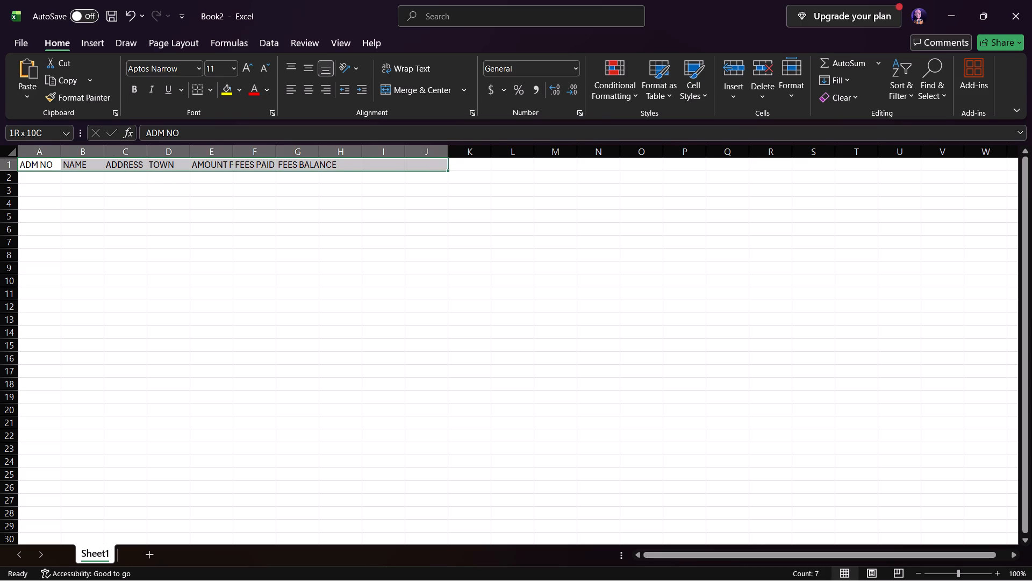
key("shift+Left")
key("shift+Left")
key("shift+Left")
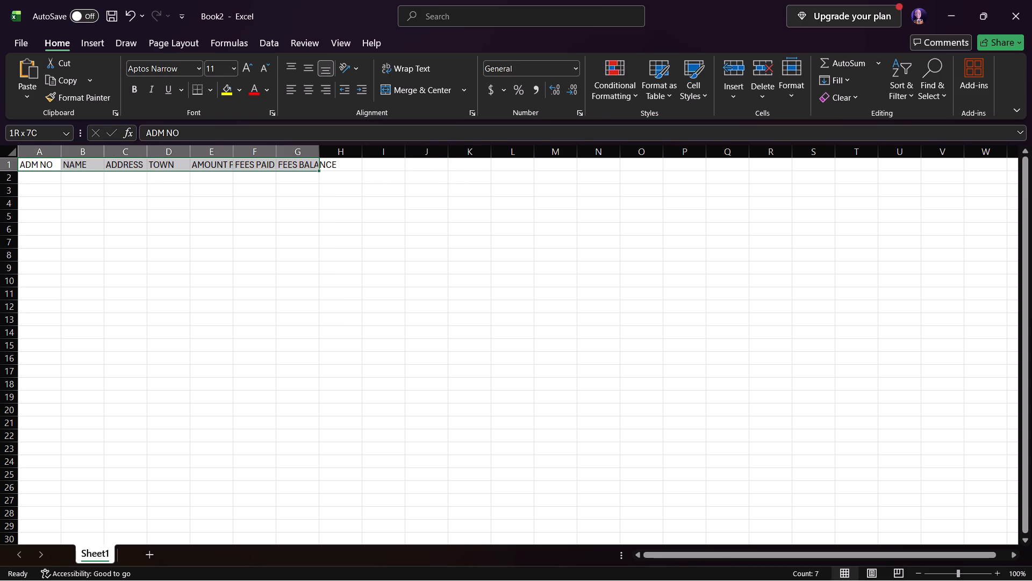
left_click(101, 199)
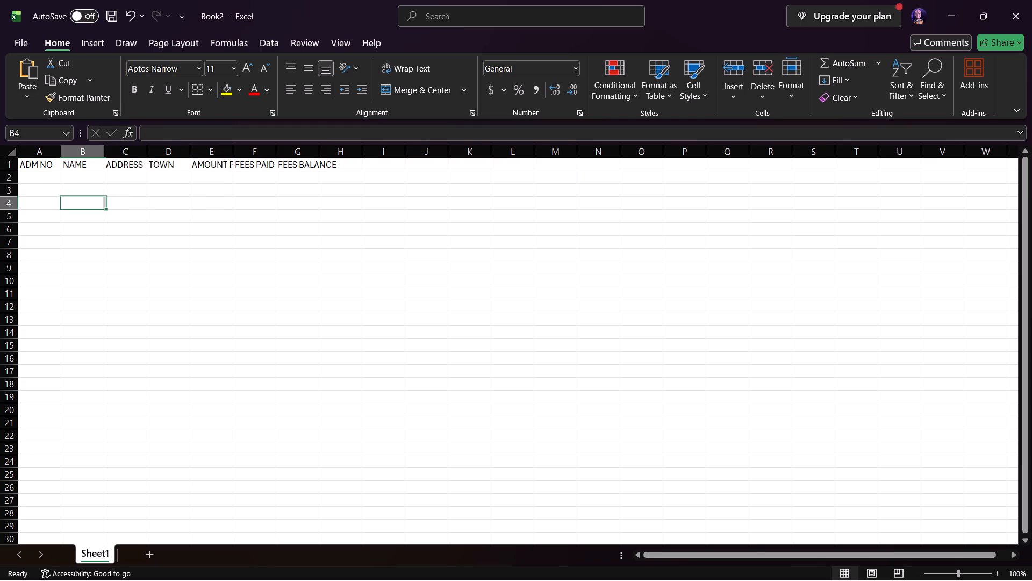
Widen columns A to G so that every header fits inside its own column, making column E about 15.22 wide.
left_click_drag(61, 147, 91, 153)
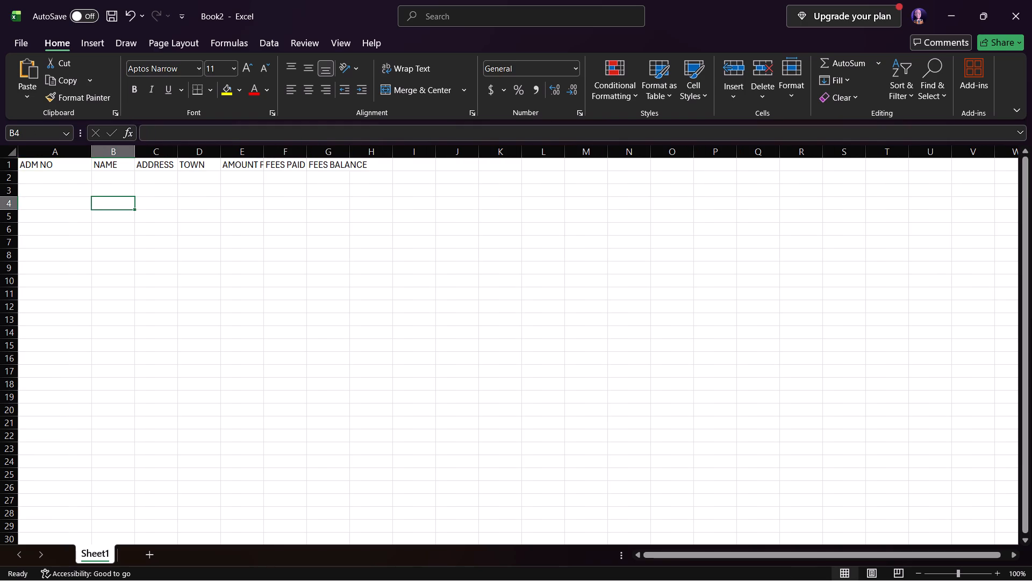
left_click_drag(134, 150, 148, 150)
left_click_drag(148, 150, 173, 153)
left_click_drag(220, 146, 245, 143)
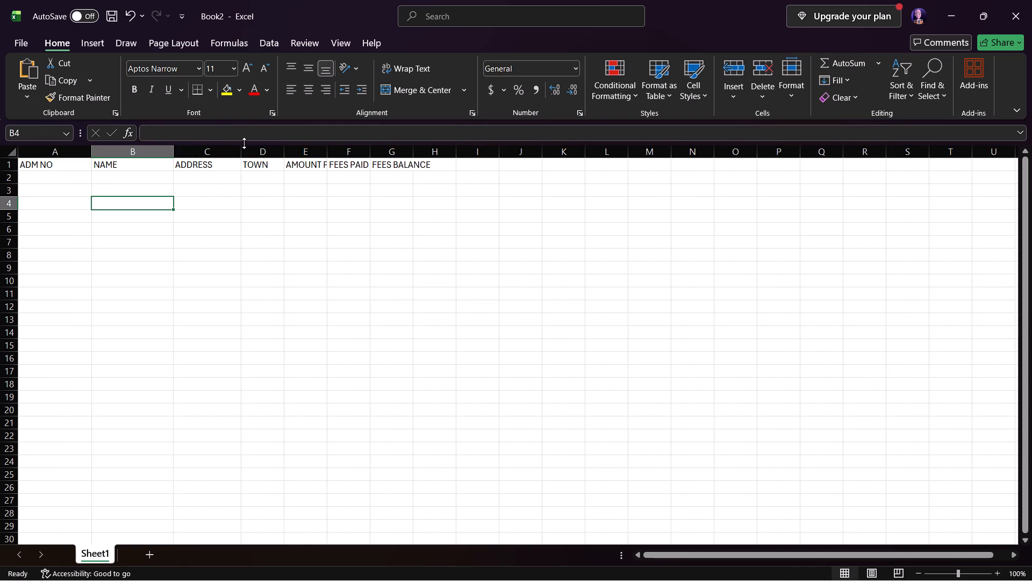
left_click_drag(285, 147, 314, 147)
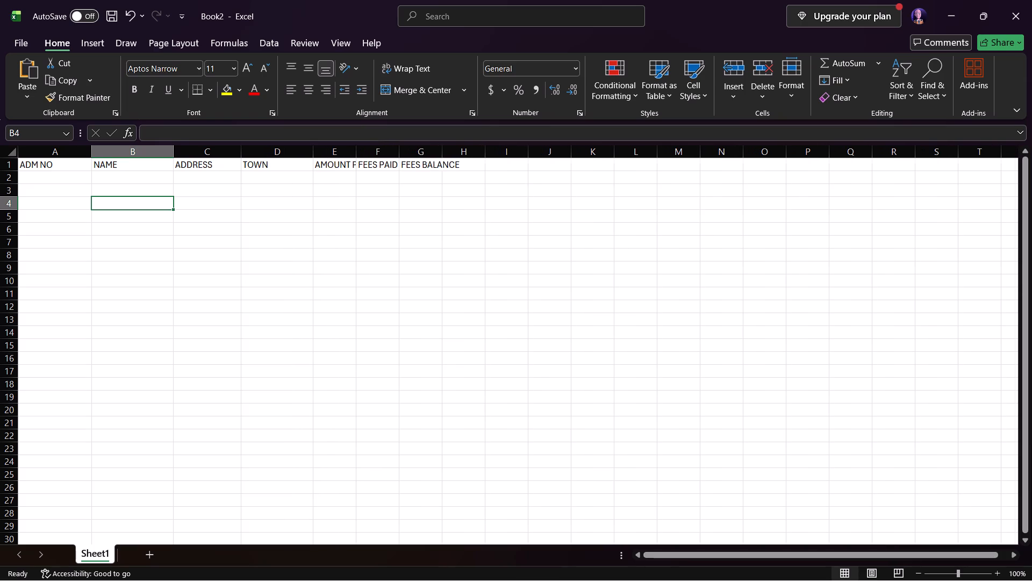
left_click_drag(356, 148, 385, 149)
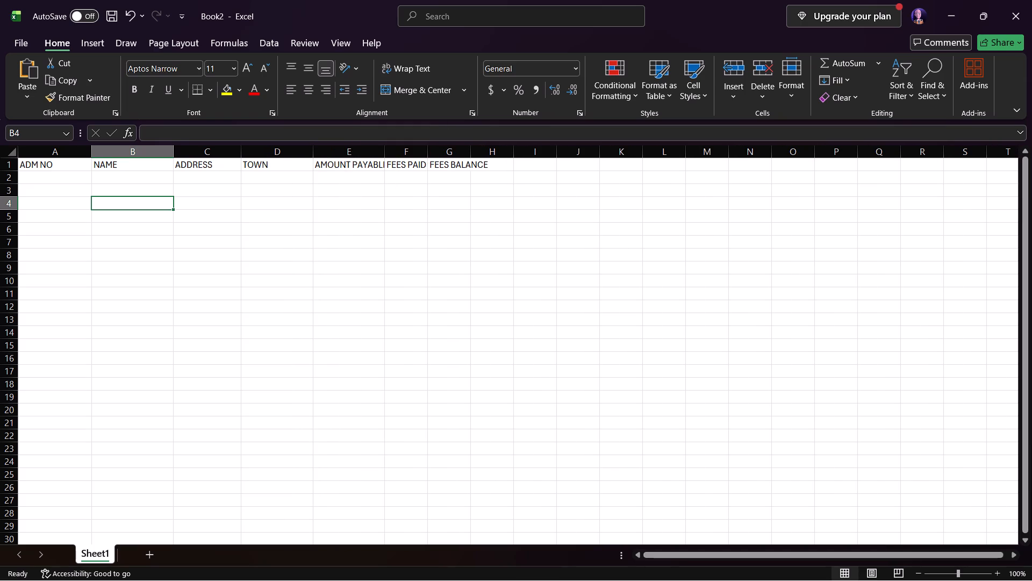
left_click_drag(385, 149, 404, 146)
left_click_drag(402, 146, 389, 154)
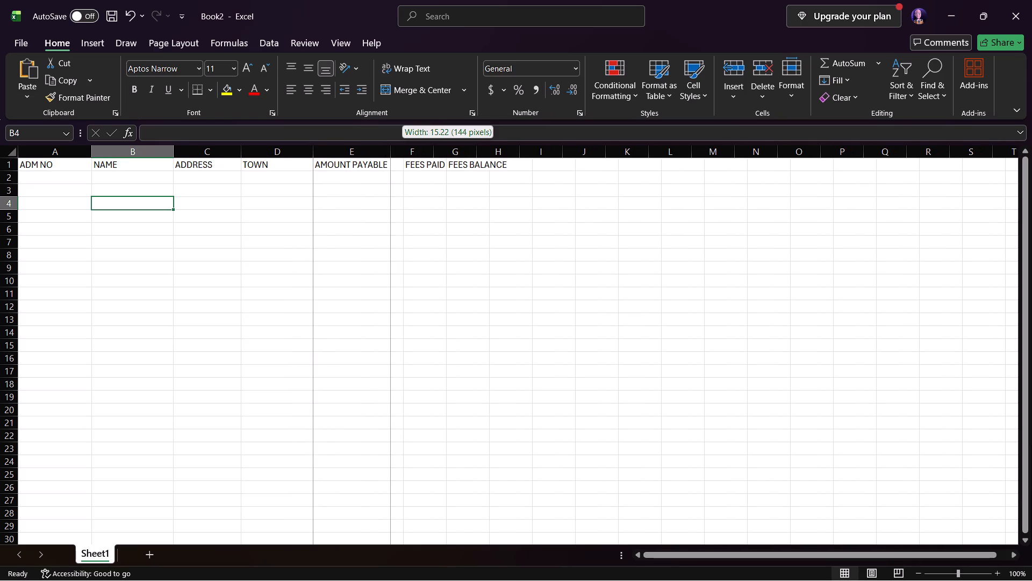
left_click_drag(389, 154, 389, 155)
left_click_drag(438, 148, 451, 146)
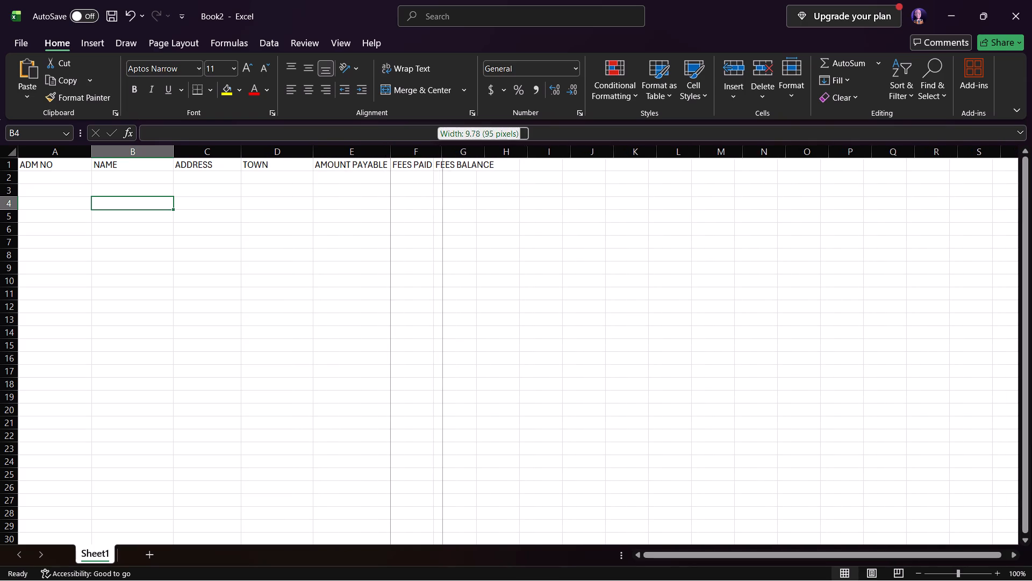
left_click_drag(451, 146, 453, 146)
left_click_drag(491, 153, 517, 152)
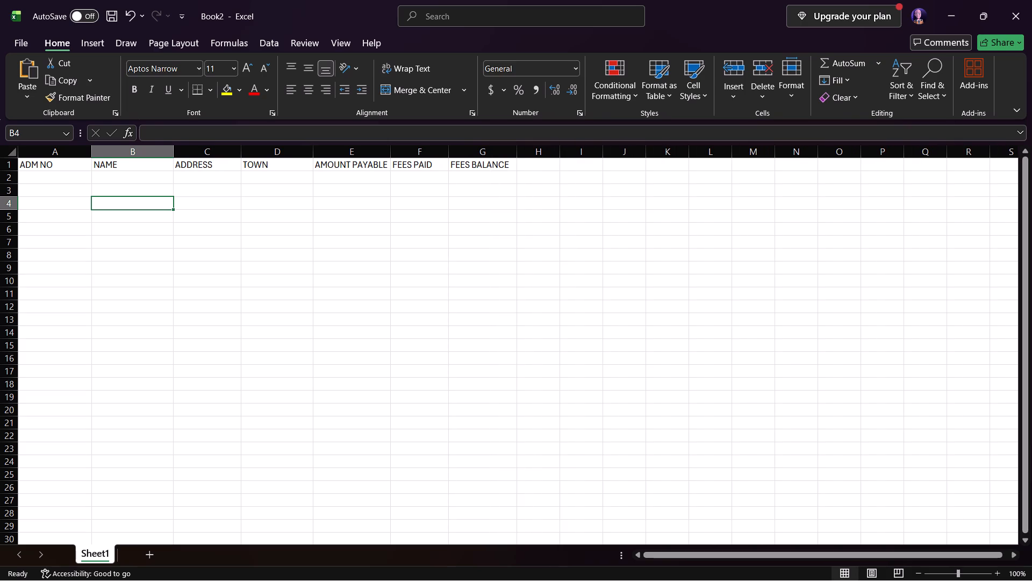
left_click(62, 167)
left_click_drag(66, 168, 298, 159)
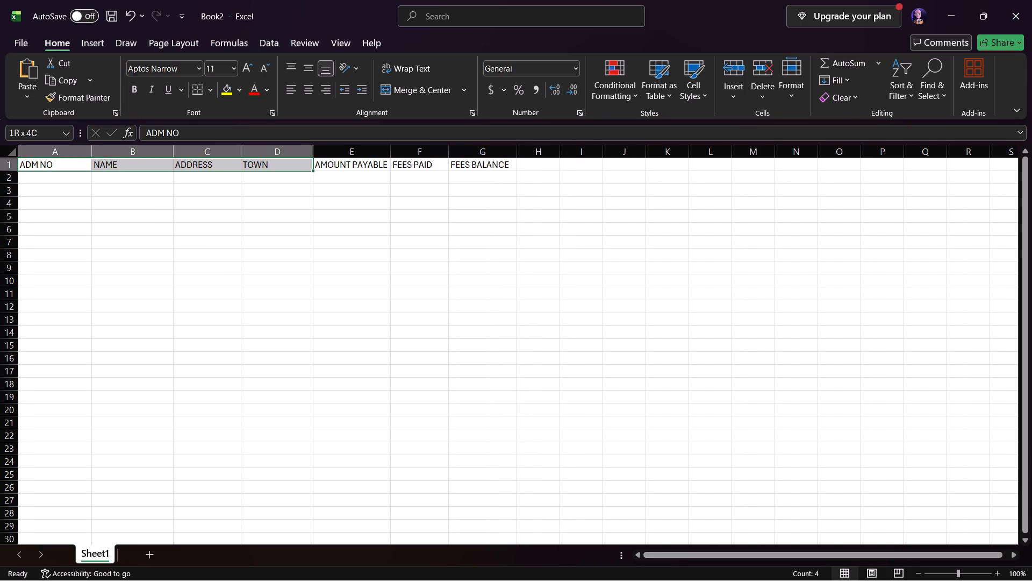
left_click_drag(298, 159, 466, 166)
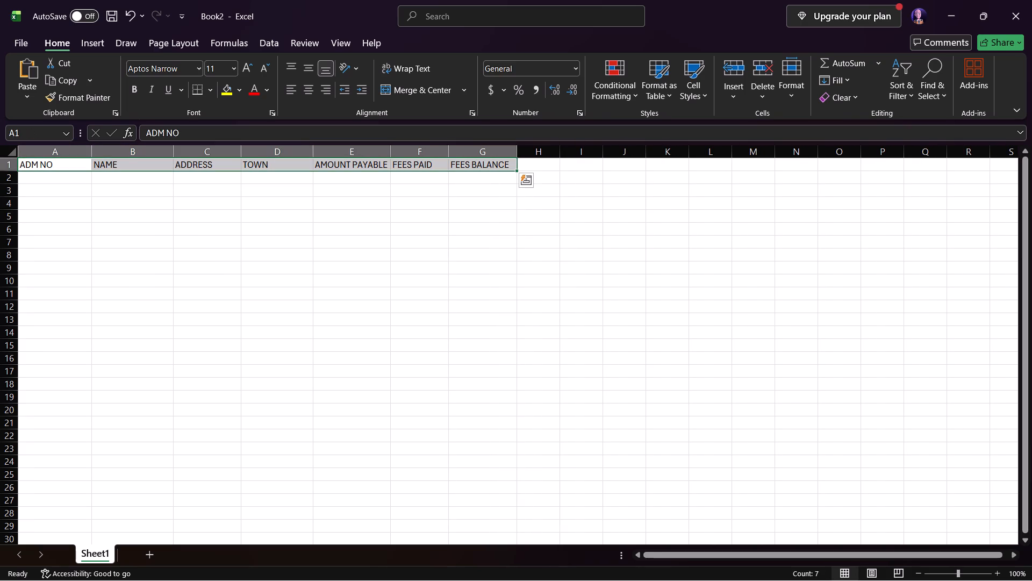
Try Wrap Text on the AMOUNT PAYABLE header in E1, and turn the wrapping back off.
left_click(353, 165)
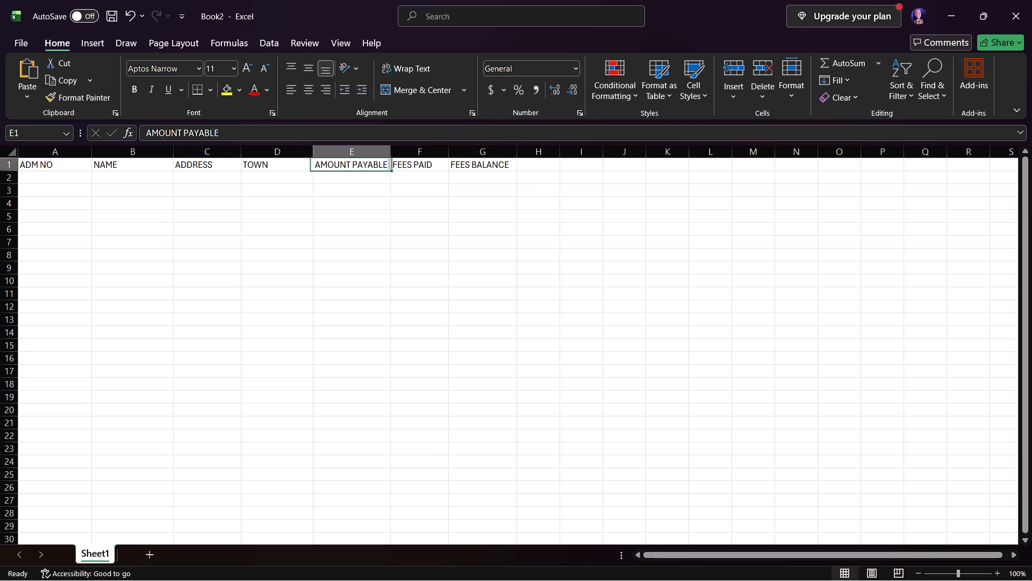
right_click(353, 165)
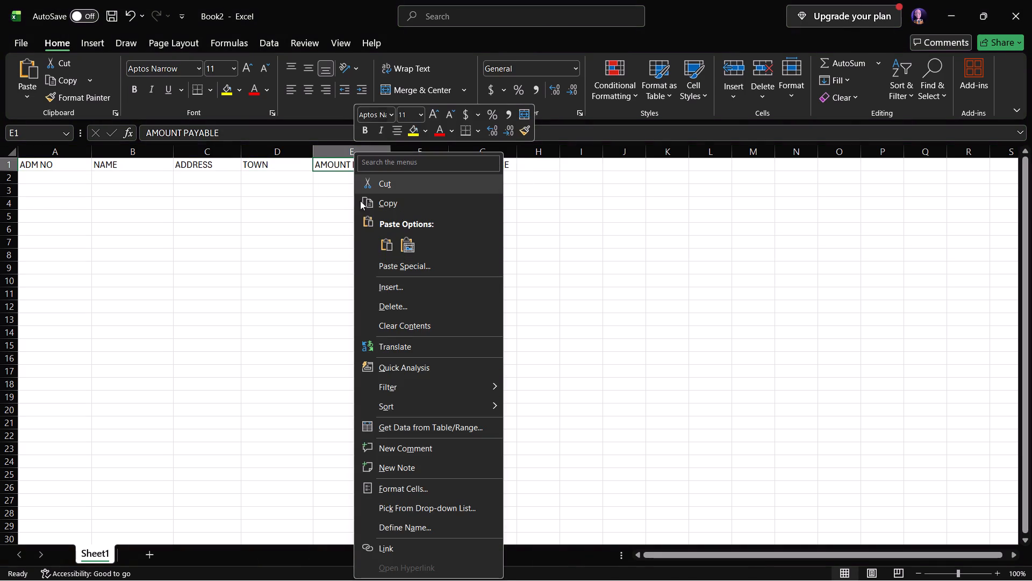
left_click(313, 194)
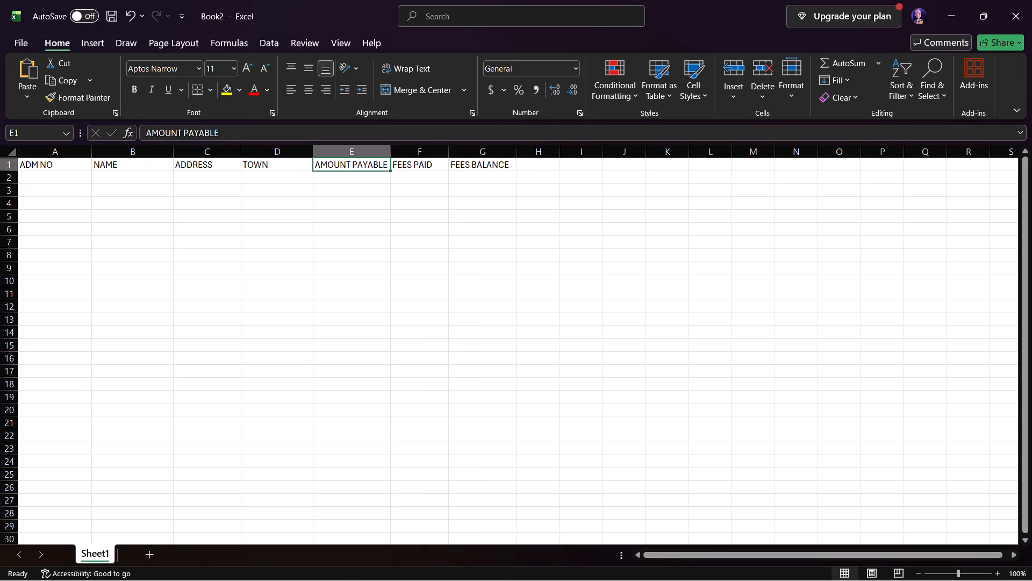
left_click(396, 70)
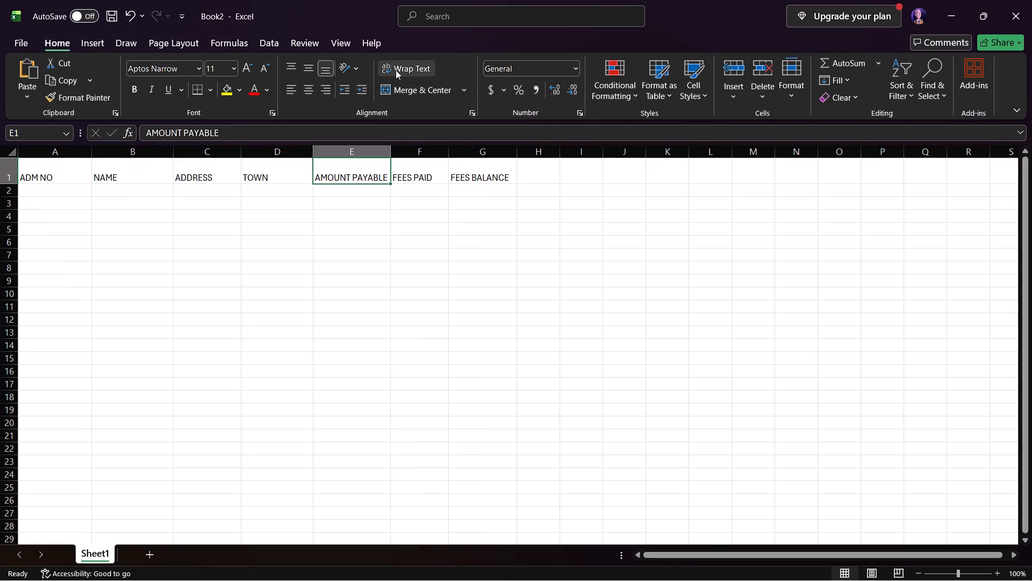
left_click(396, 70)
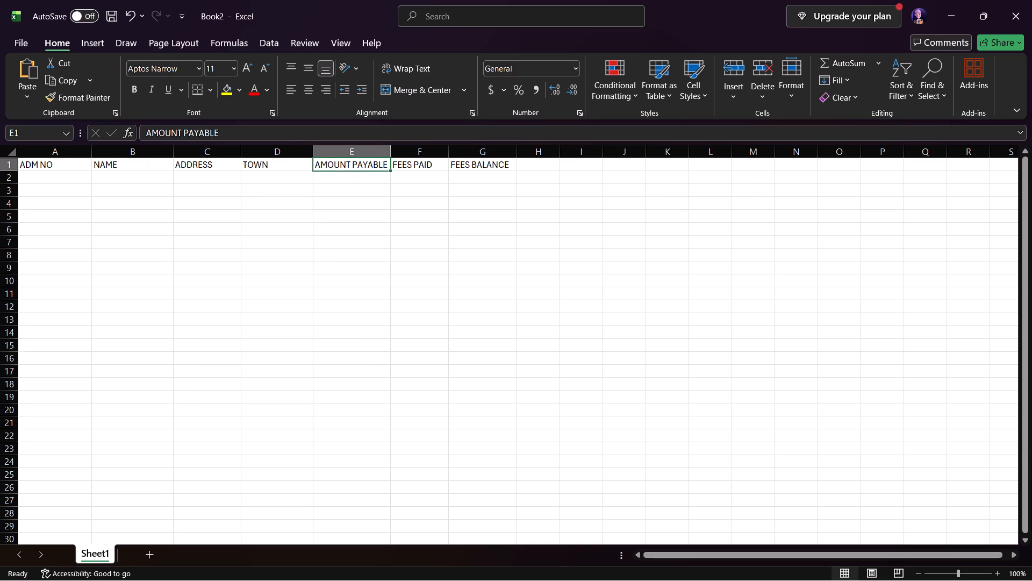
Apply Merge & Center to the AMOUNT PAYABLE header in cell E1.
left_click(373, 179)
left_click(369, 165)
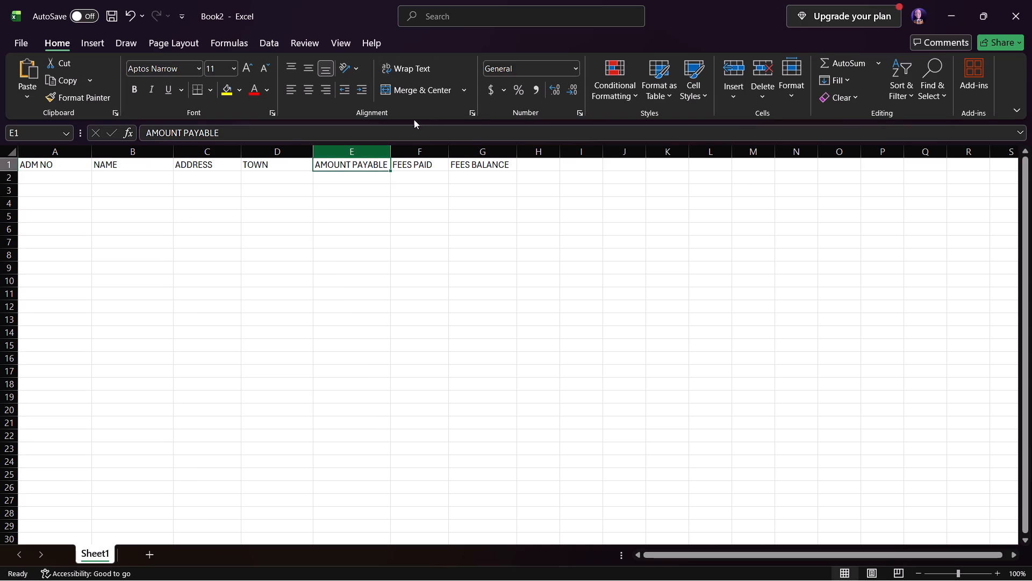
left_click(416, 84)
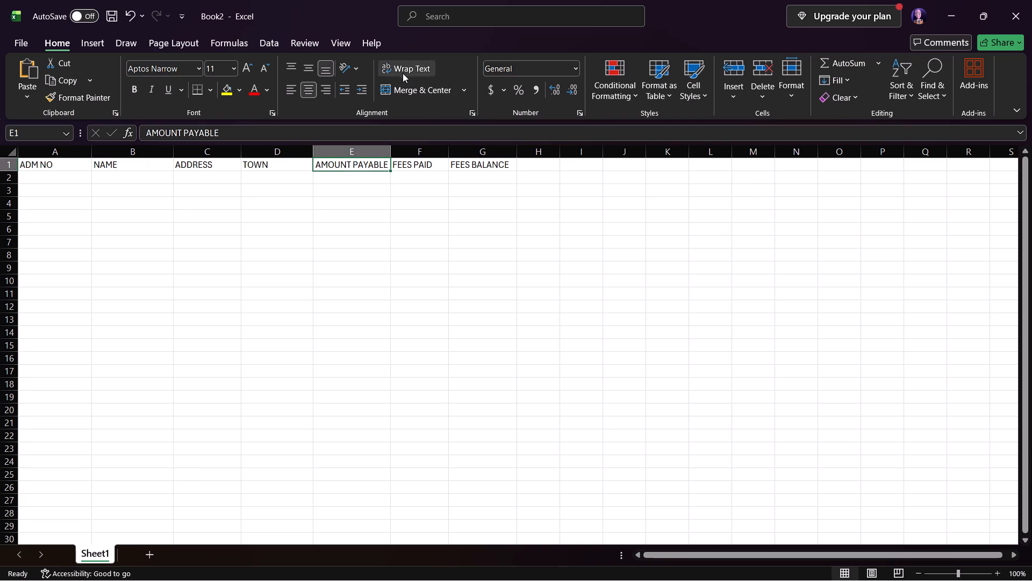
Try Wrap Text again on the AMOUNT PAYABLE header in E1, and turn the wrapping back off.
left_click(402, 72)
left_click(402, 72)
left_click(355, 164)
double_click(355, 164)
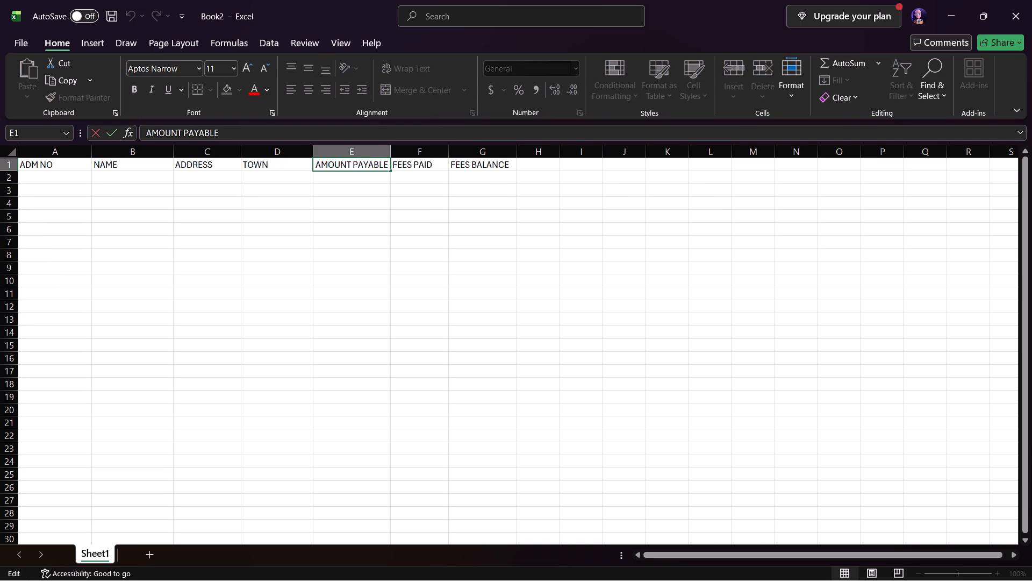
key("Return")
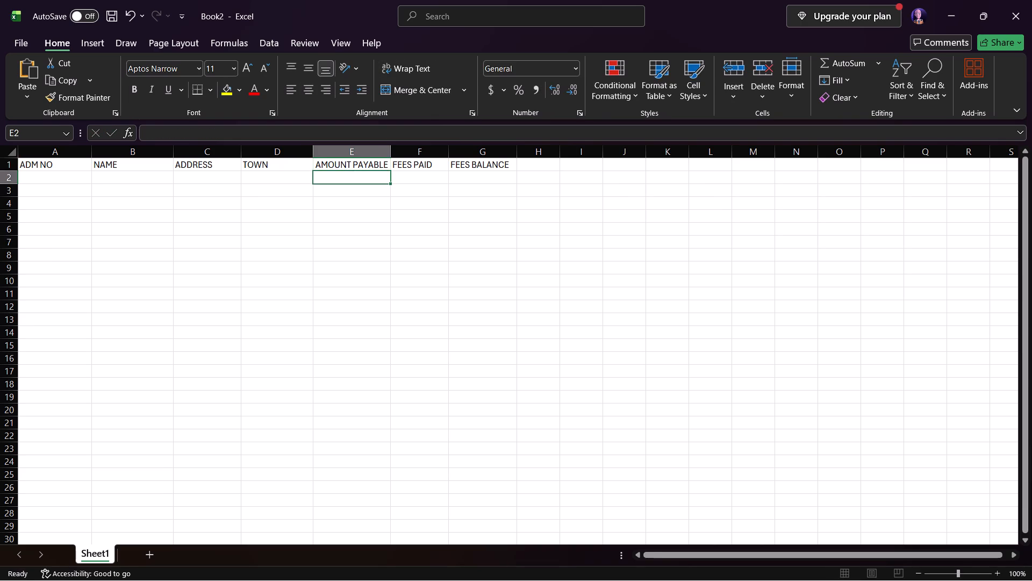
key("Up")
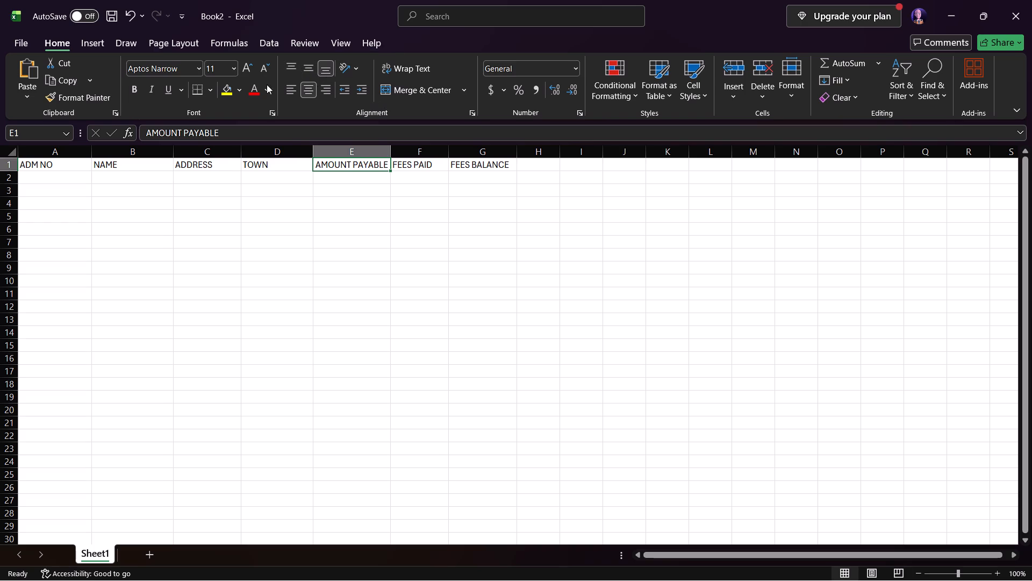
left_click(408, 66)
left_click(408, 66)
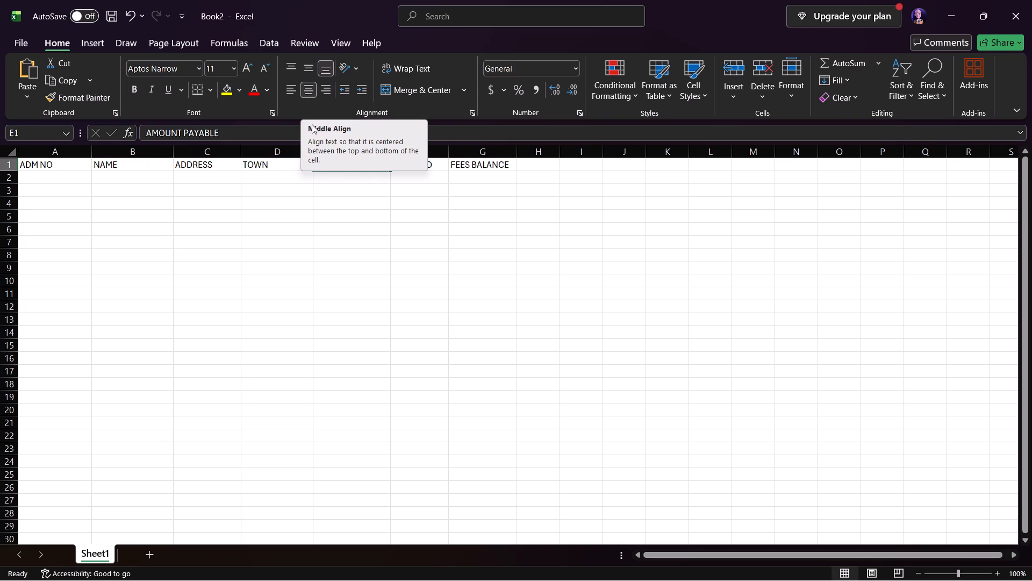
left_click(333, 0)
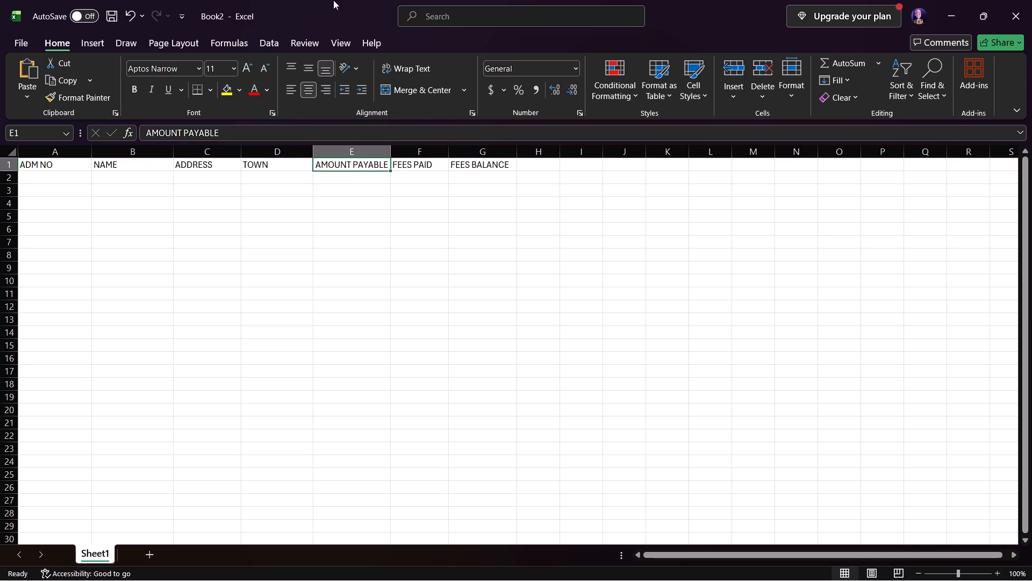
Underline the word FEES in the FEES BALANCE header in cell G1.
left_click(415, 167)
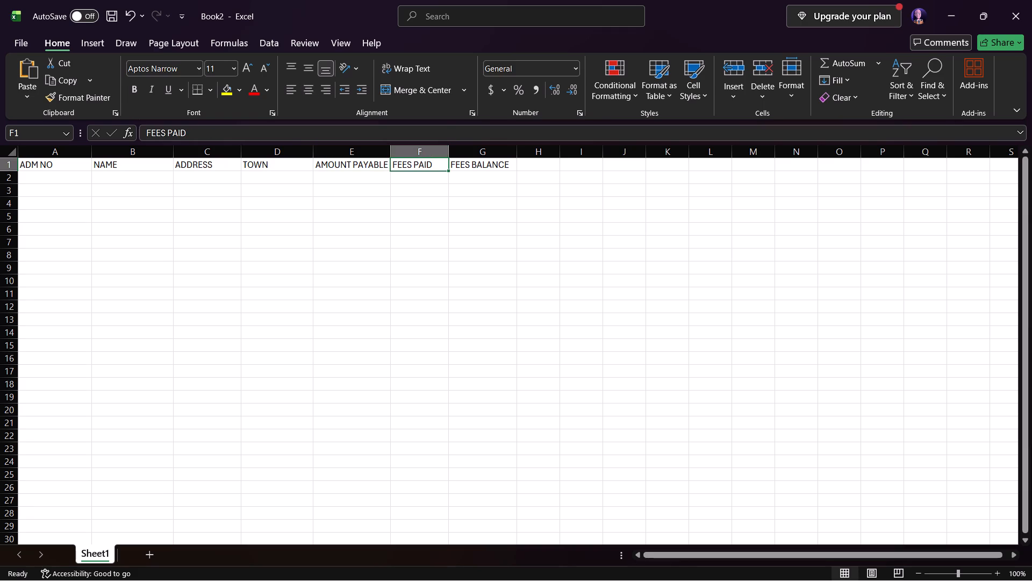
left_click(483, 165)
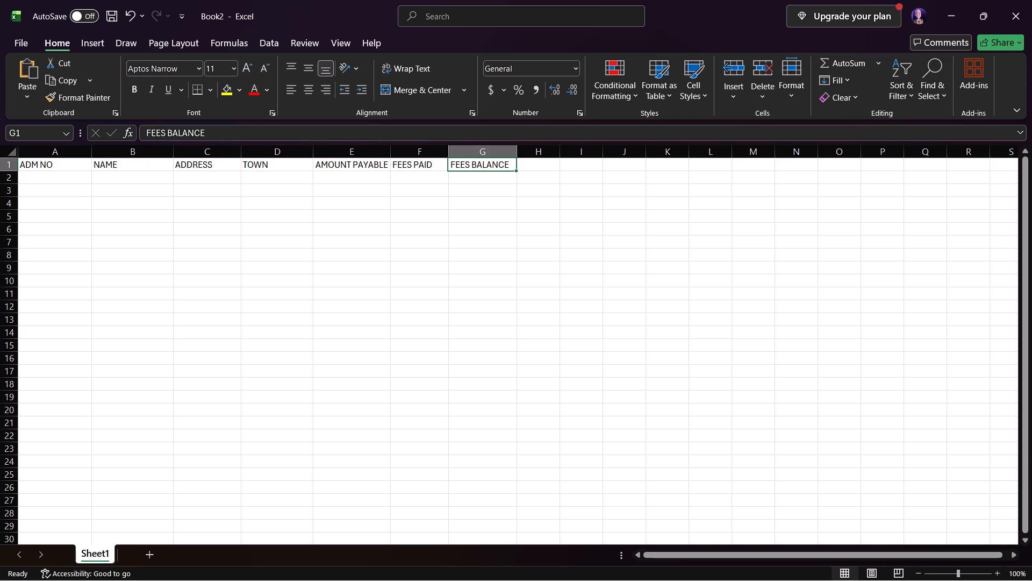
double_click(463, 164)
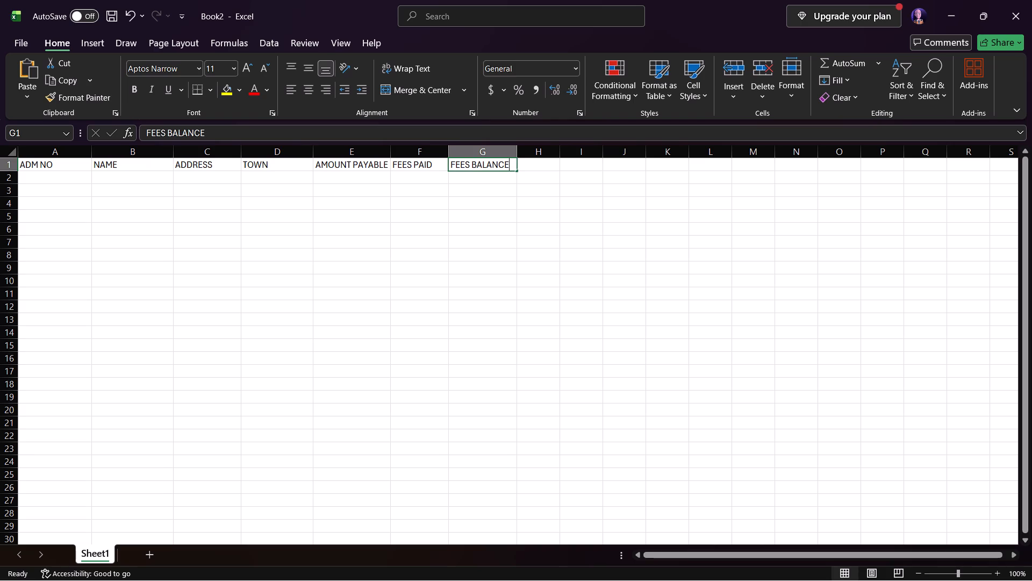
double_click(463, 164)
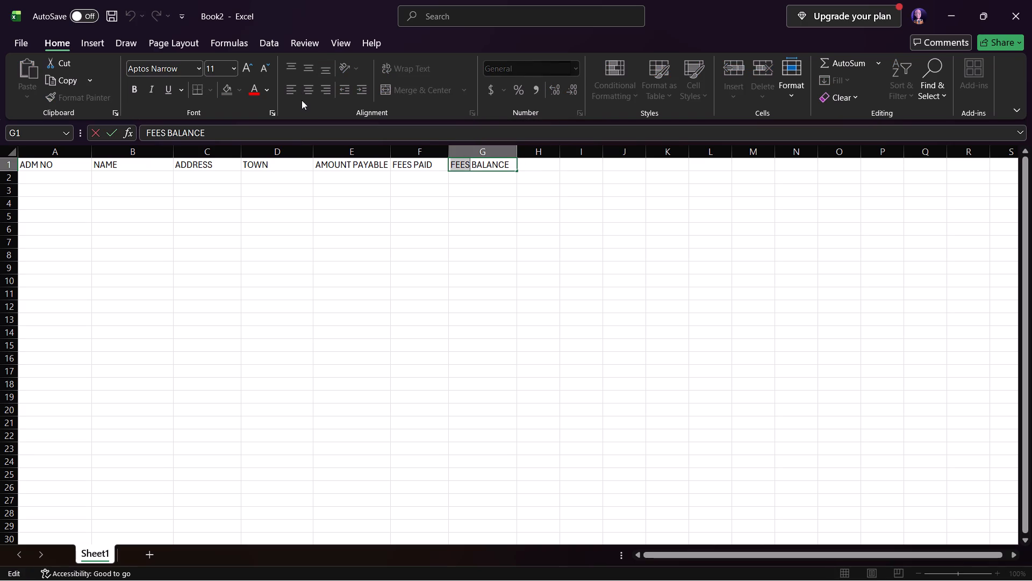
left_click(169, 86)
left_click(476, 164)
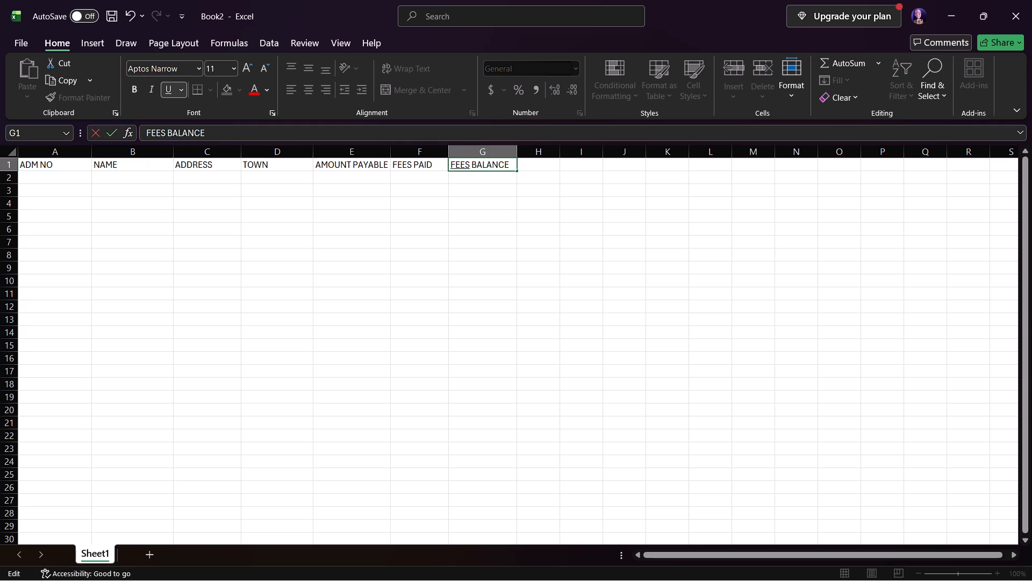
left_click(472, 164)
key("Tab")
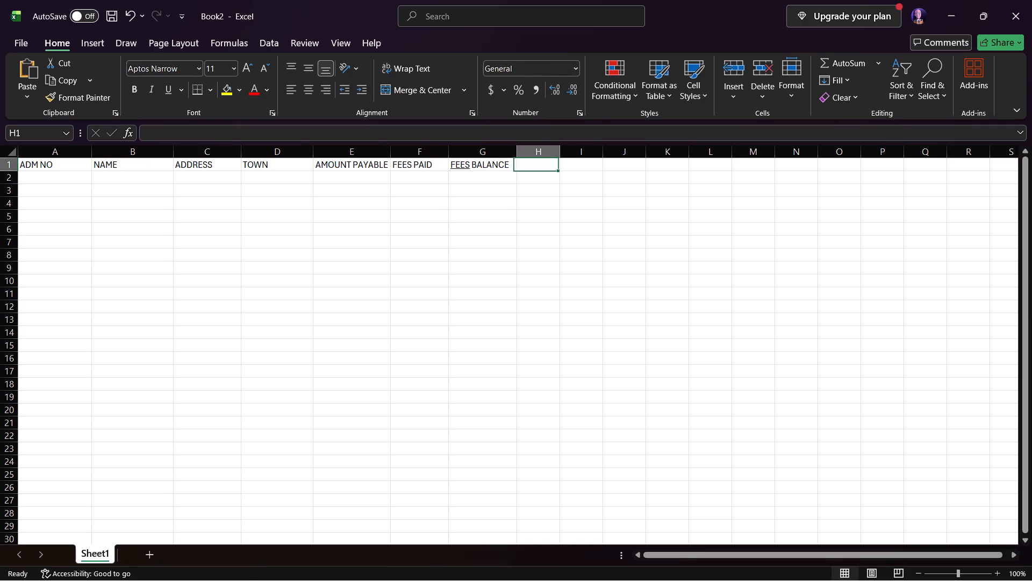
left_click(511, 175)
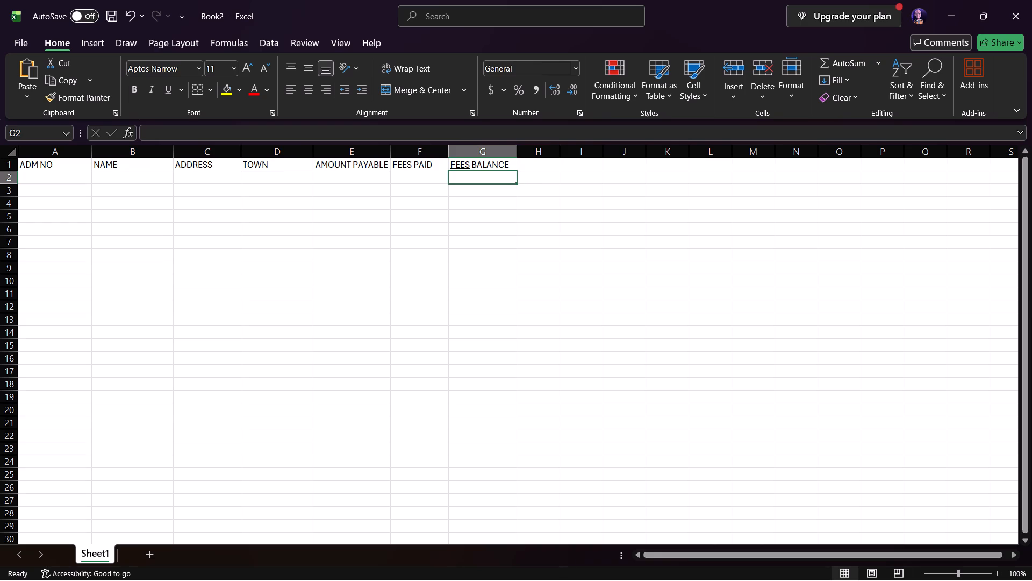
left_click(48, 179)
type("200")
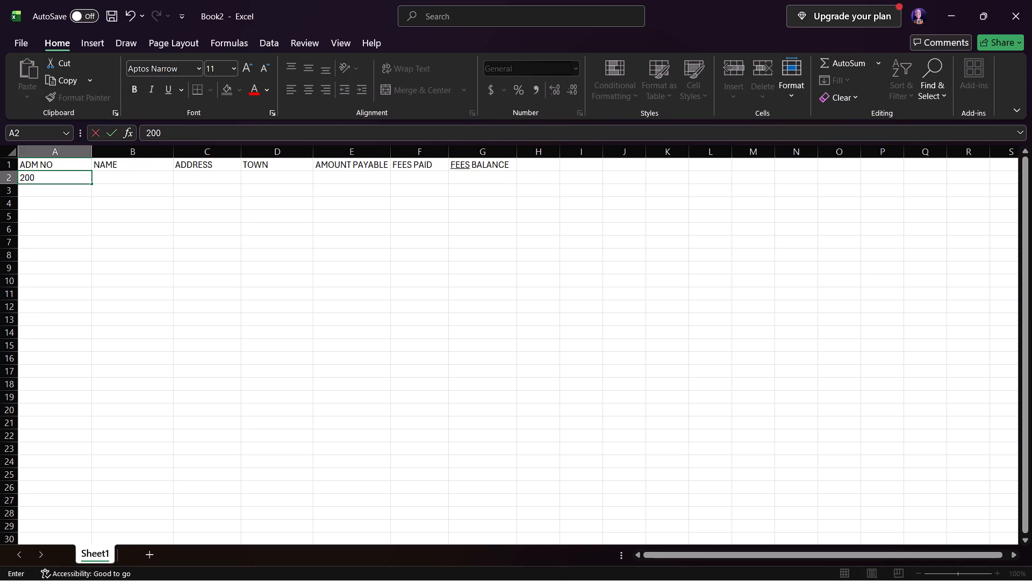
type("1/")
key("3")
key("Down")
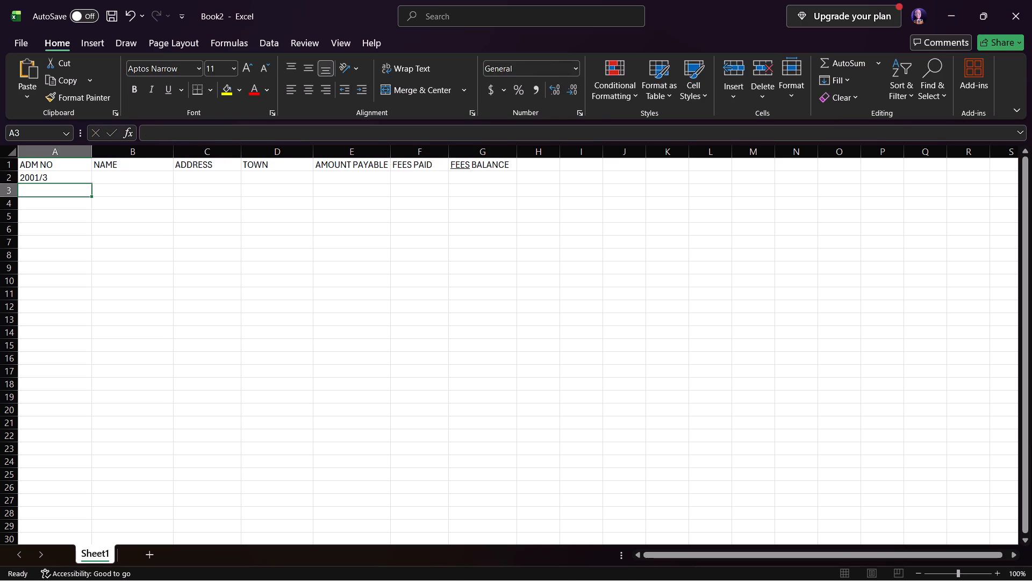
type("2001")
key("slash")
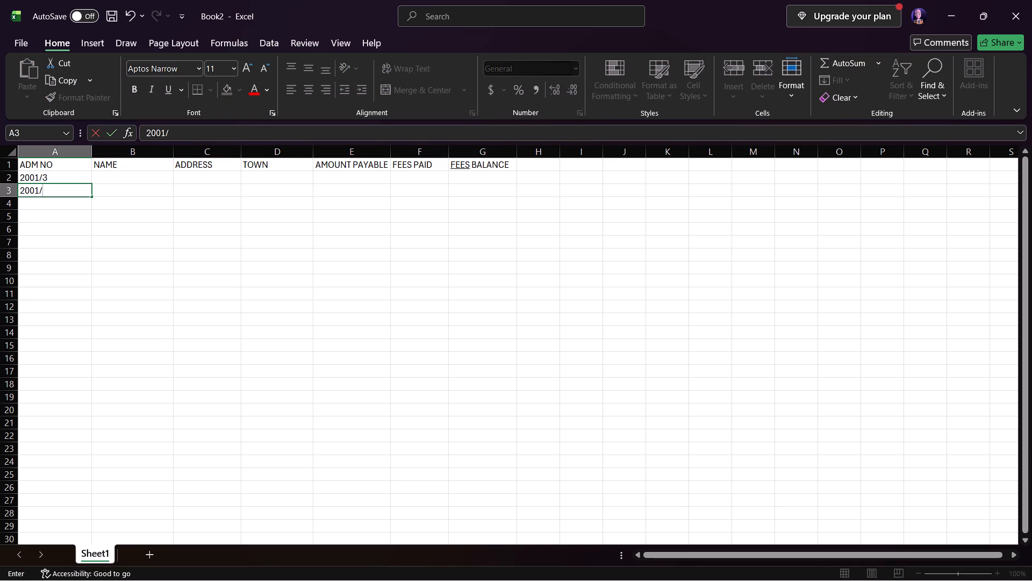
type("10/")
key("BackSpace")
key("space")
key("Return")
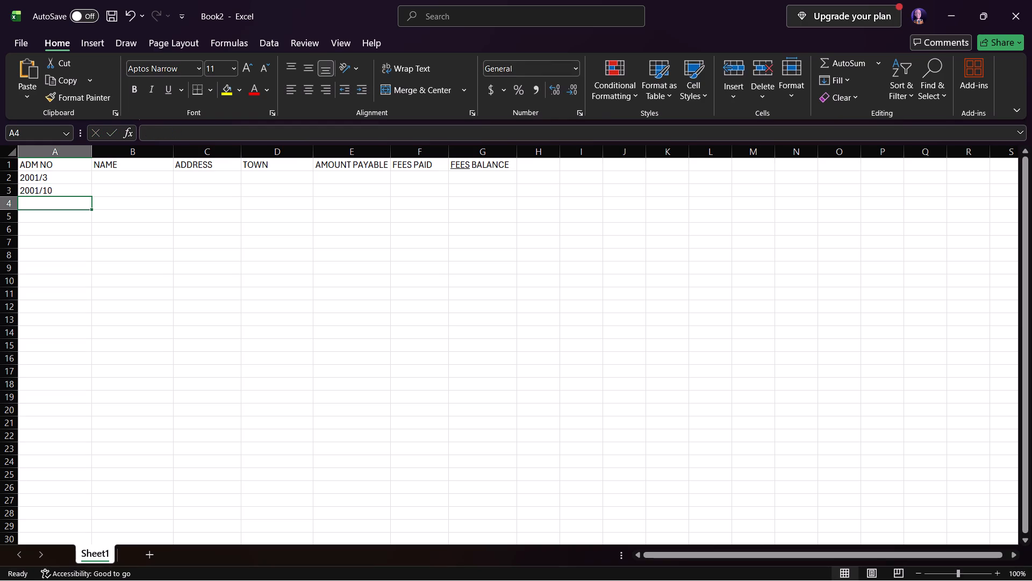
Enter the admission number 2001/1 in cell A4.
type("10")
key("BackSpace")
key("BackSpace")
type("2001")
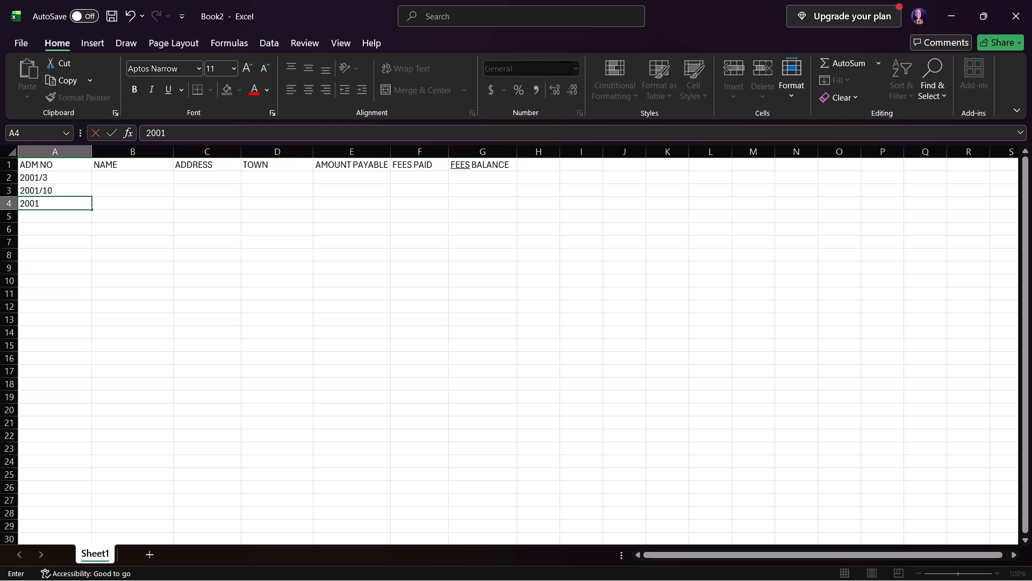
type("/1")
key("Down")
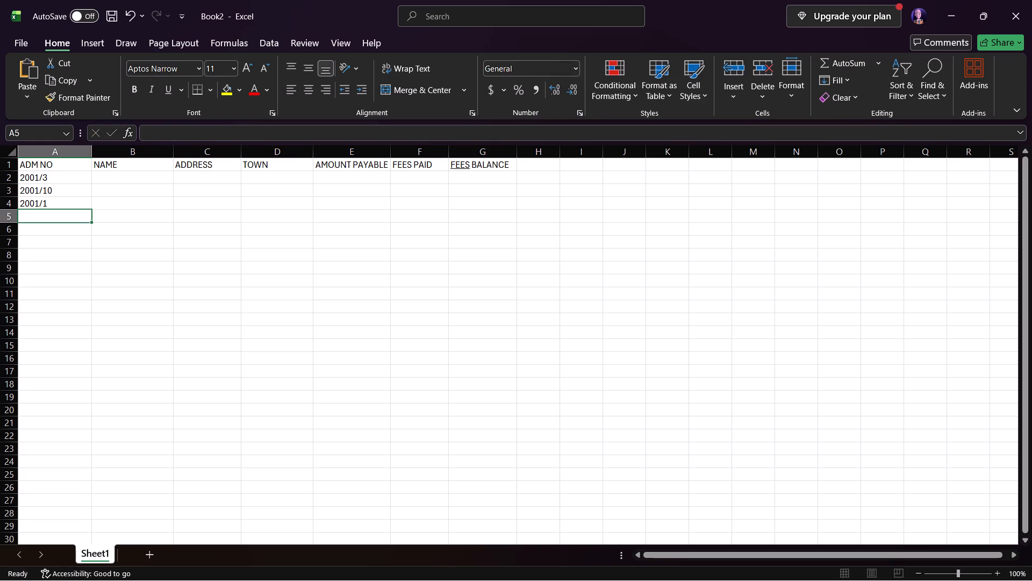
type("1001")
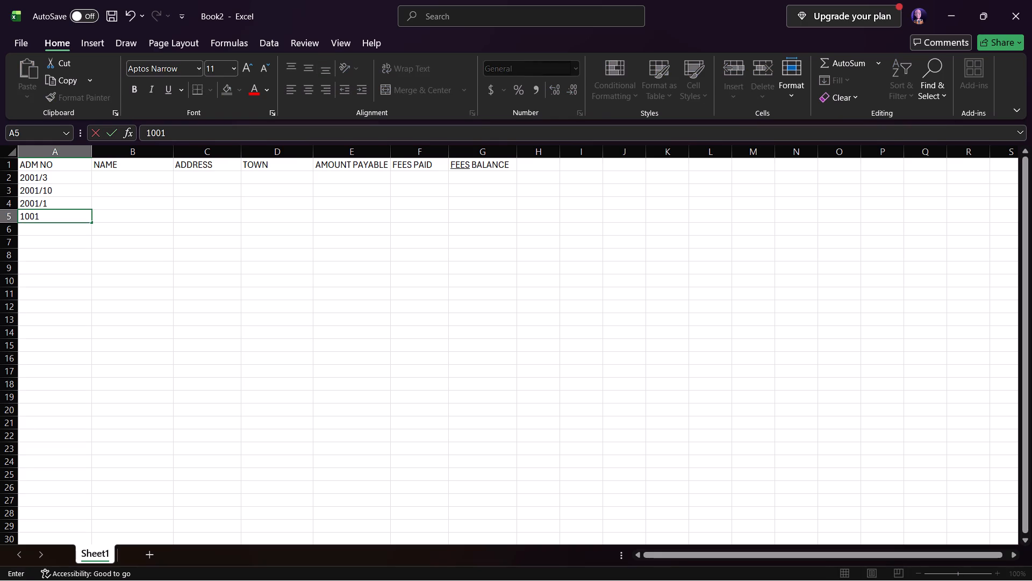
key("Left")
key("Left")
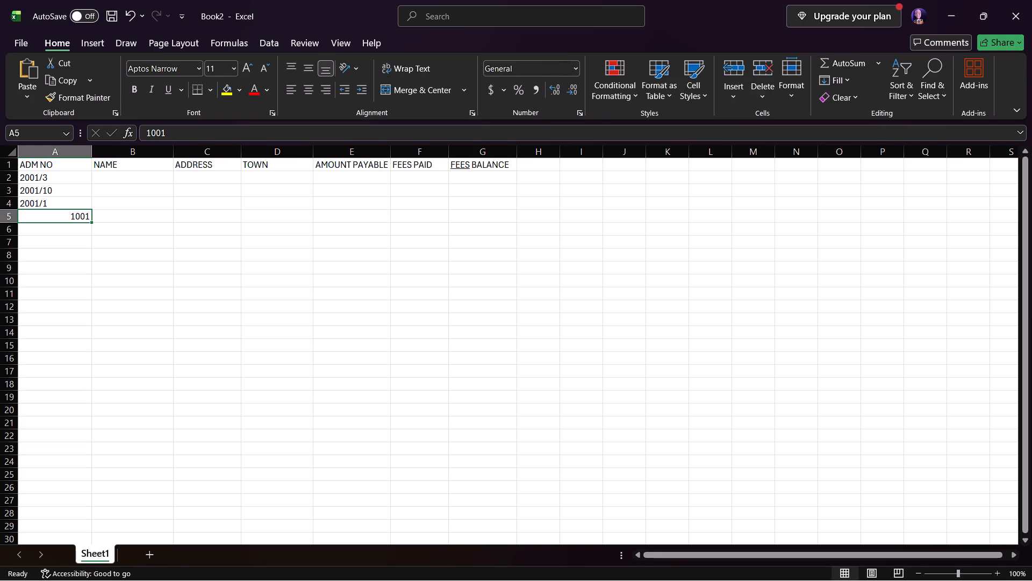
left_click(67, 211)
double_click(74, 213)
left_click(74, 213)
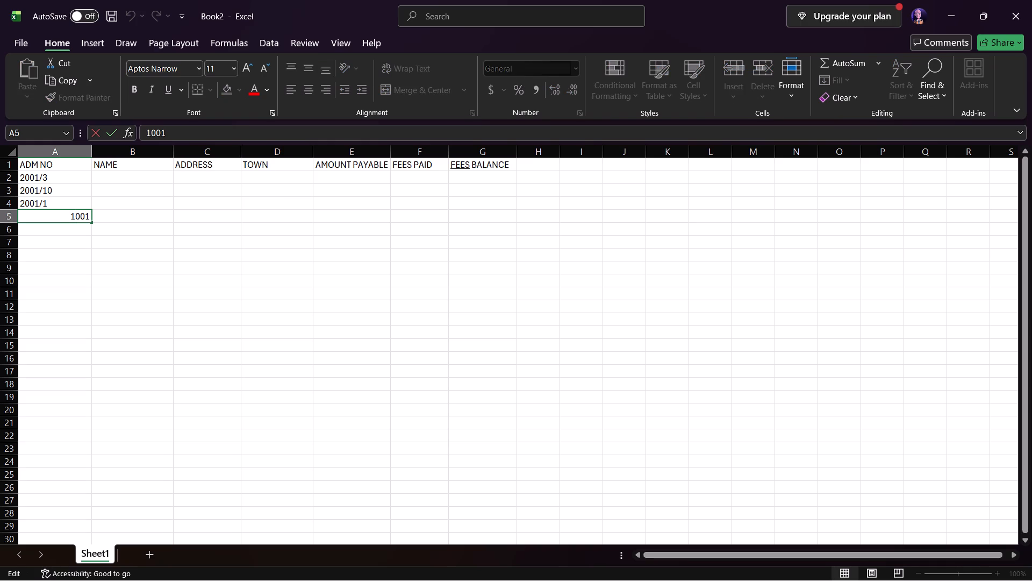
key("BackSpace")
key("2")
key("Right")
key("Right")
key("Right")
key("slash")
key("2")
key("Down")
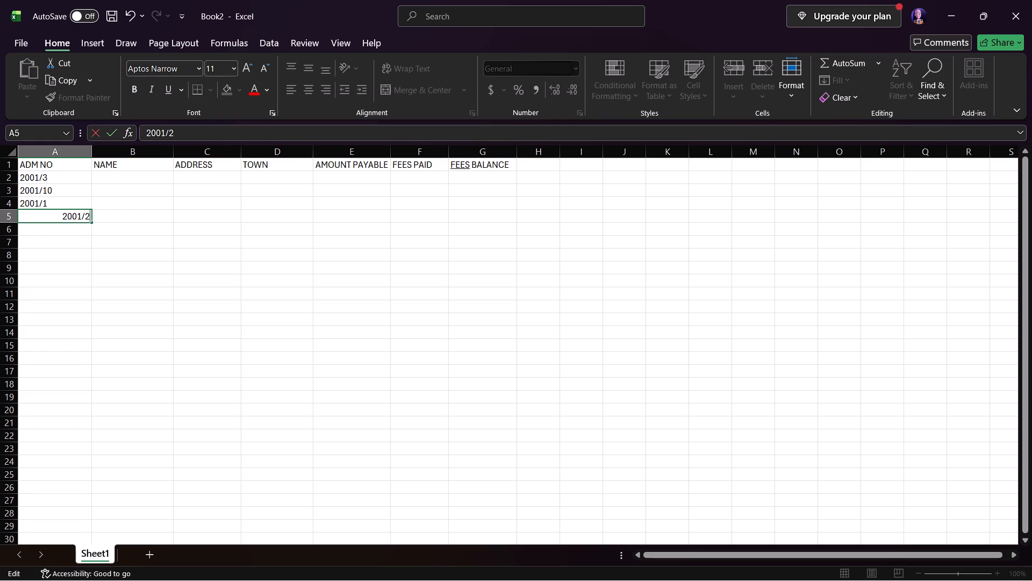
key("Up")
key("Right")
key("Return")
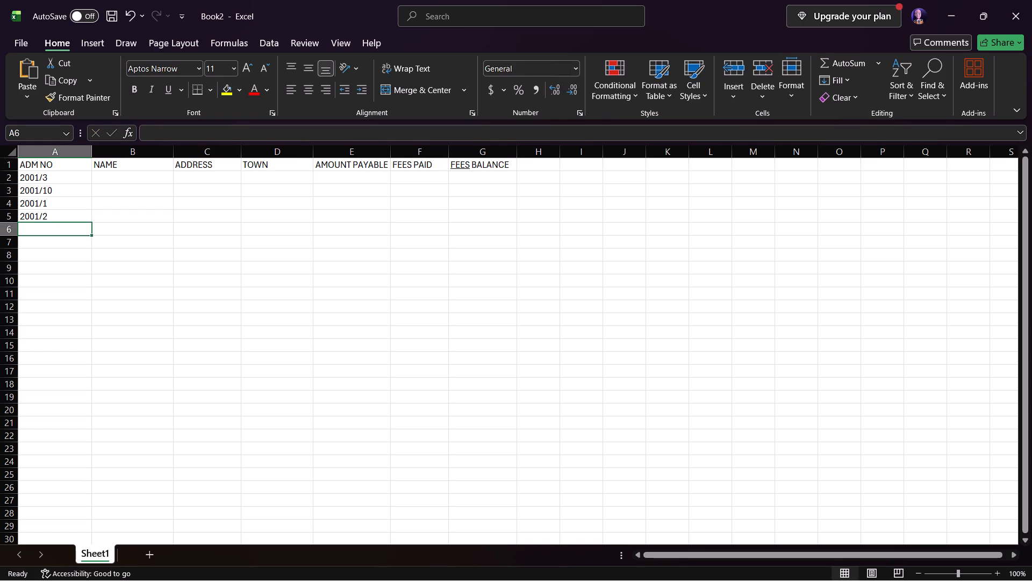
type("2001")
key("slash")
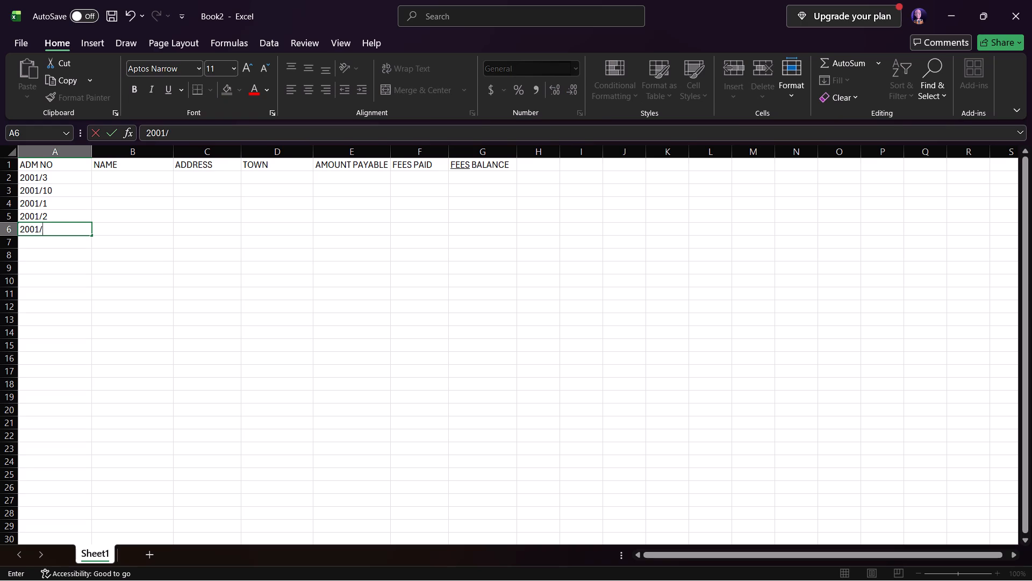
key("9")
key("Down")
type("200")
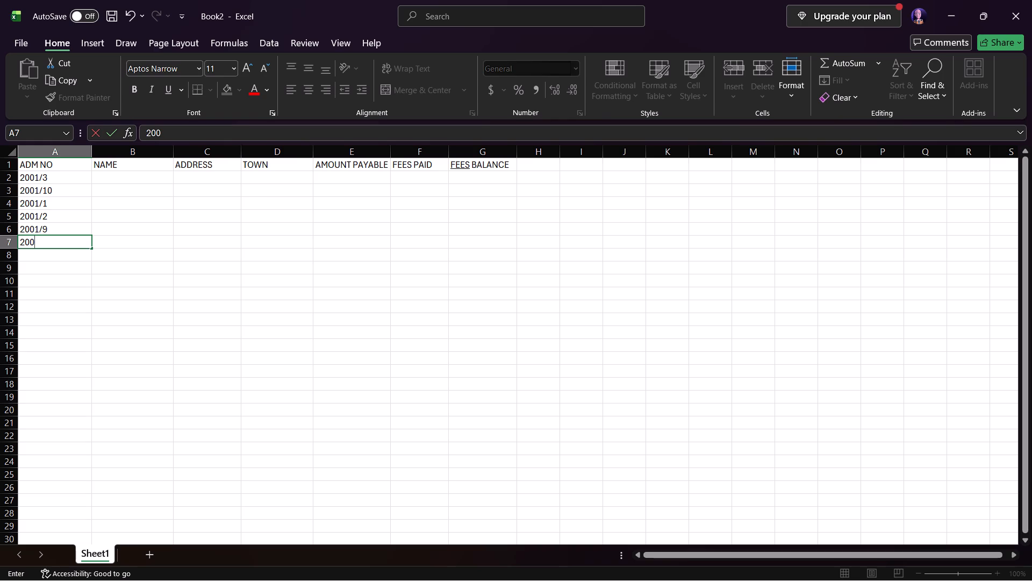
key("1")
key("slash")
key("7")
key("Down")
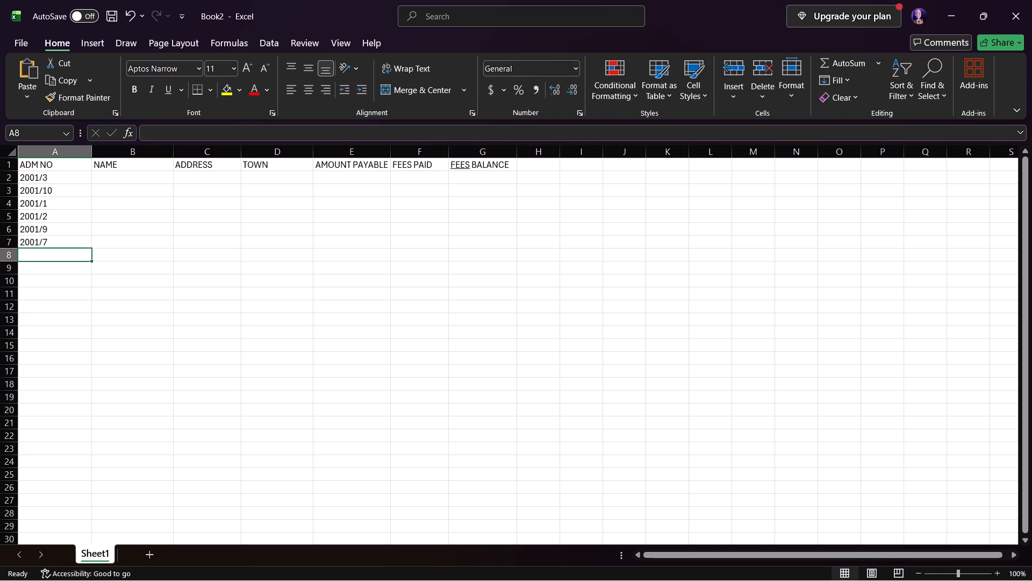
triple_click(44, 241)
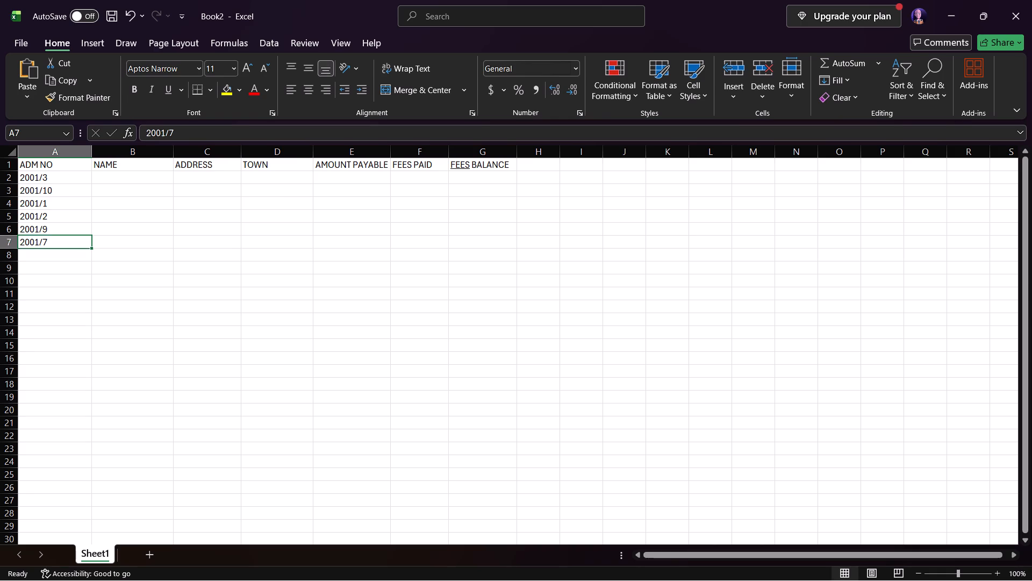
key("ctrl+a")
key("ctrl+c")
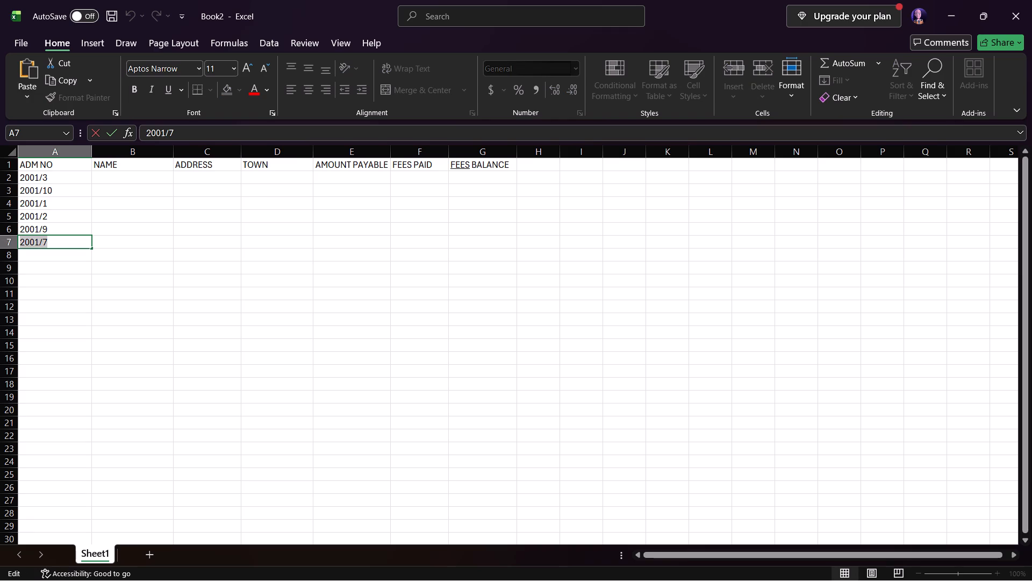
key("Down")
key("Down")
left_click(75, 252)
Fill the admission number series from cell A7 down through A11, ending at 2001/11.
left_click(91, 240)
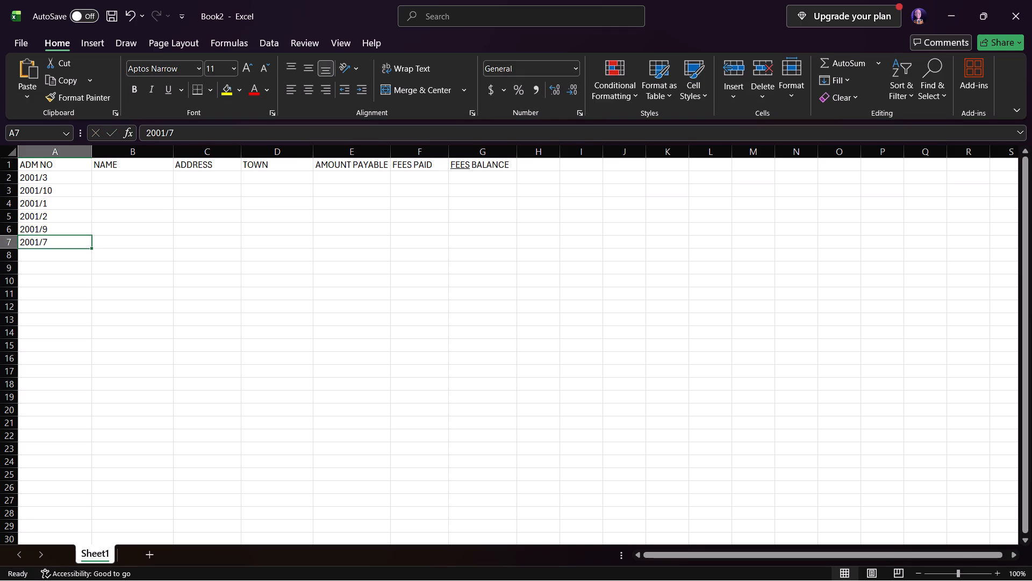
left_click_drag(93, 247, 94, 300)
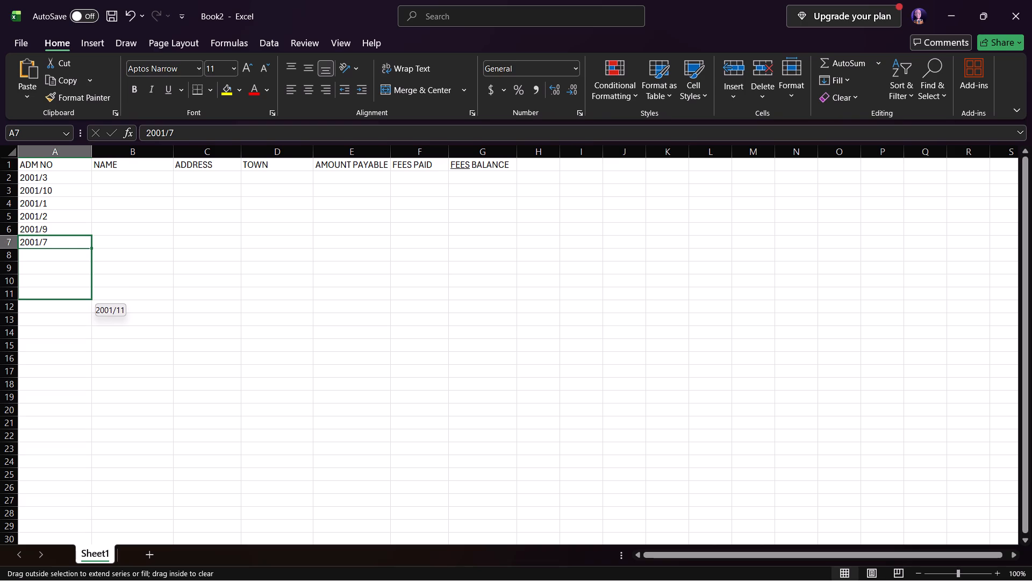
left_click_drag(94, 300, 86, 296)
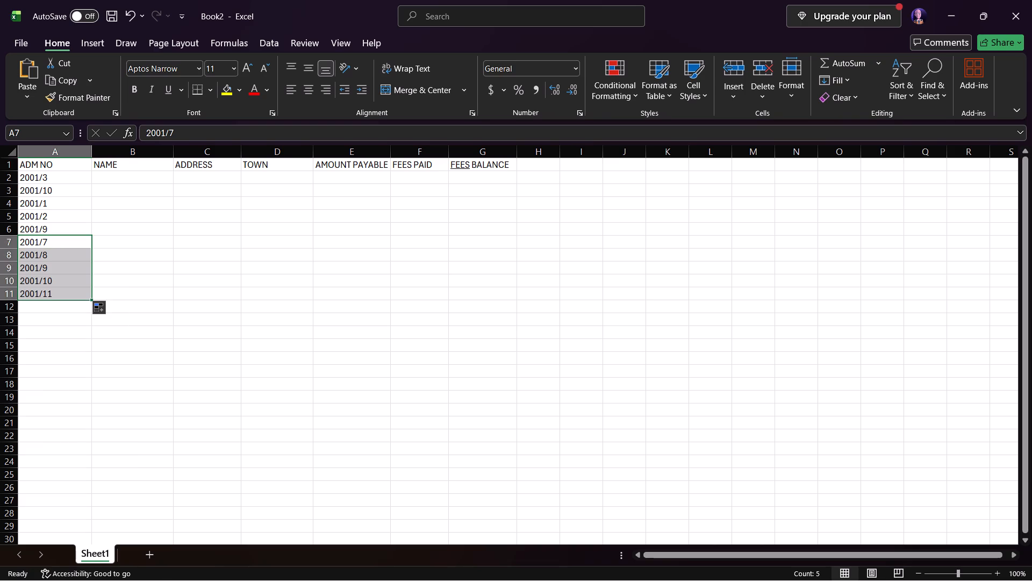
left_click(53, 254)
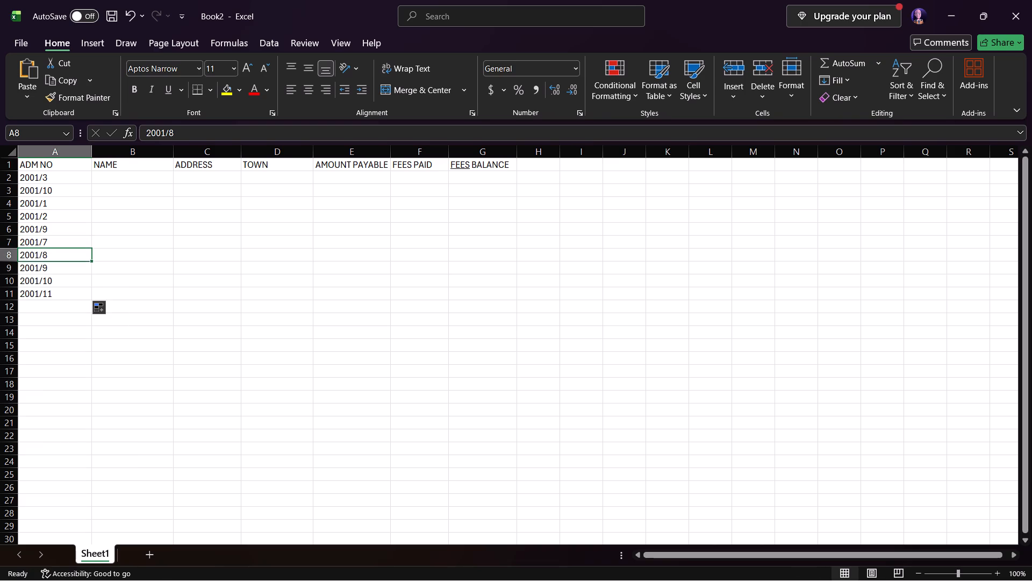
double_click(53, 254)
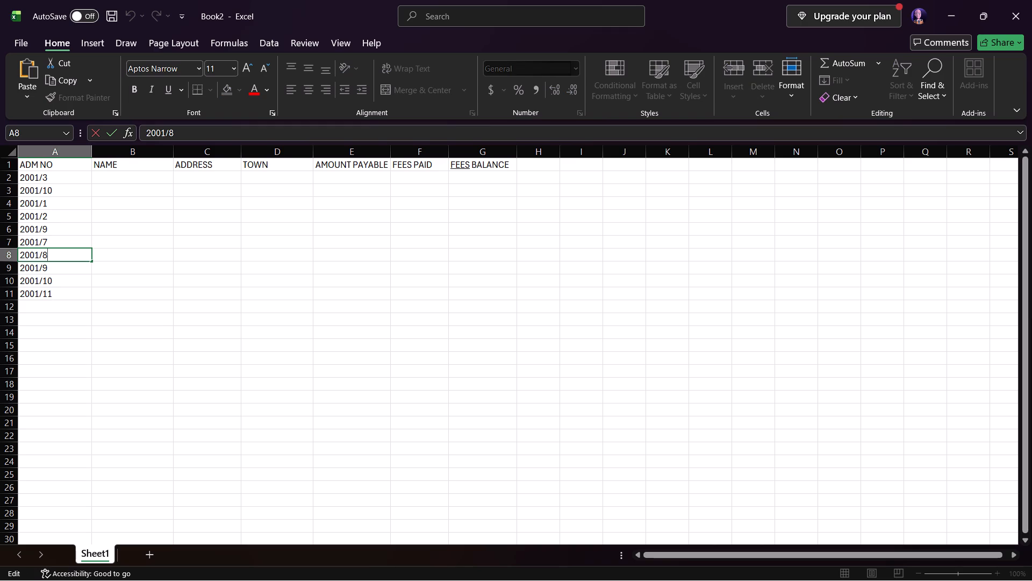
key("BackSpace")
key("6")
key("Down")
key("Down")
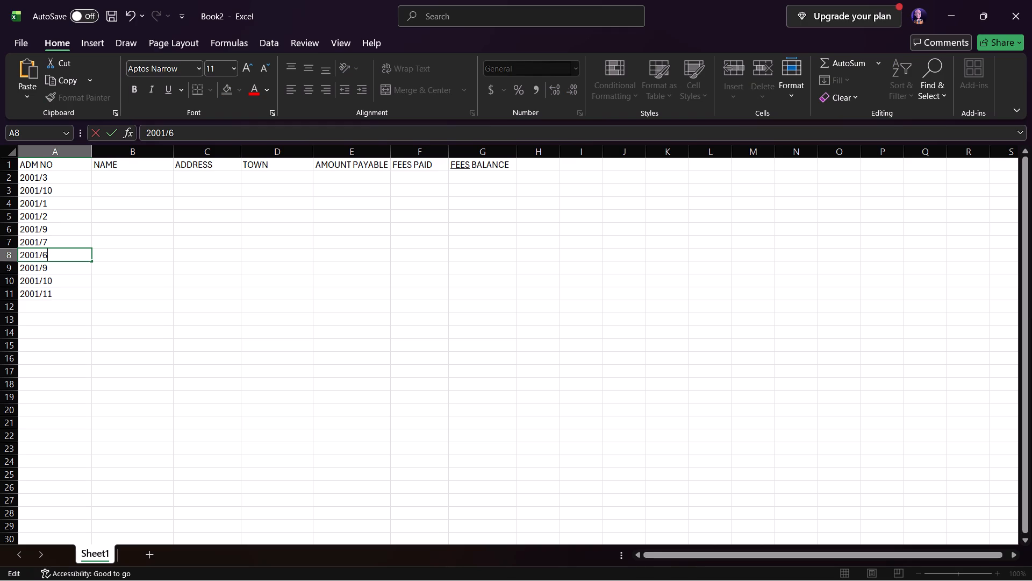
Change the admission number in cell A9 to 2001/8.
left_click(62, 266)
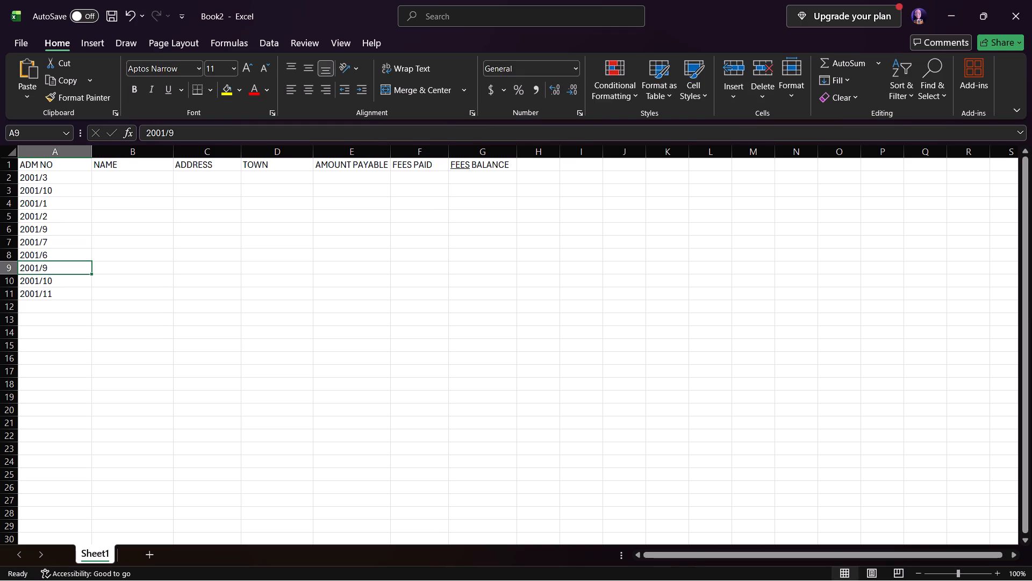
double_click(62, 266)
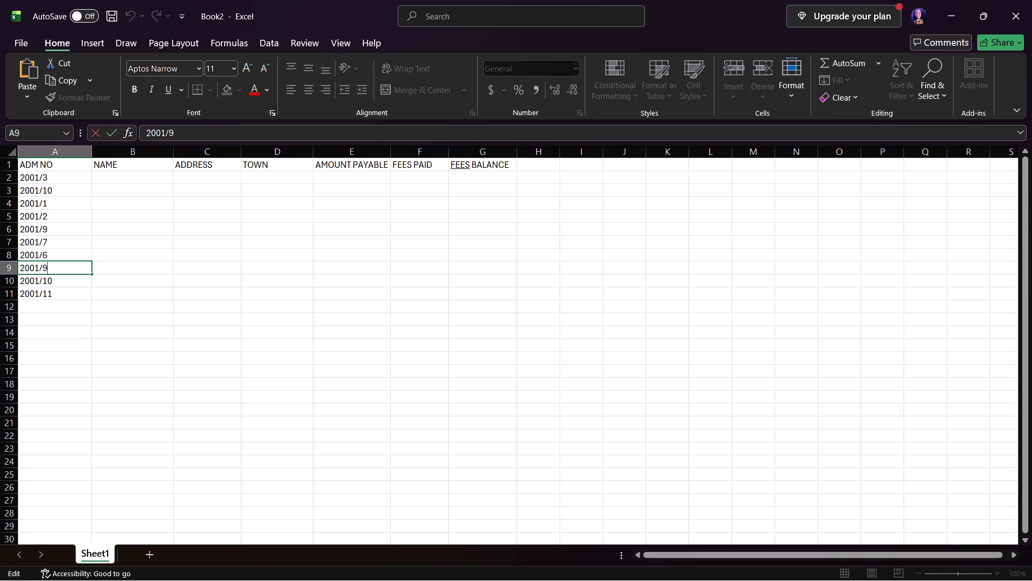
key("BackSpace")
key("8")
key("Down")
left_click_drag(70, 289, 59, 287)
triple_click(84, 277)
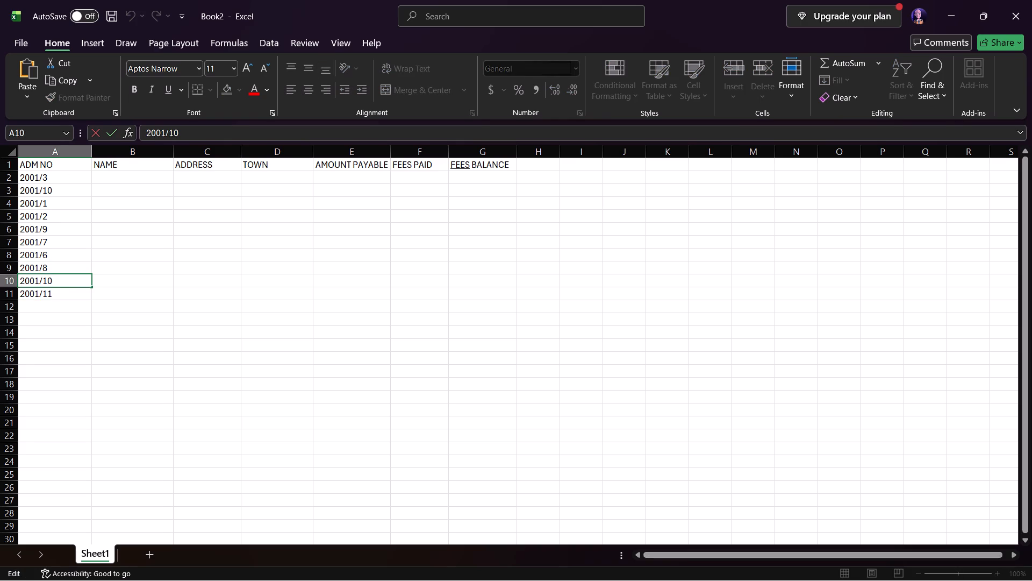
key("BackSpace")
key("BackSpace")
key("5")
key("BackSpace")
key("4")
key("Down")
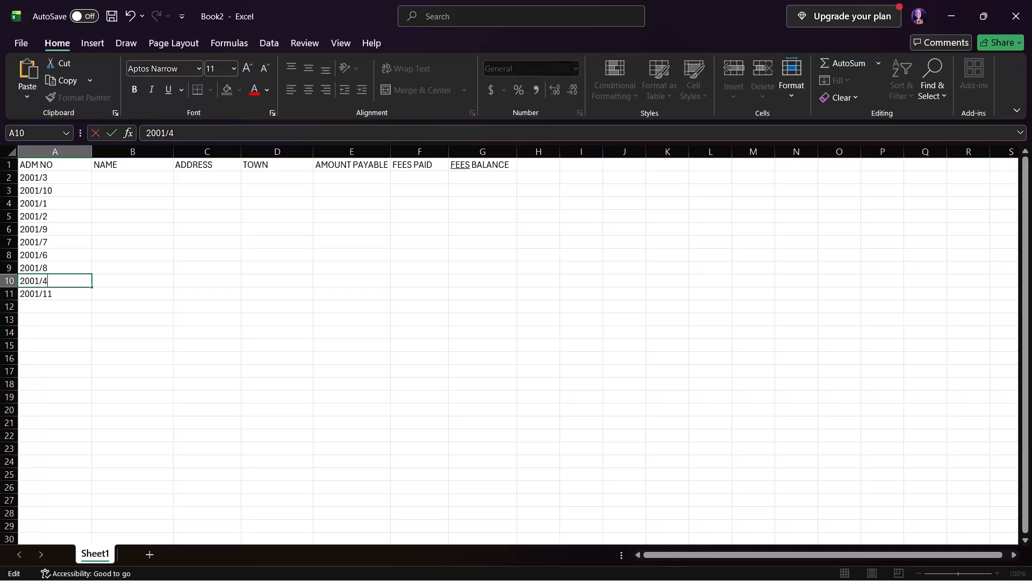
Change the admission number in cell A11 to 2001/5.
double_click(60, 296)
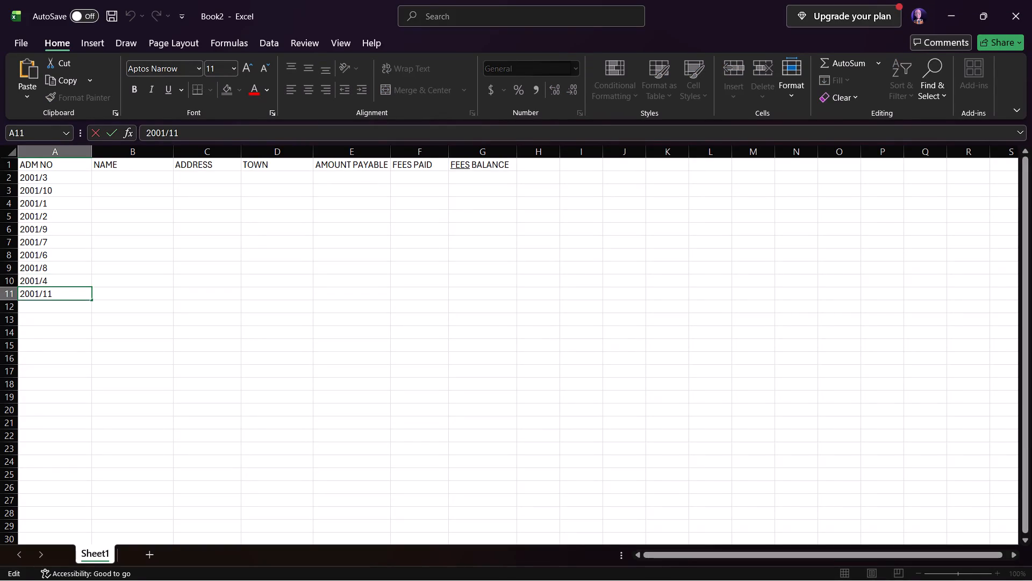
key("BackSpace")
key("BackSpace")
key("5")
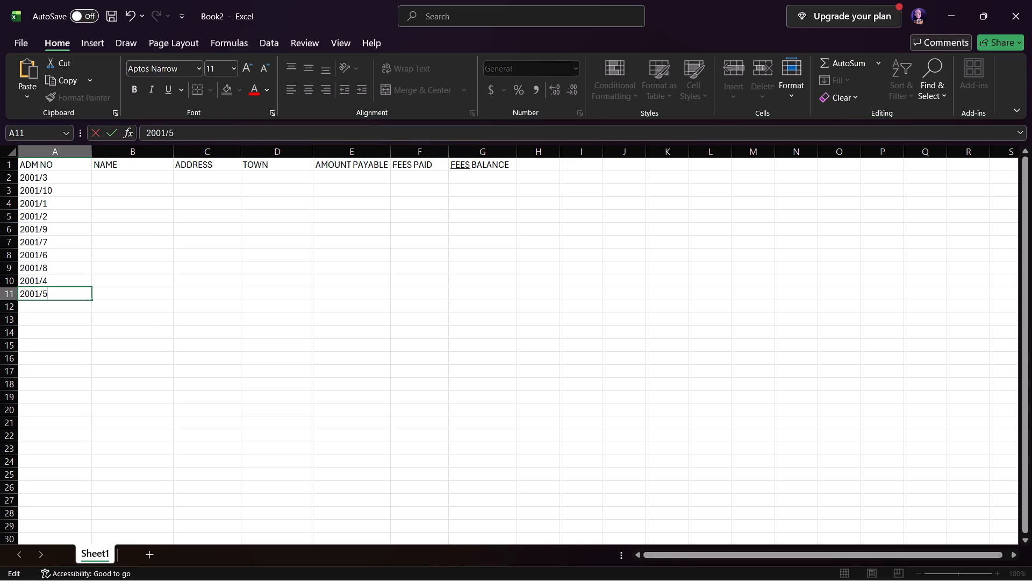
left_click(126, 181)
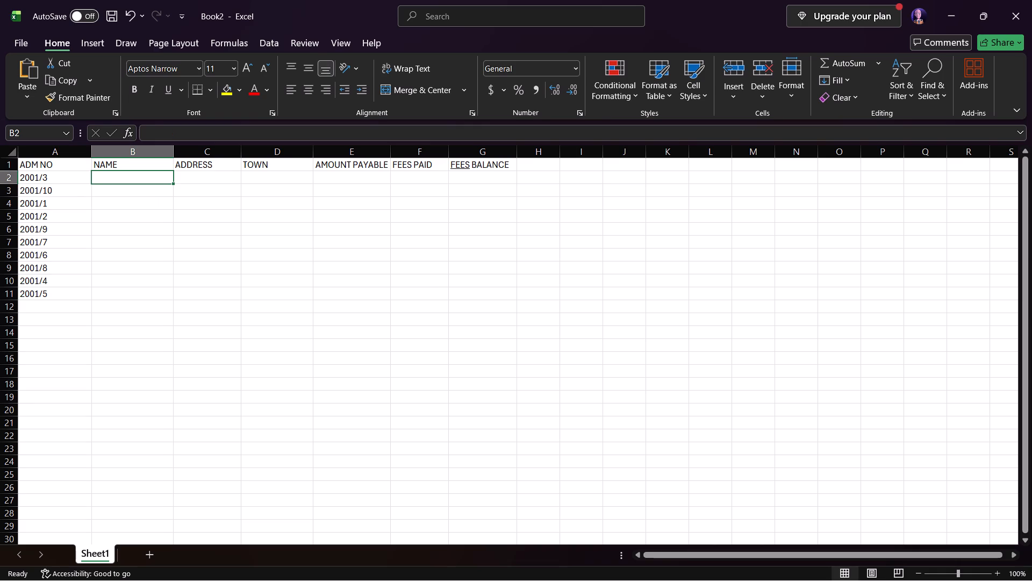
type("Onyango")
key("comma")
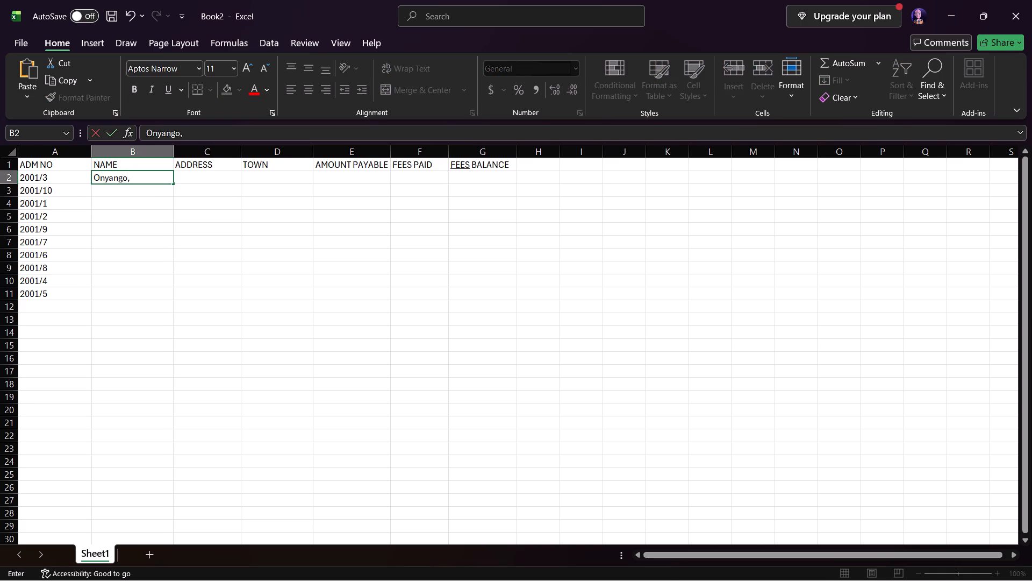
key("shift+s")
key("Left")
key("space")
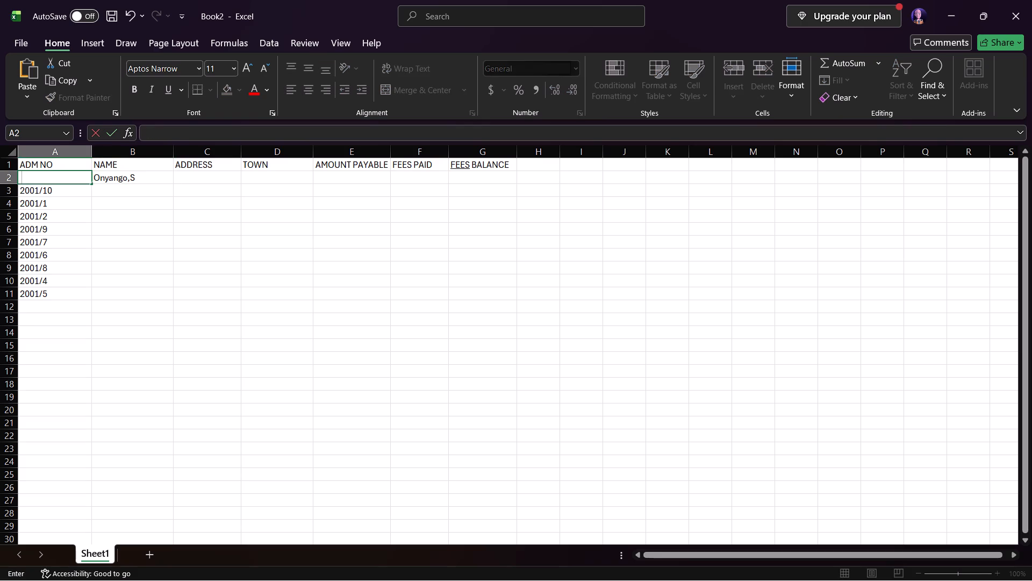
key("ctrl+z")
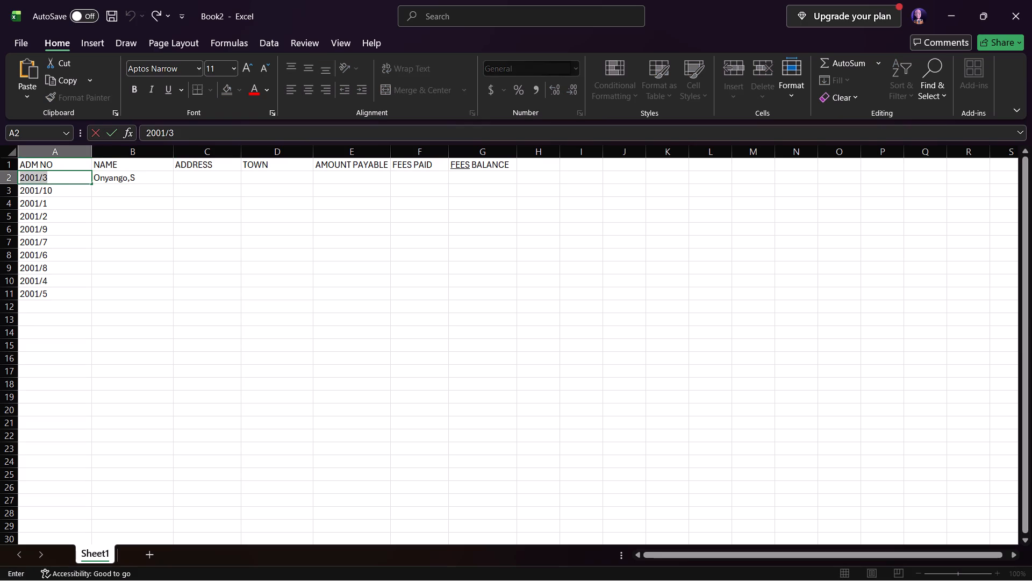
Edit the name in cell B2, adding a space after the comma and a period after the initial.
left_click(141, 177)
double_click(141, 177)
key("Left")
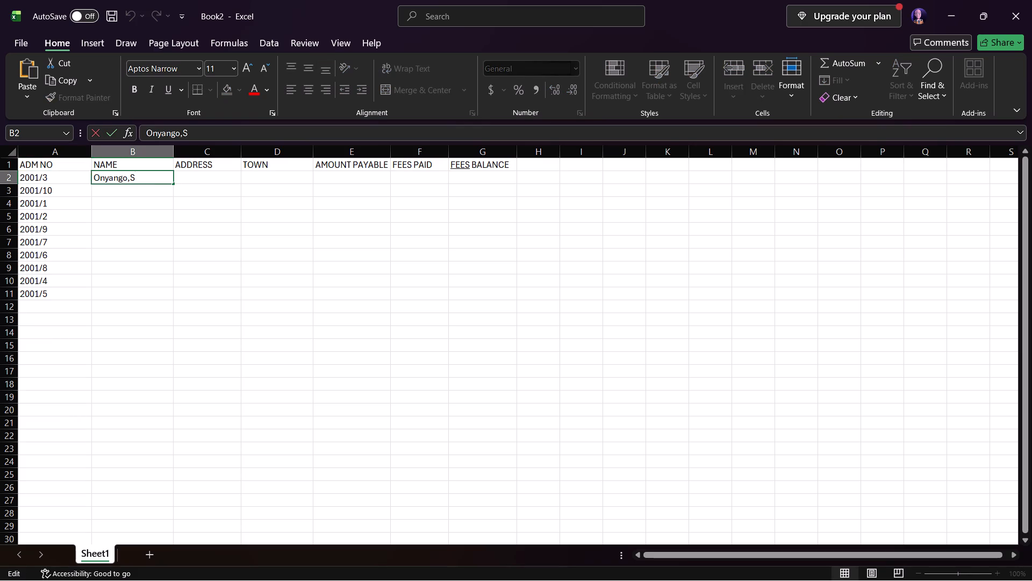
key("space")
key("Right")
key("period")
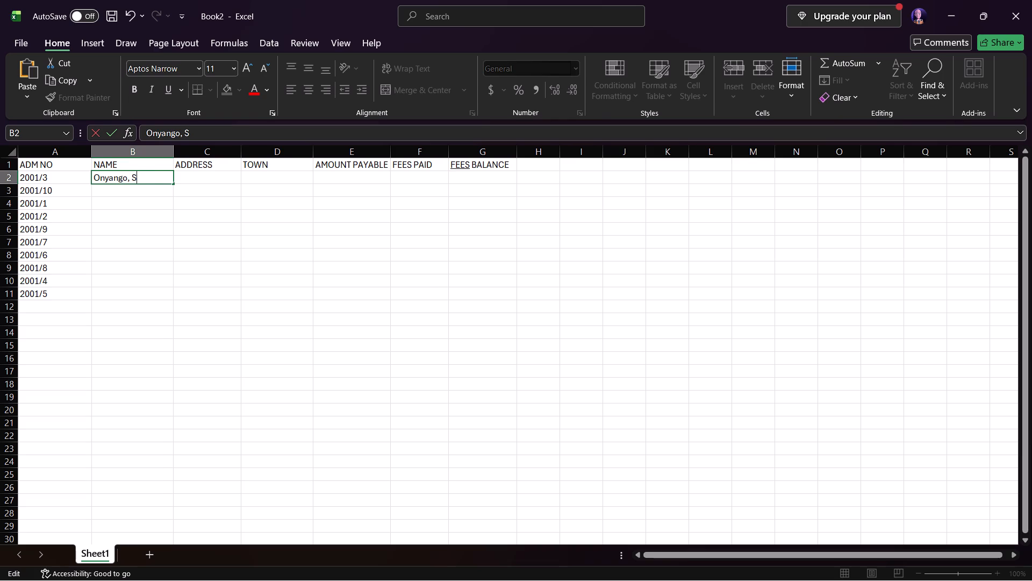
key("Down")
left_click(146, 196)
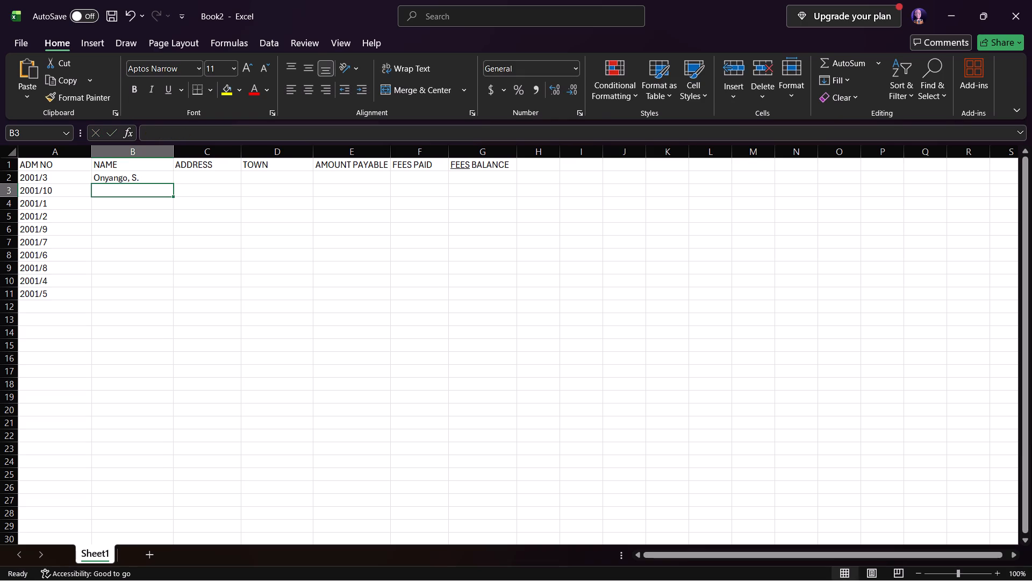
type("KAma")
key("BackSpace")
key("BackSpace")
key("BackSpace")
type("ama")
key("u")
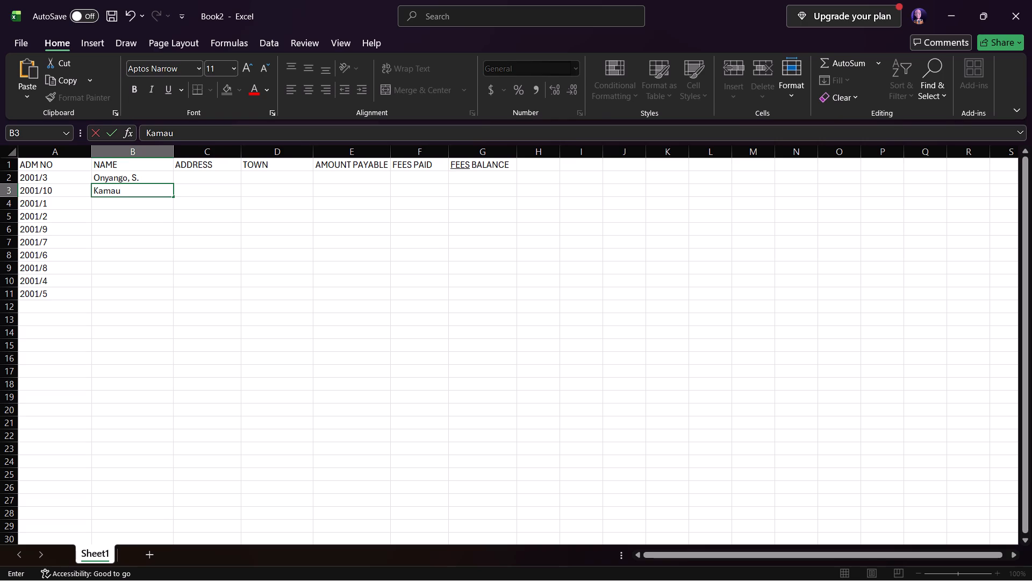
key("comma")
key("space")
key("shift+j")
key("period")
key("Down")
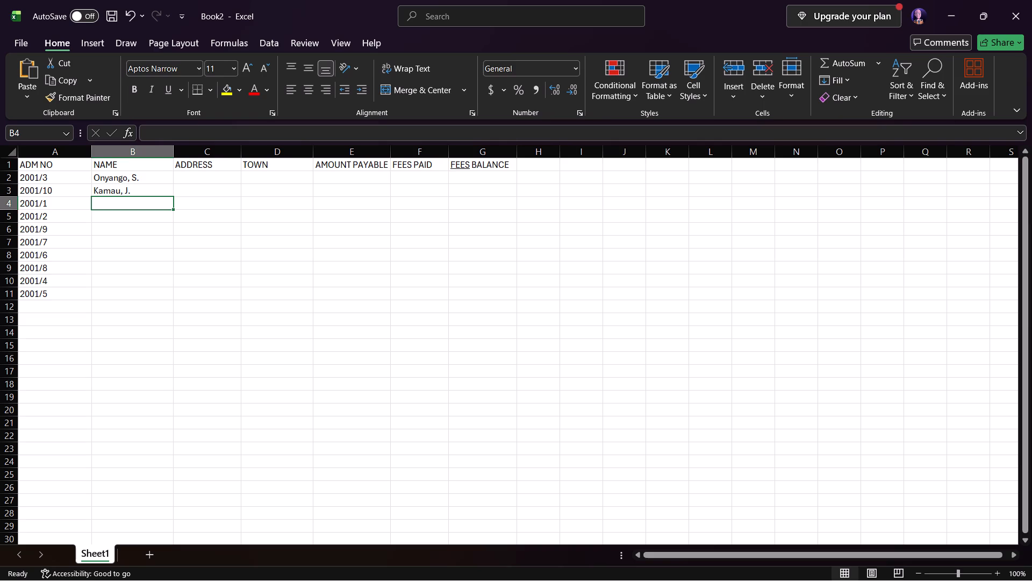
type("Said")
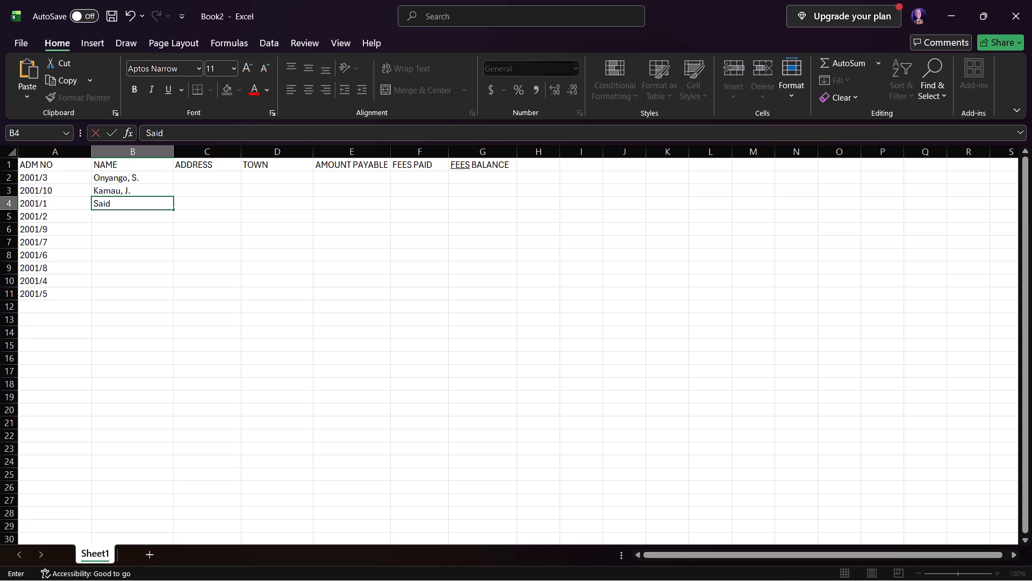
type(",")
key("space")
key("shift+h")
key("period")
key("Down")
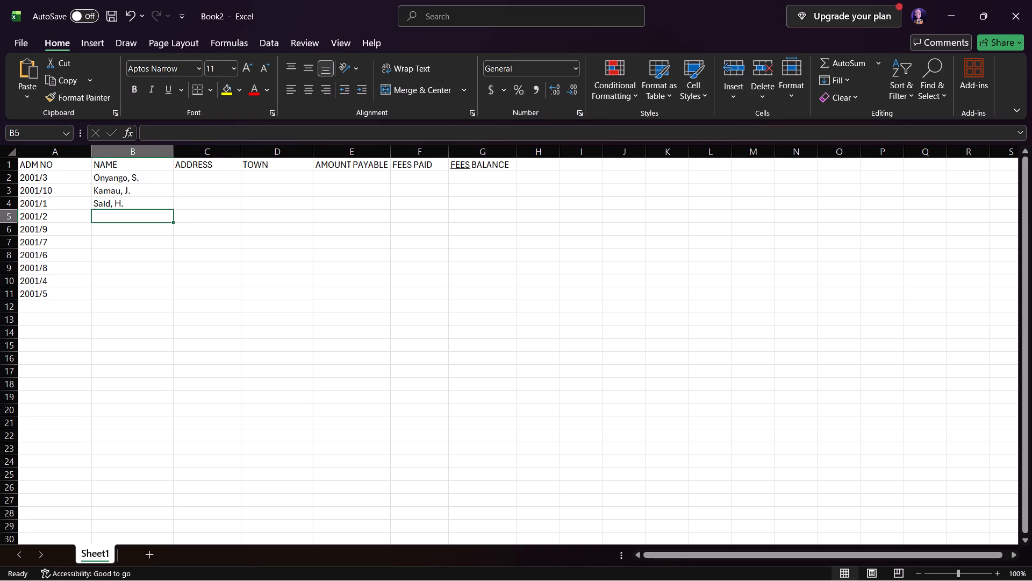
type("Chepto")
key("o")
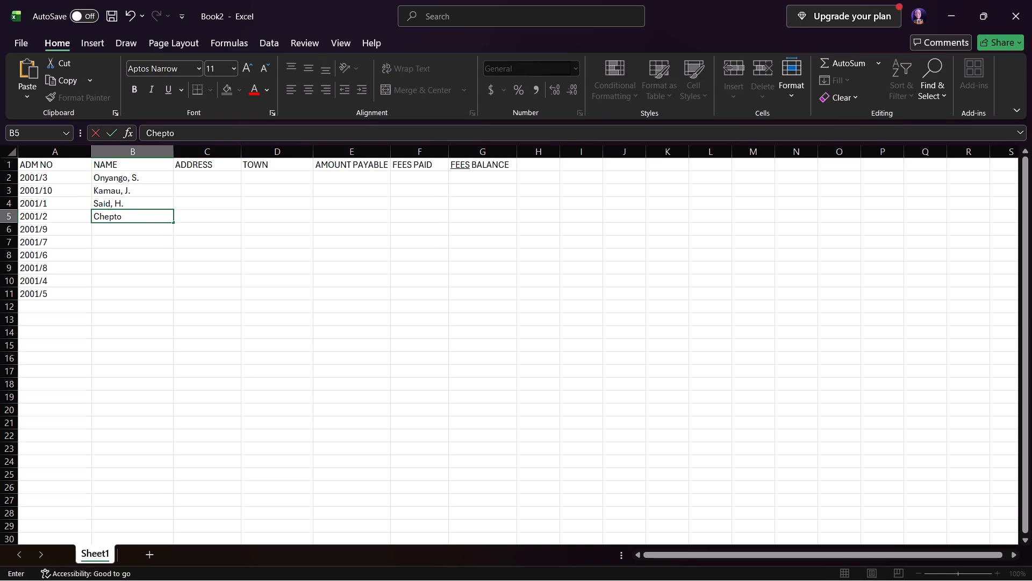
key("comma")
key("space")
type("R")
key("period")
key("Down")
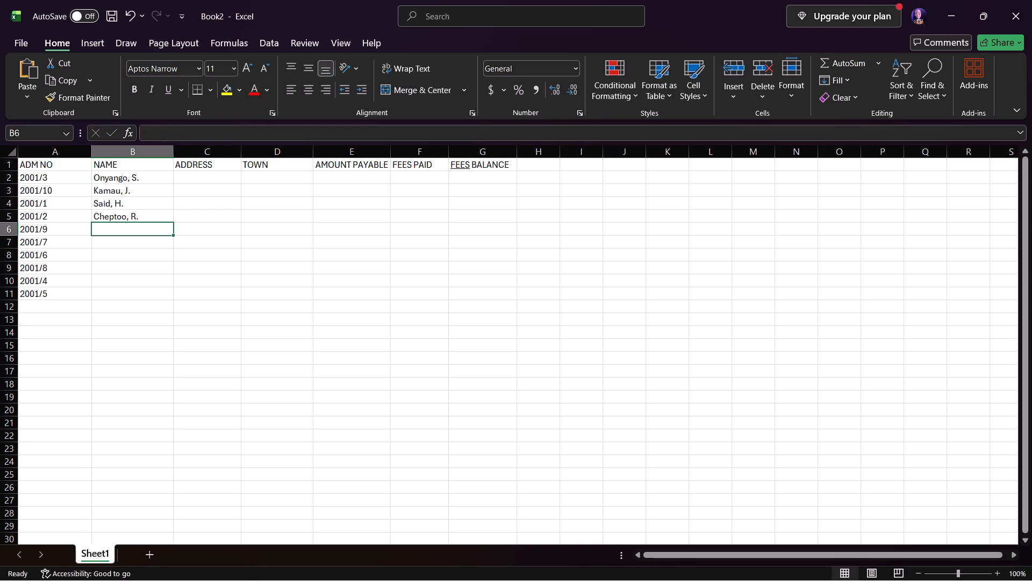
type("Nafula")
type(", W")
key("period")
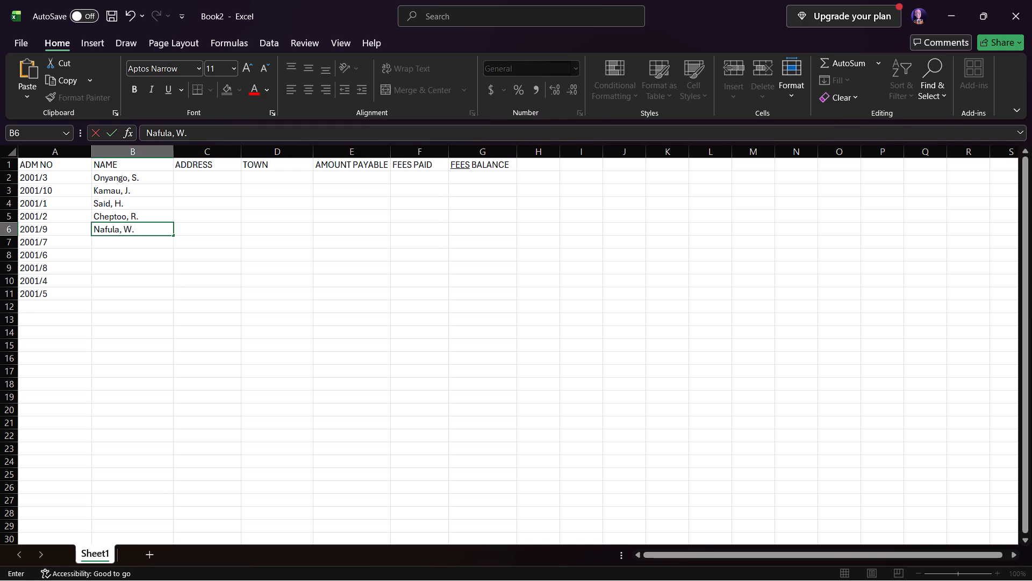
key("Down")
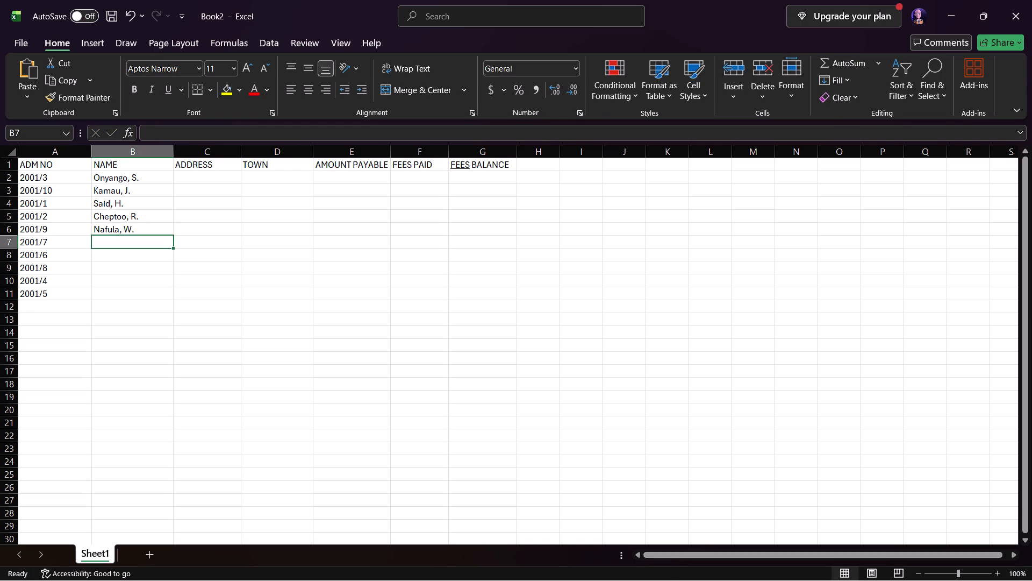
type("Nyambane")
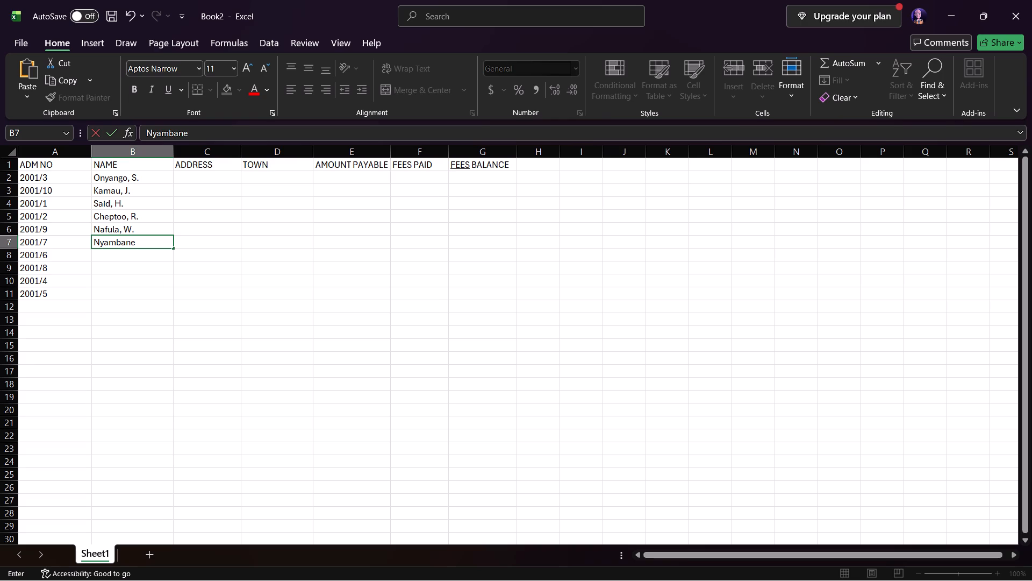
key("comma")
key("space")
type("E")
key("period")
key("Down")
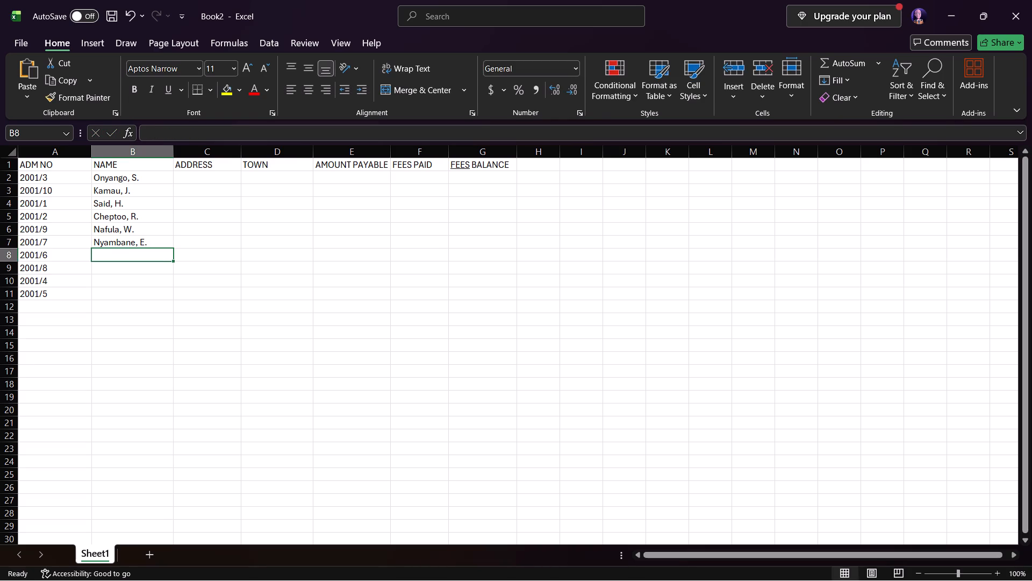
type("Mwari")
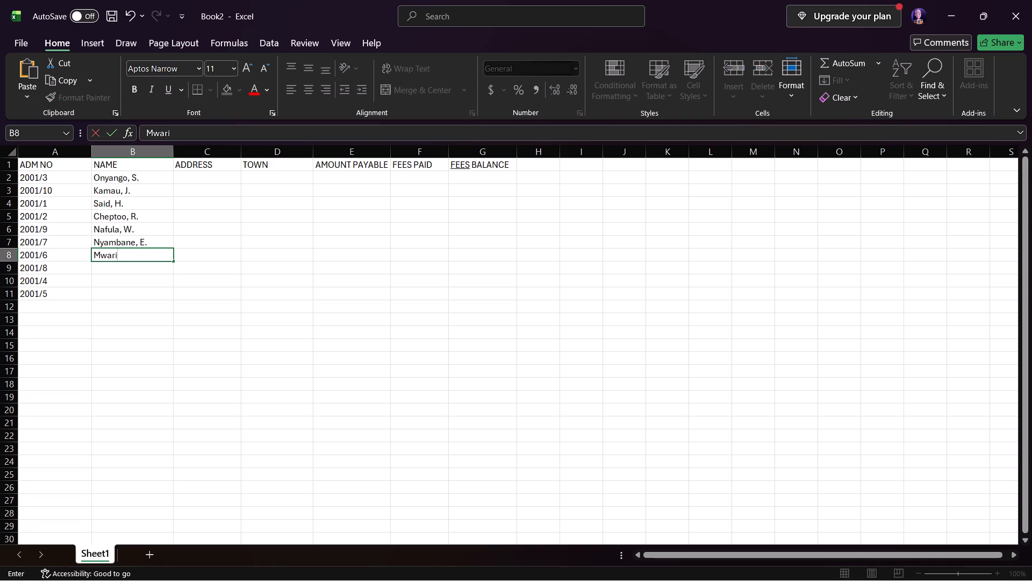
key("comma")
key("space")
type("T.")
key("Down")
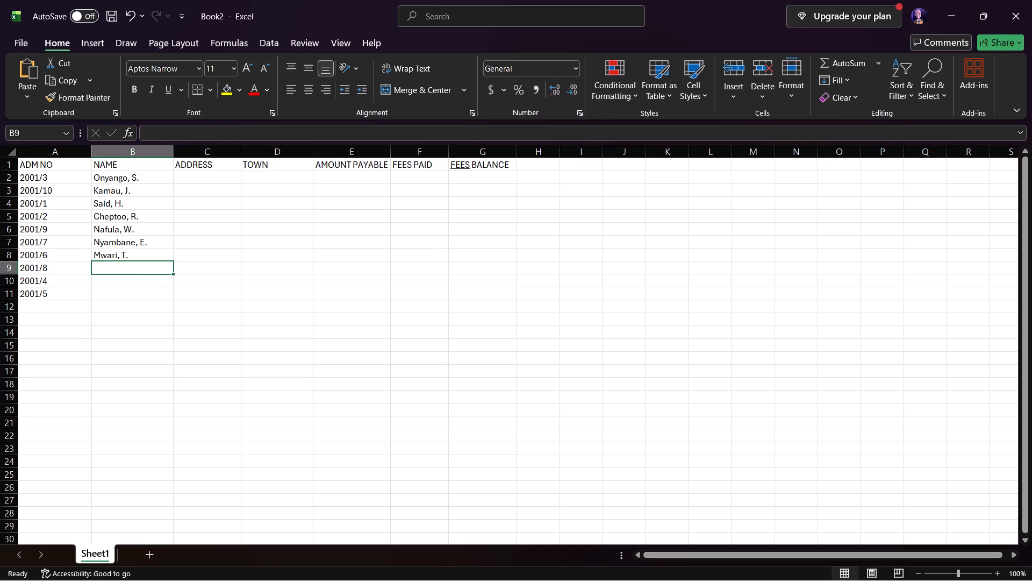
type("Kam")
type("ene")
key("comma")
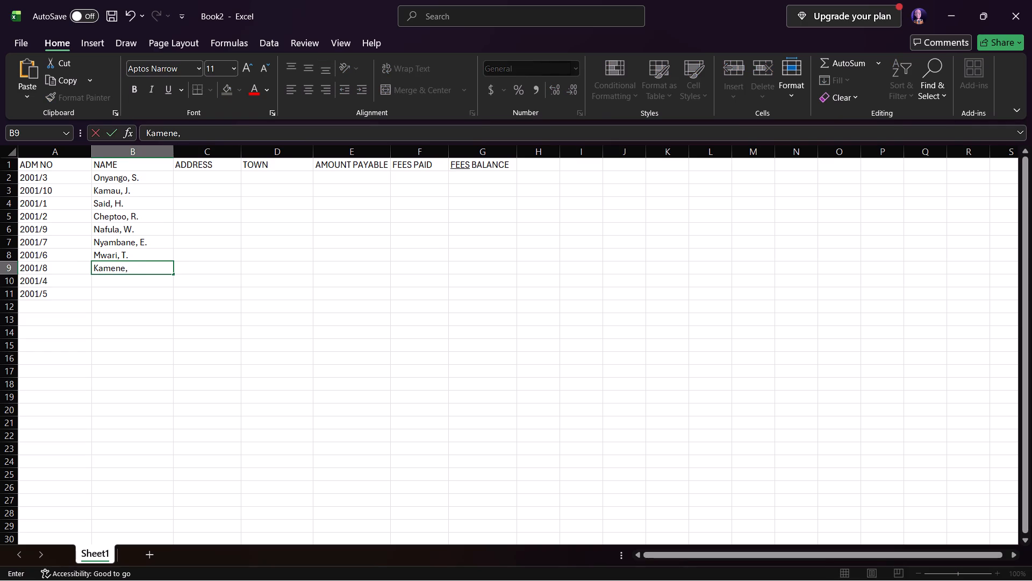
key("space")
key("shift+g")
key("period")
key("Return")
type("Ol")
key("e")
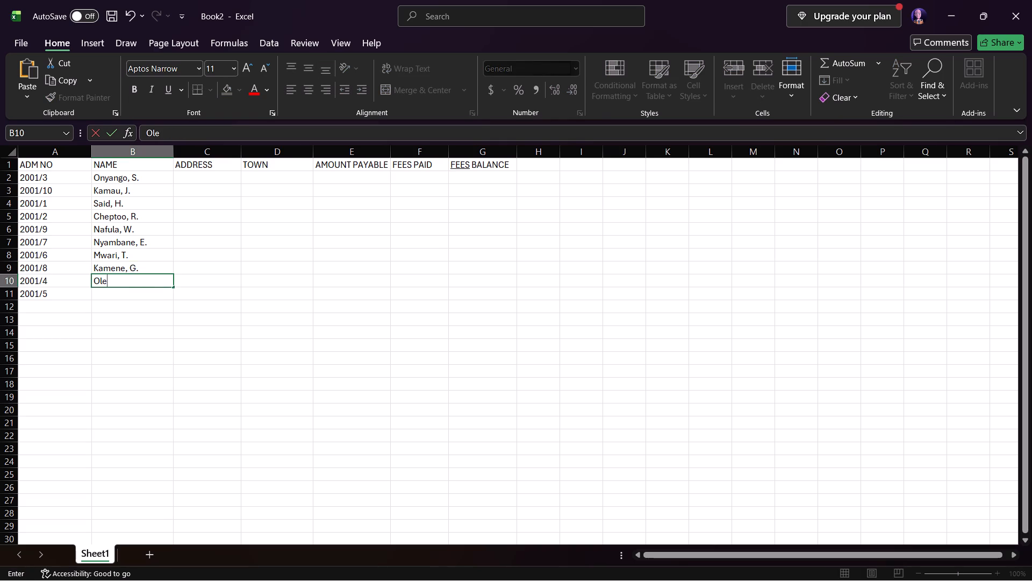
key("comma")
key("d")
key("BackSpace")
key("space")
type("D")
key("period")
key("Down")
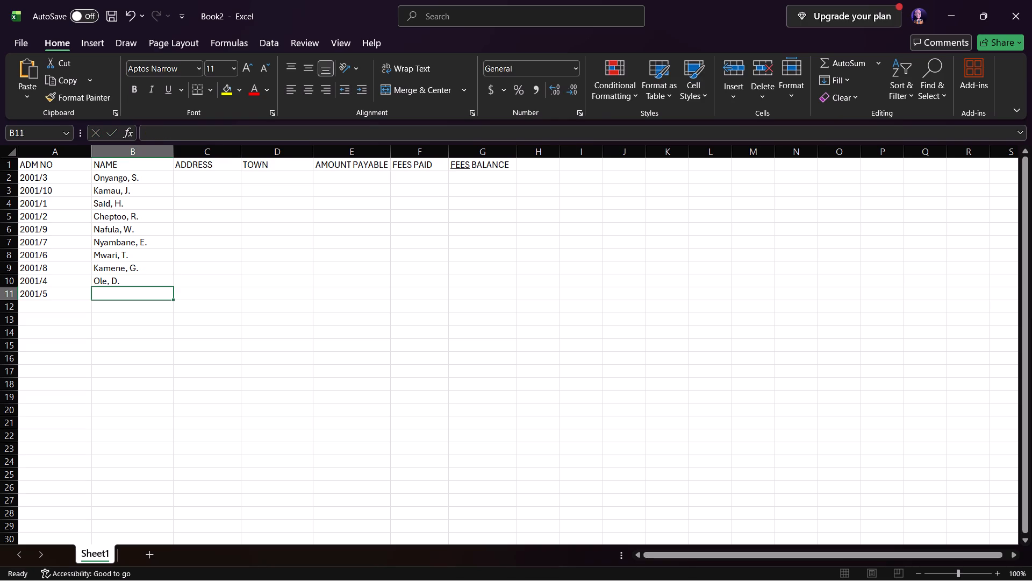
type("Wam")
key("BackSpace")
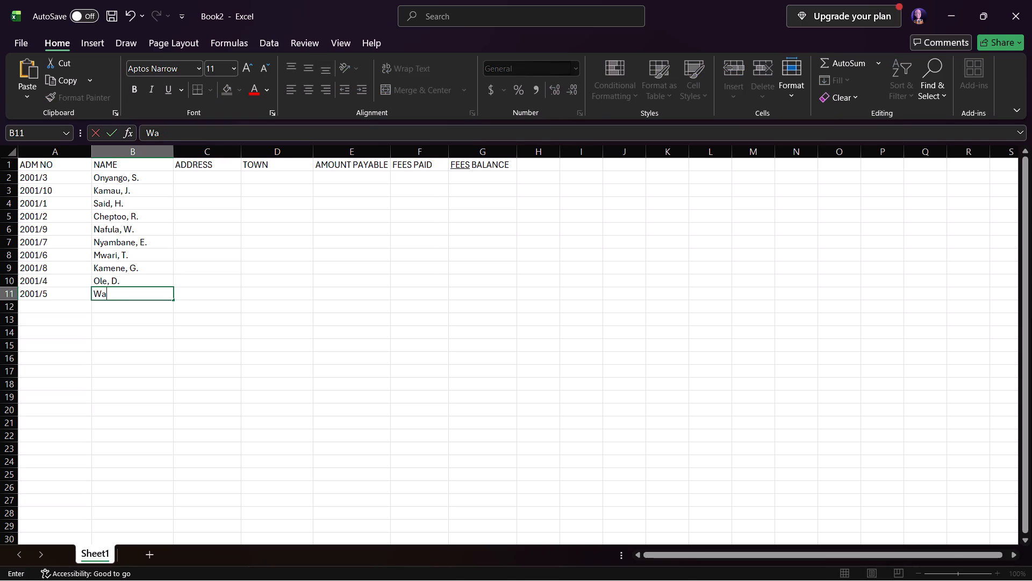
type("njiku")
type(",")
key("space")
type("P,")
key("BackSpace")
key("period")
Apply all borders to the student table range A1:G11.
left_click_drag(44, 165, 306, 214)
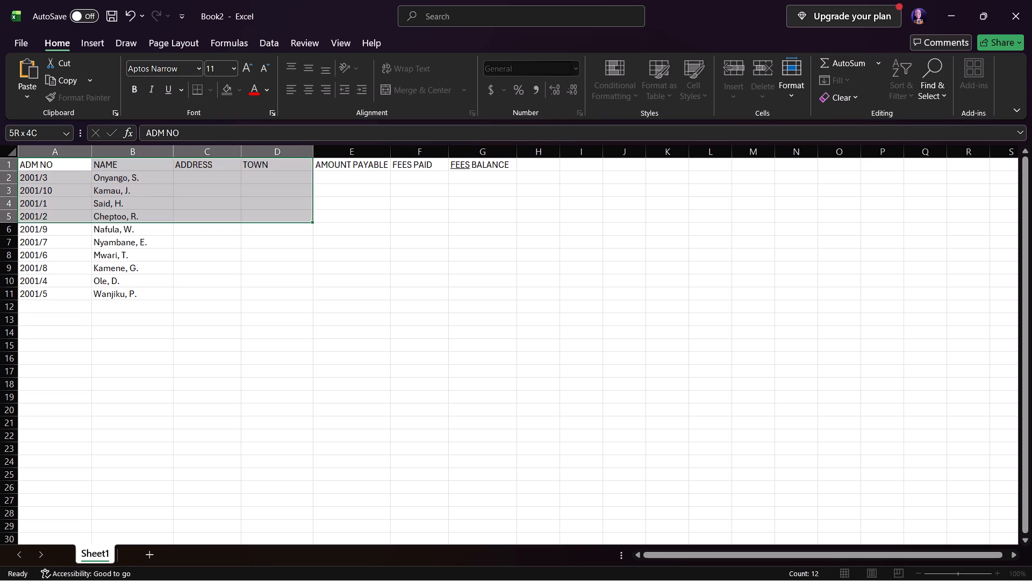
left_click_drag(306, 214, 478, 293)
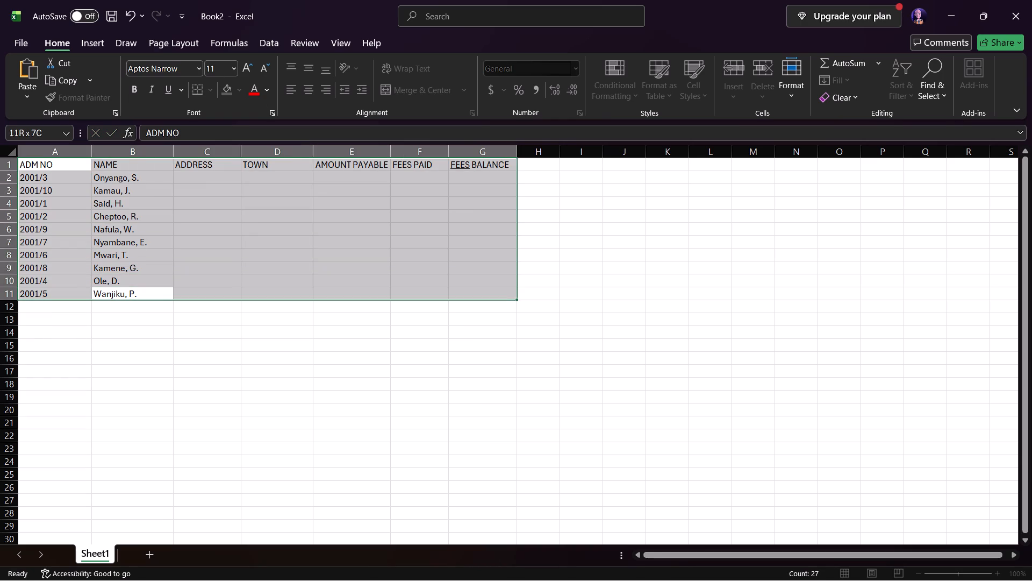
left_click_drag(478, 293, 478, 293)
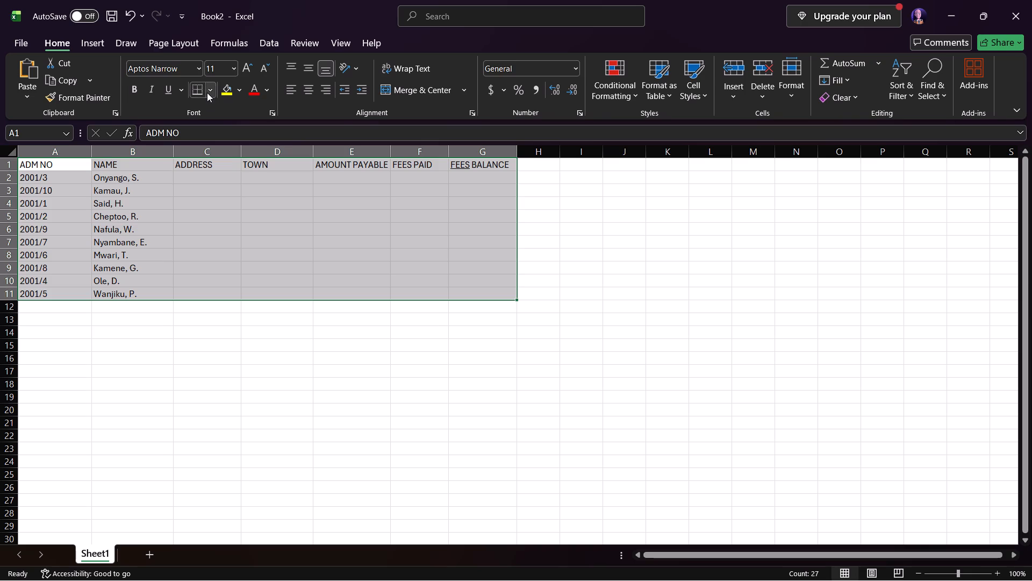
left_click(207, 93)
left_click(238, 229)
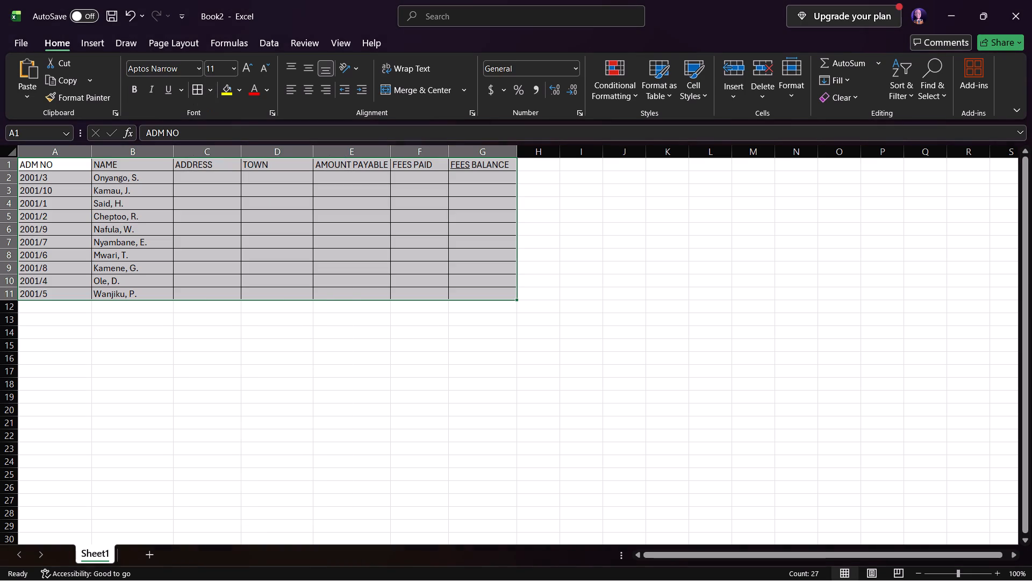
Fill ADDRESS cells C2 to C6 with 350, 22, 9000, 23000 and 11.
left_click(189, 181)
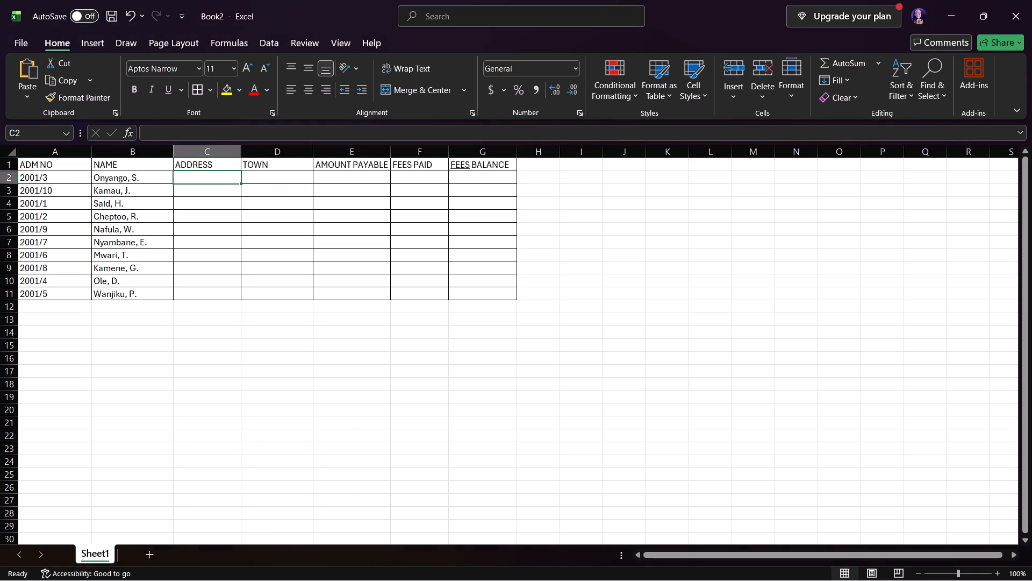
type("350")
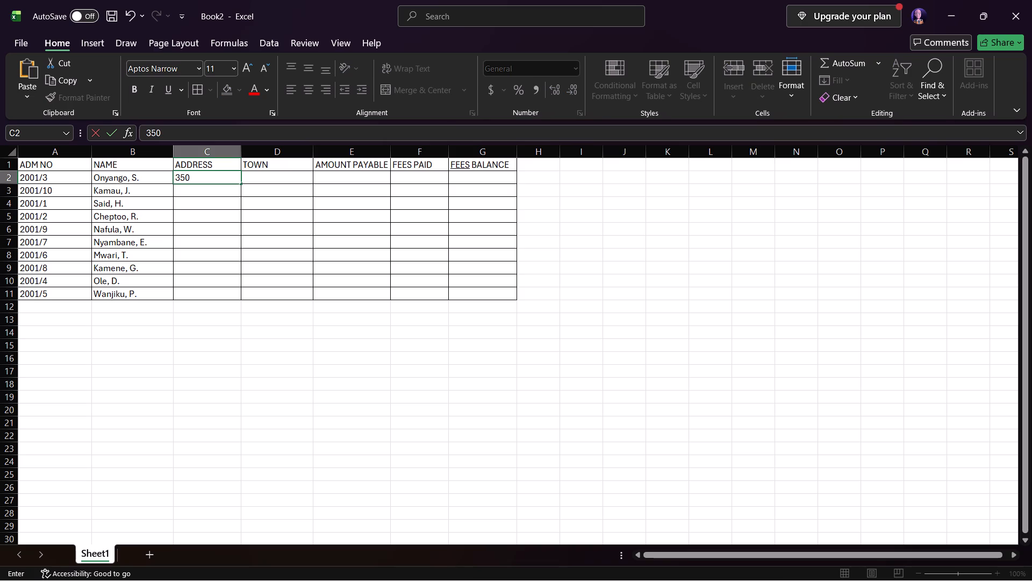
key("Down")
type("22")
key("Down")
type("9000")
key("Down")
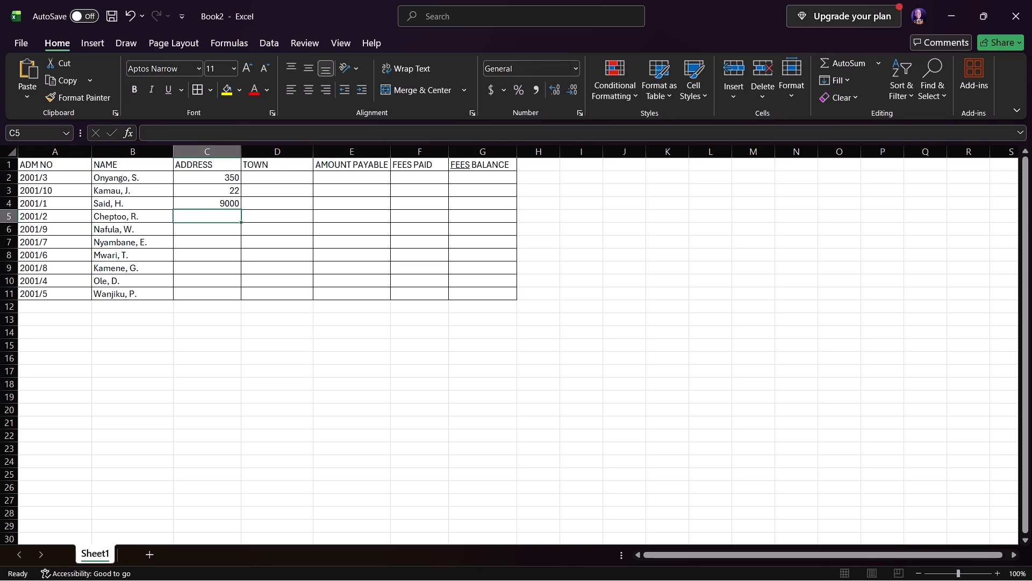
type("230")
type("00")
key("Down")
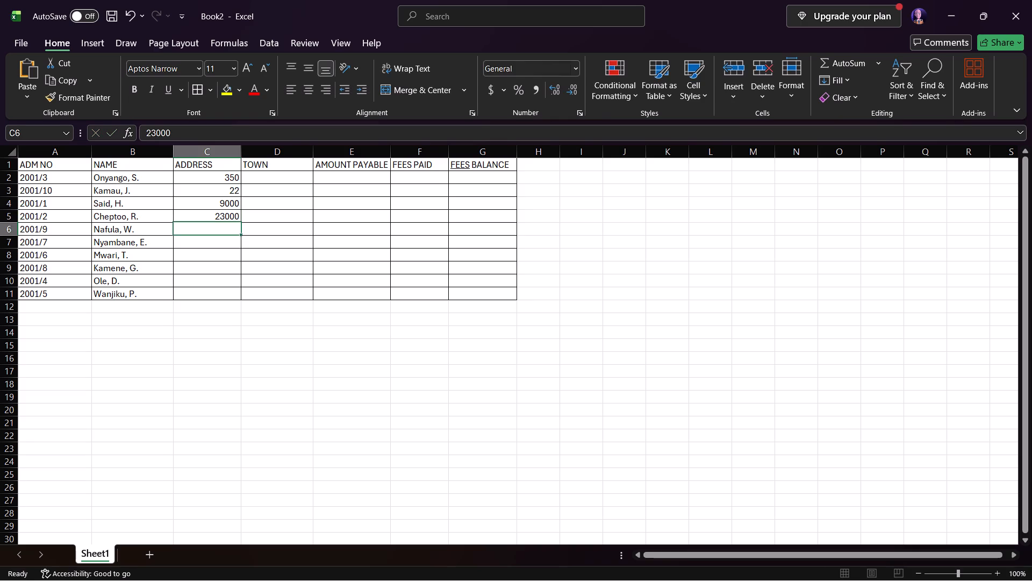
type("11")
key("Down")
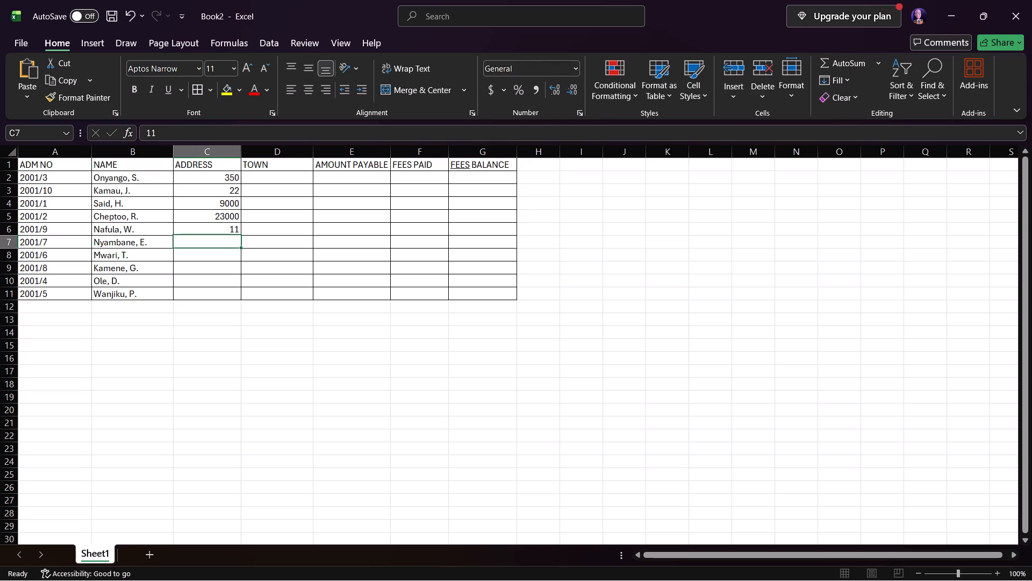
Fill ADDRESS cells C7 to C11 with 226, 992, 1, Private Bag and 5200.
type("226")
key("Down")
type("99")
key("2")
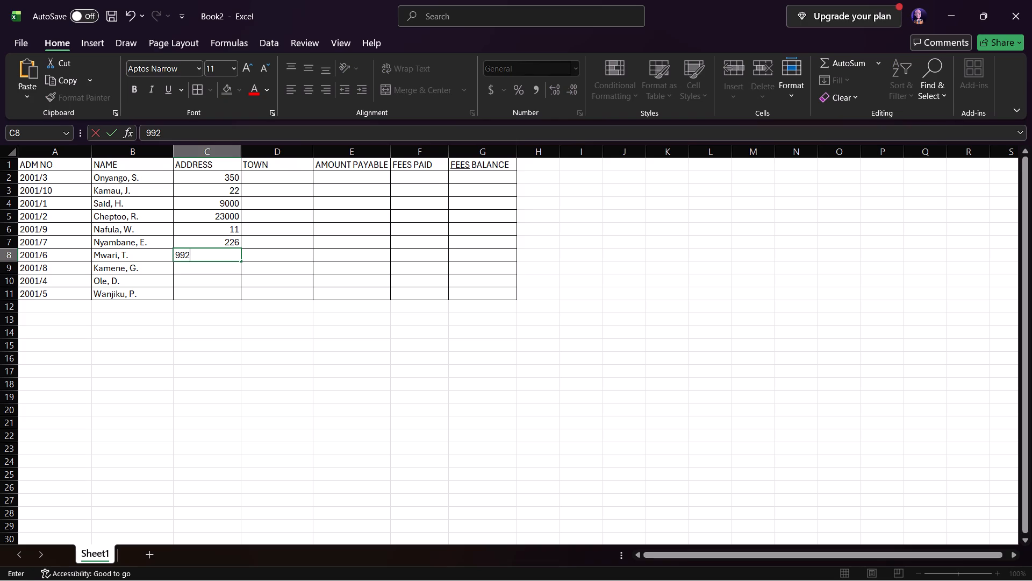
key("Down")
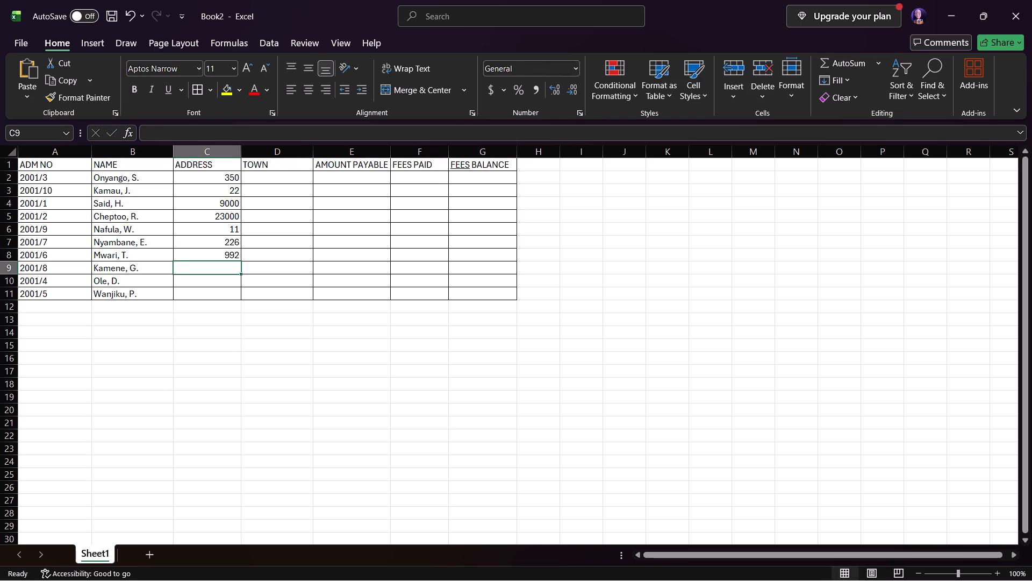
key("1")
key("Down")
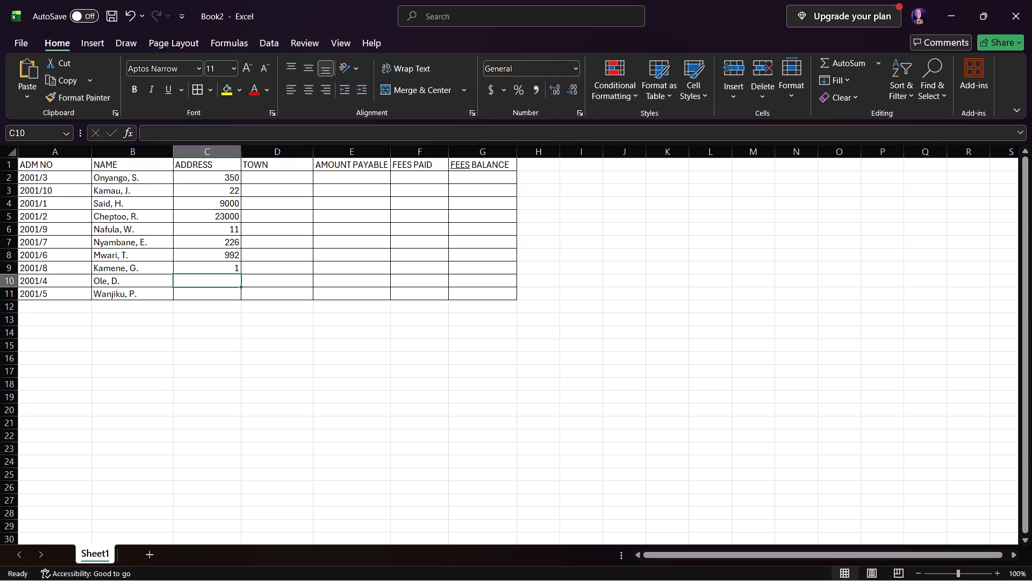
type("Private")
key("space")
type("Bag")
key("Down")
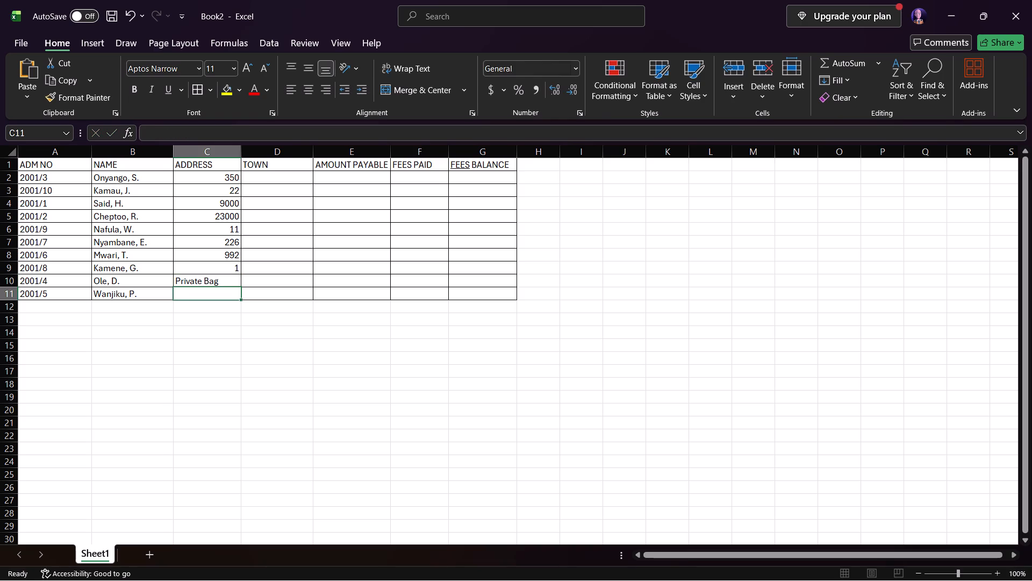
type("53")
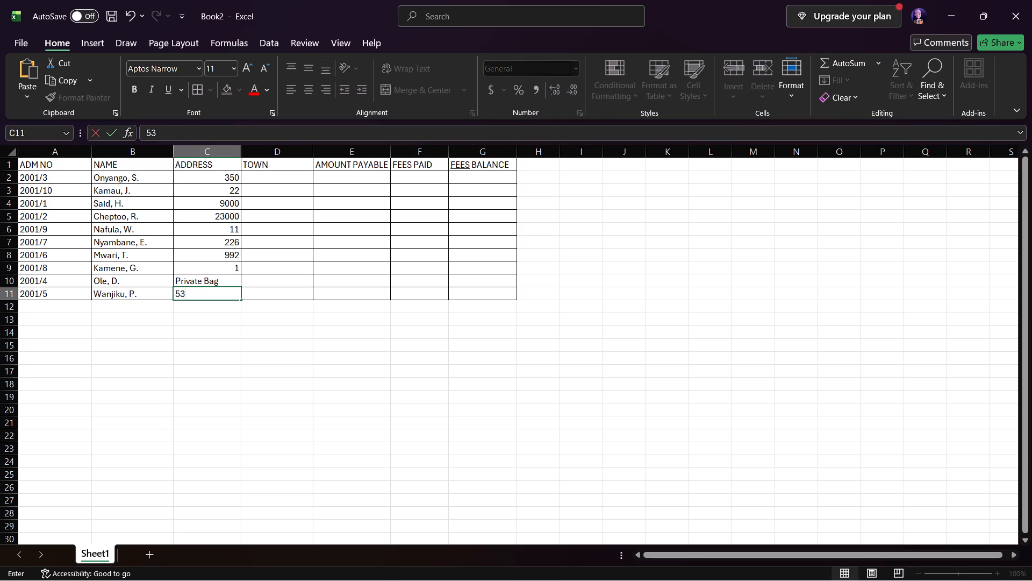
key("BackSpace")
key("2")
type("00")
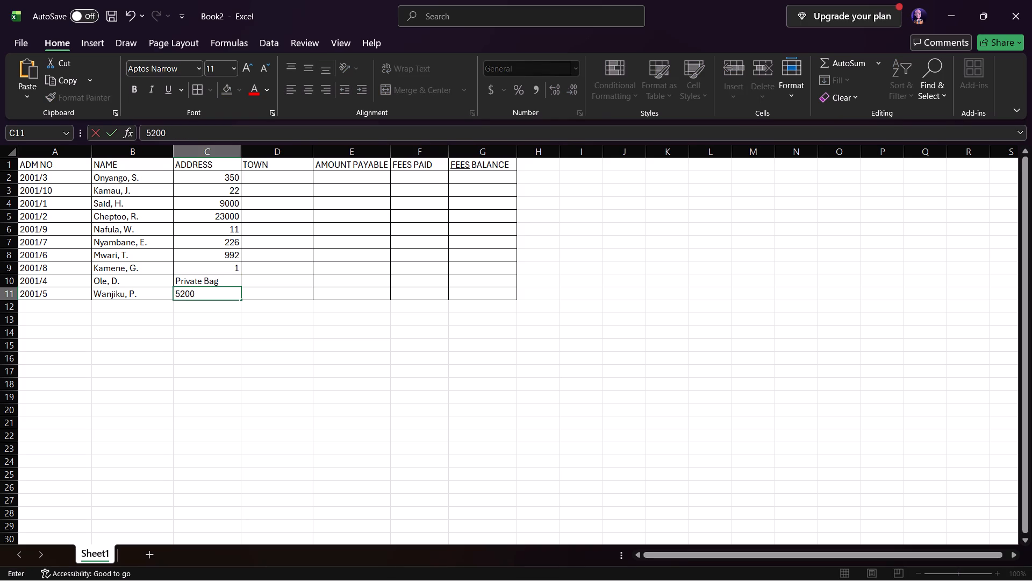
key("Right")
Fill TOWN cells D2 to D4 with Kisumu, Kabete and Mombasa.
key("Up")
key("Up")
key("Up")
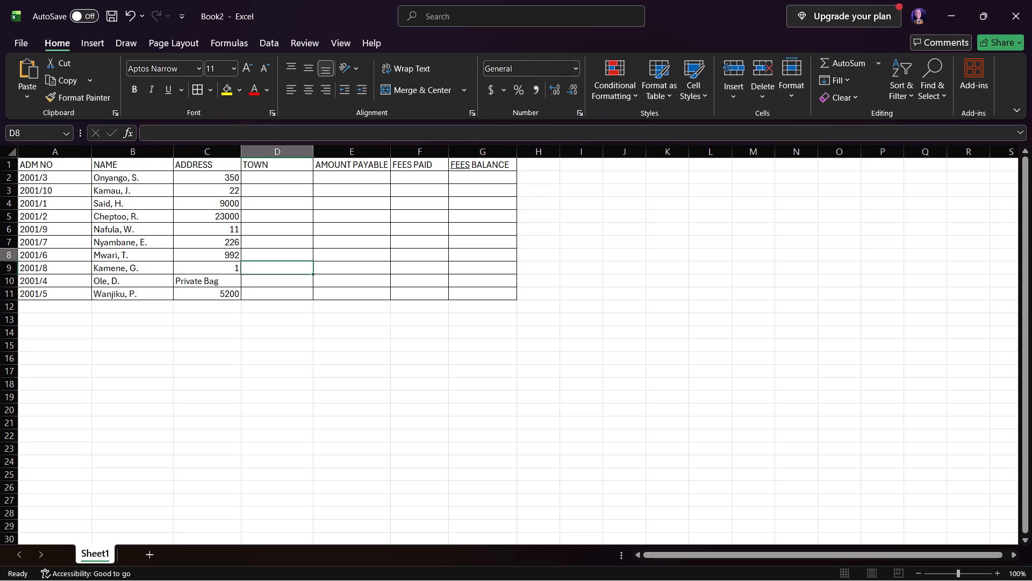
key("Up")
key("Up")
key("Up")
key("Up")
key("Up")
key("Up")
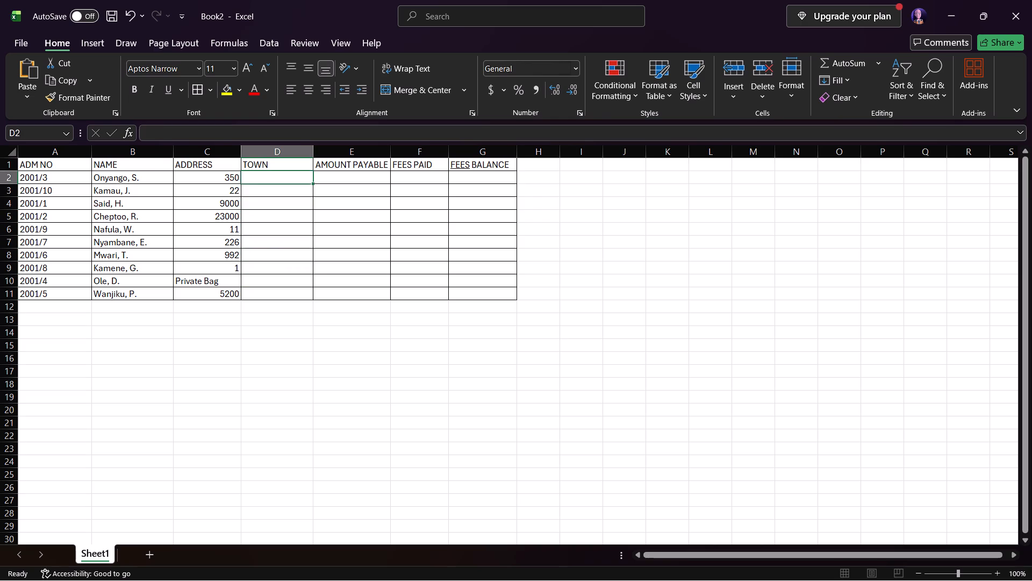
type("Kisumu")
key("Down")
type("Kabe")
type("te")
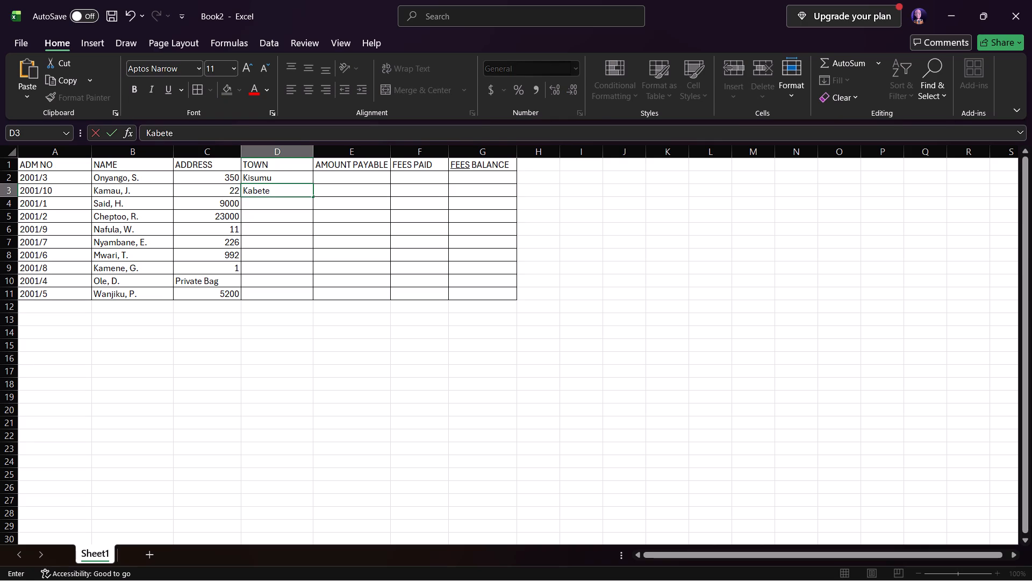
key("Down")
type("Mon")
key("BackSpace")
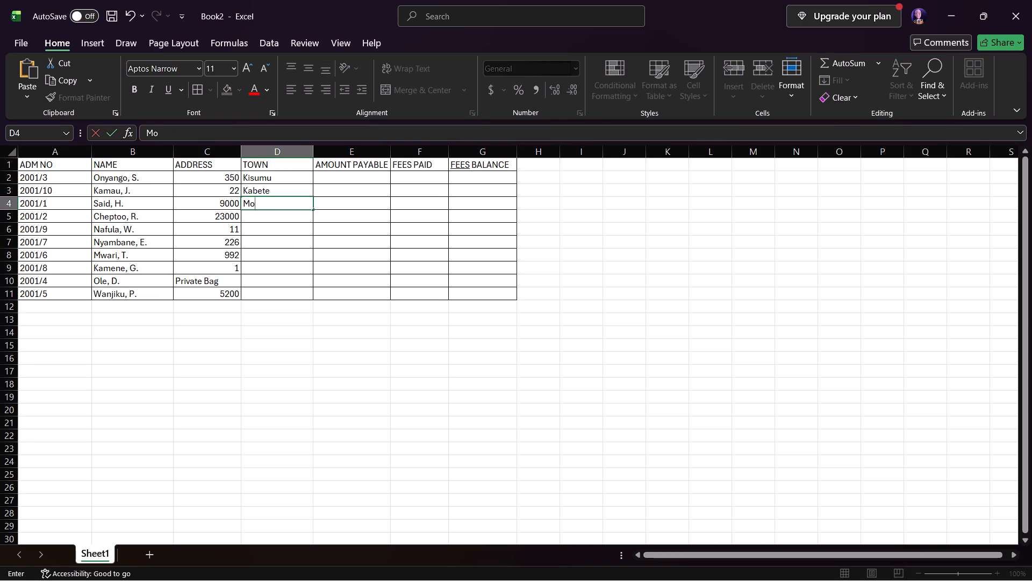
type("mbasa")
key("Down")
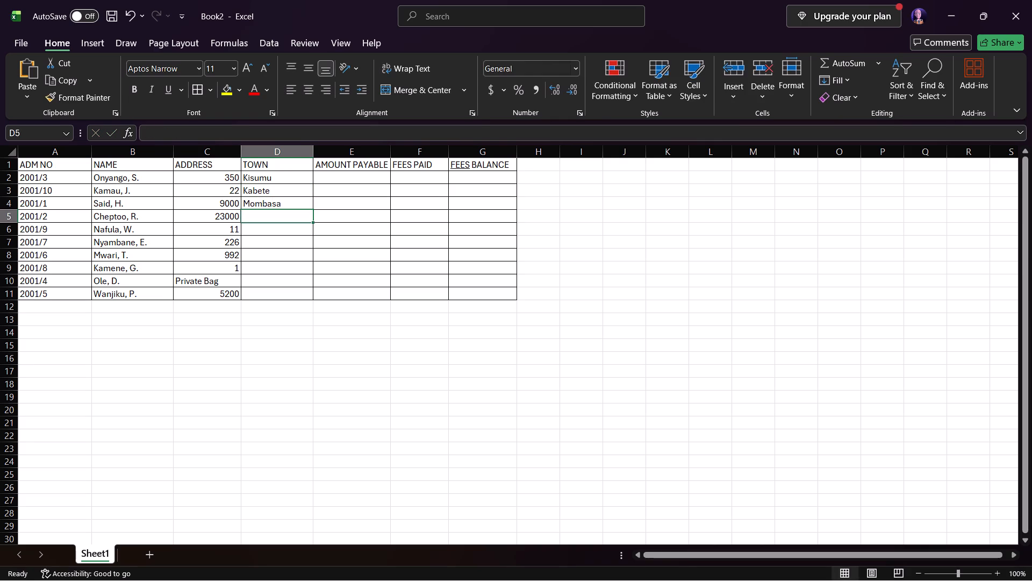
Fill TOWN cells D5 to D7 with Eldoret, Bungoma and Kisii.
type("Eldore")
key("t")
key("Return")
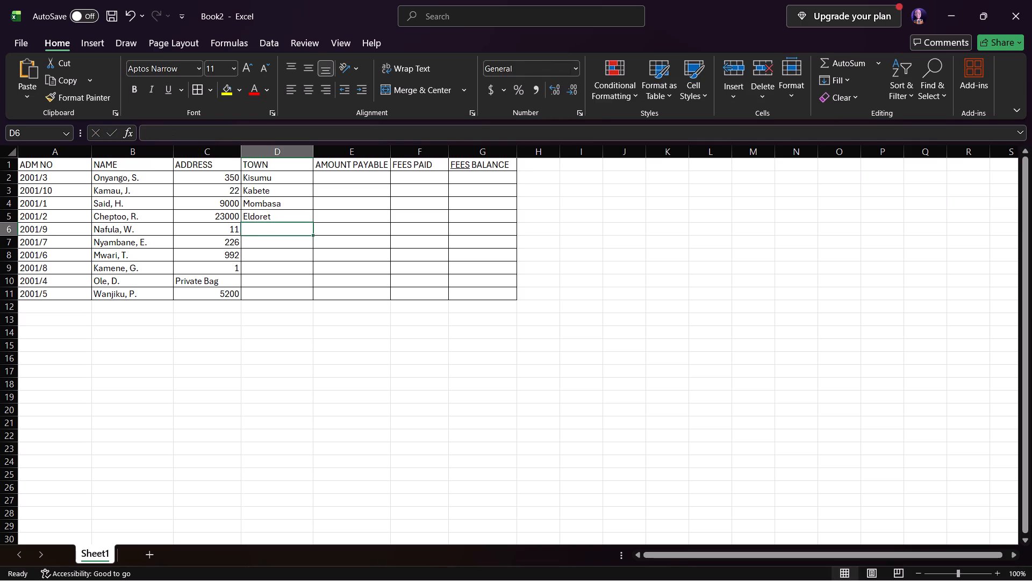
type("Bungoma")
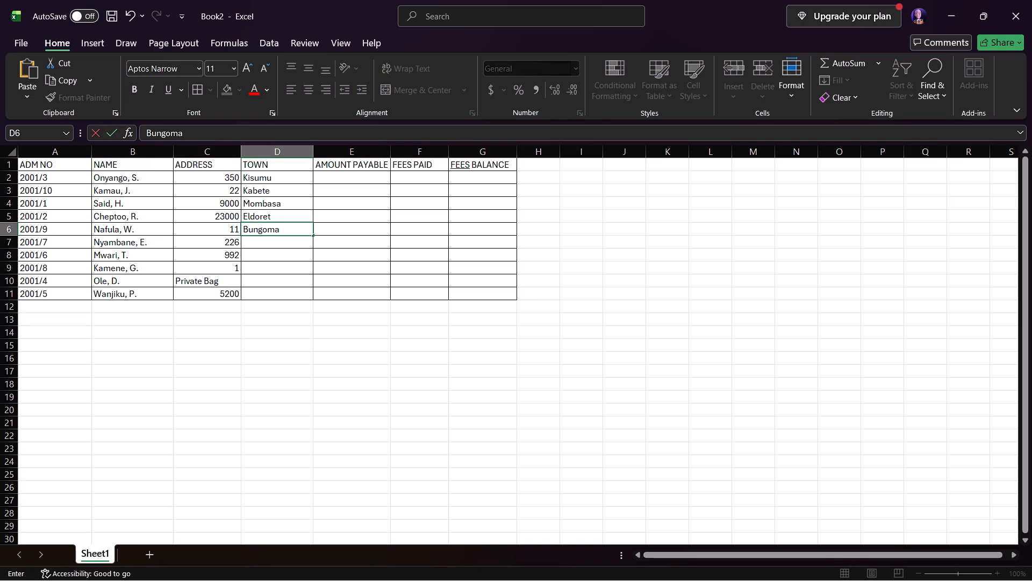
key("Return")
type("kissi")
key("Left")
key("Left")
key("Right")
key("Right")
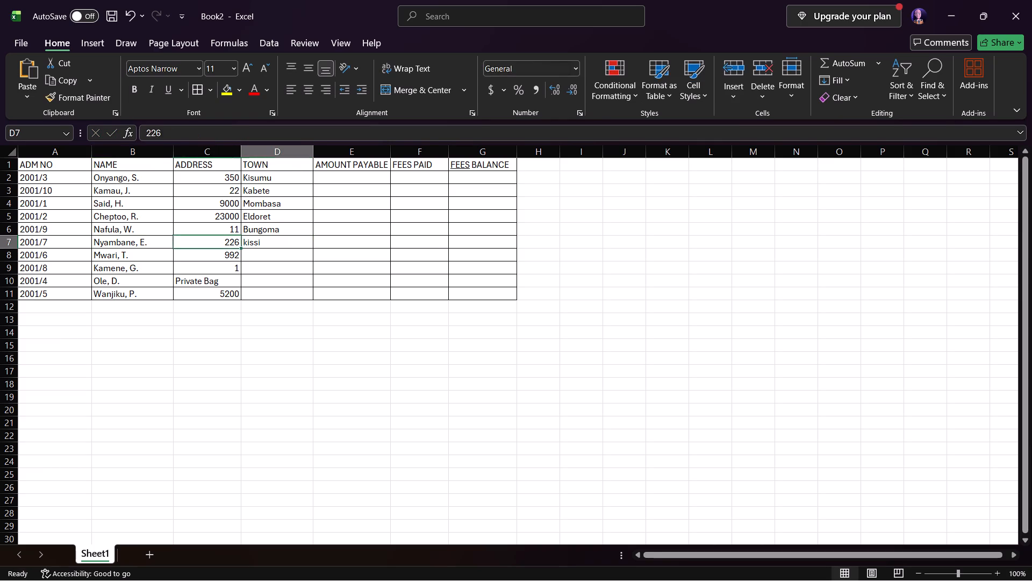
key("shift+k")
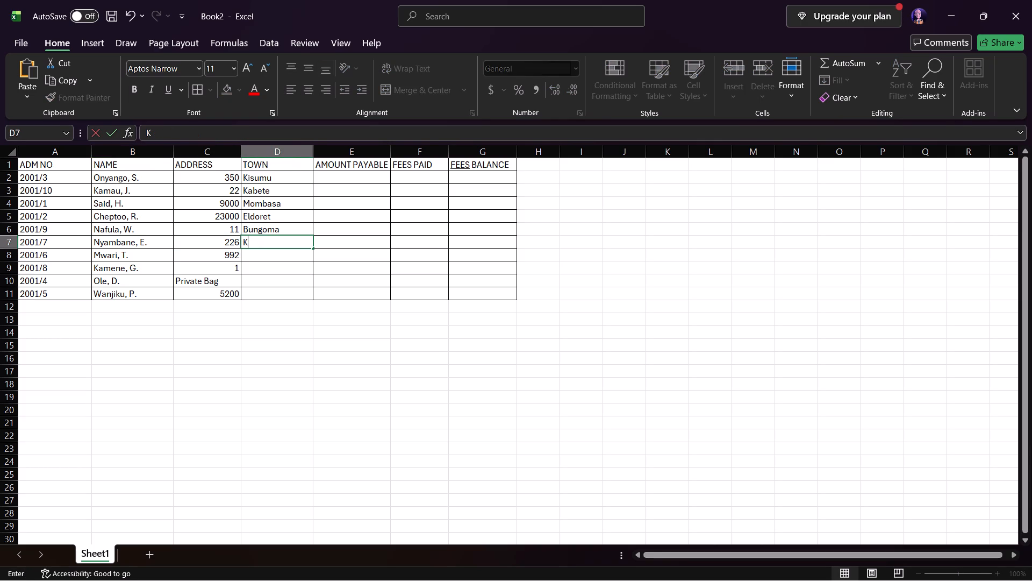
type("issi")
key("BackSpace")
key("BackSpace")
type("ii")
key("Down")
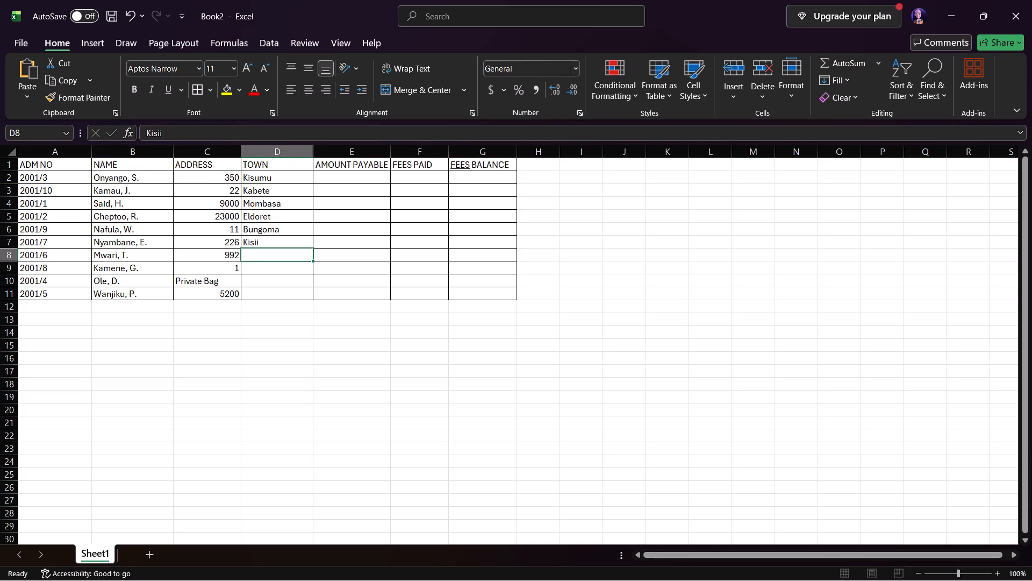
Fill TOWN cells D8 to D11 with Meru, Kitui, Kajiado and Nairobi.
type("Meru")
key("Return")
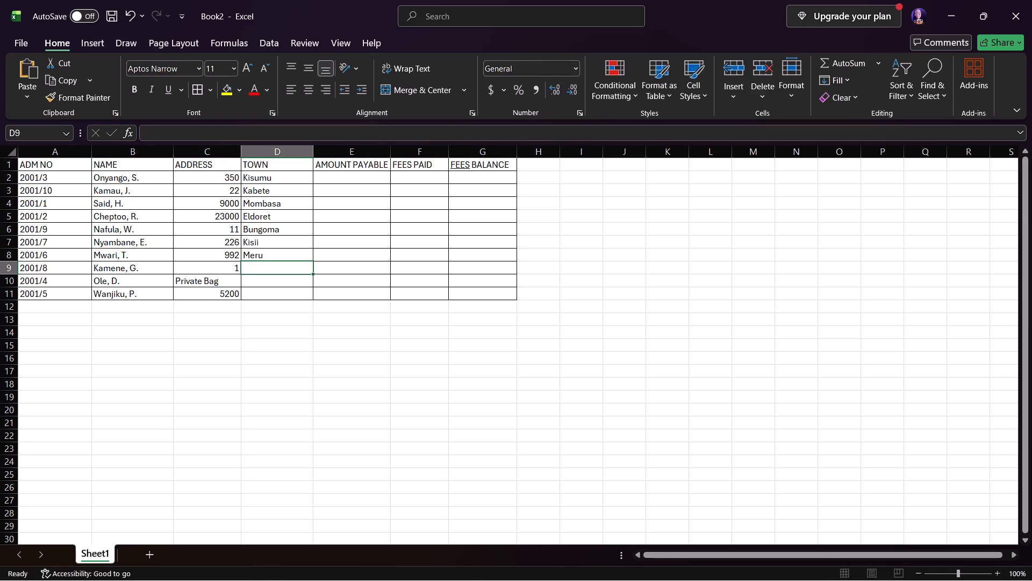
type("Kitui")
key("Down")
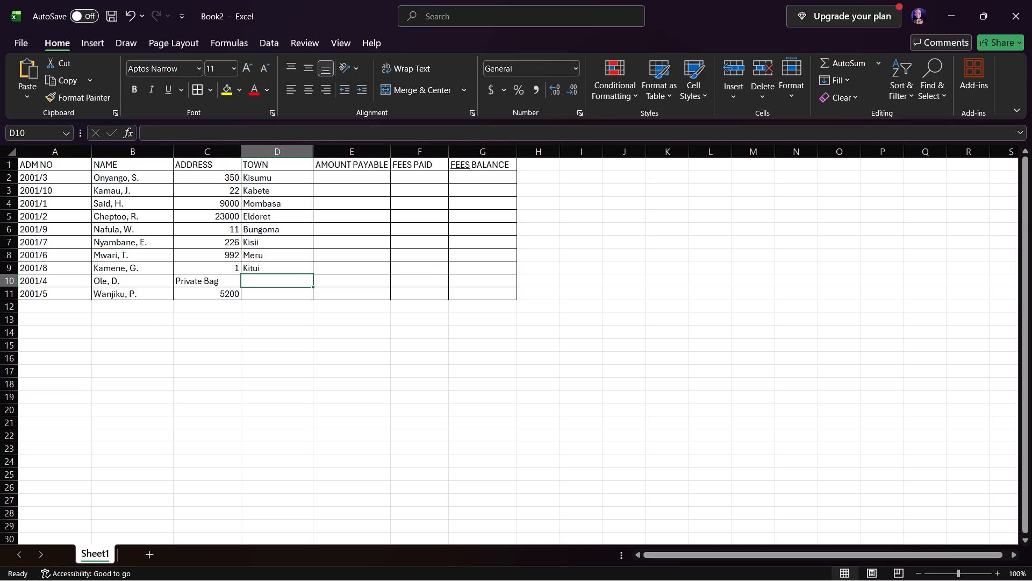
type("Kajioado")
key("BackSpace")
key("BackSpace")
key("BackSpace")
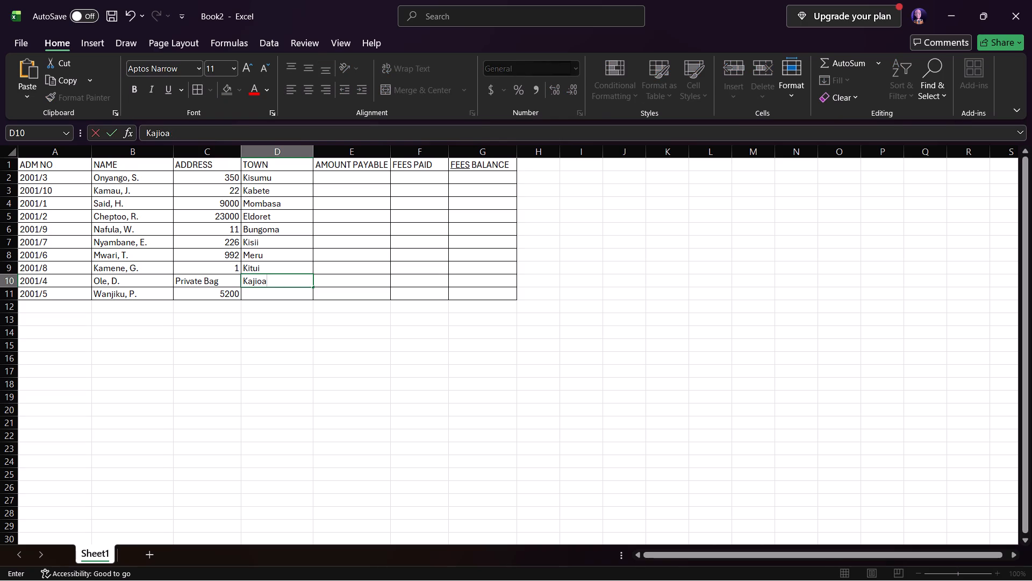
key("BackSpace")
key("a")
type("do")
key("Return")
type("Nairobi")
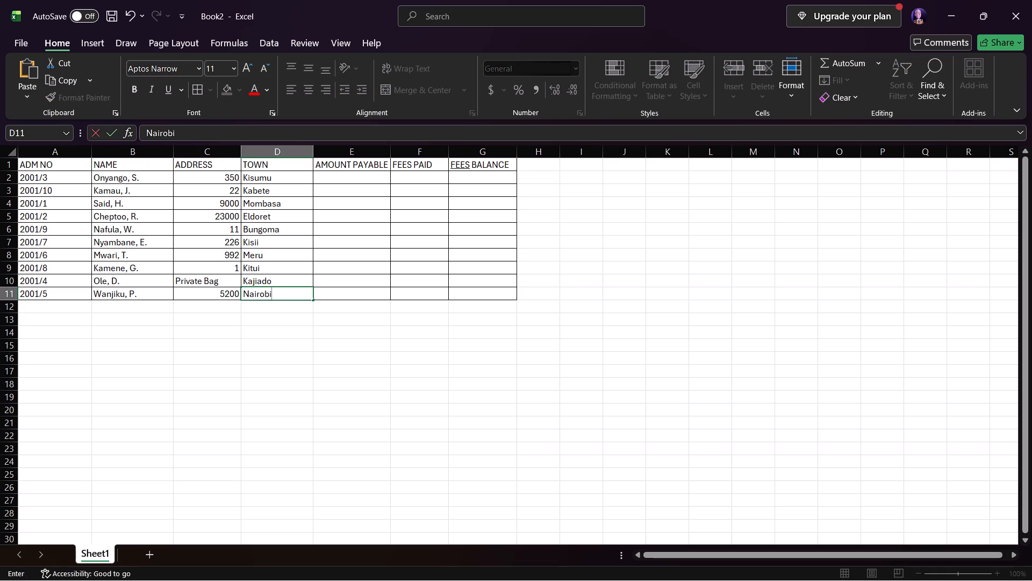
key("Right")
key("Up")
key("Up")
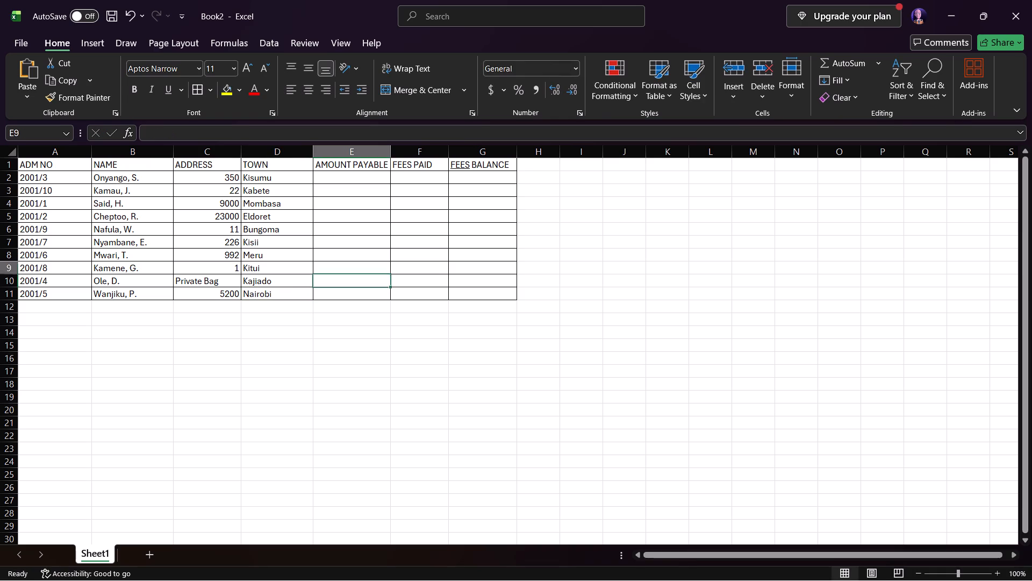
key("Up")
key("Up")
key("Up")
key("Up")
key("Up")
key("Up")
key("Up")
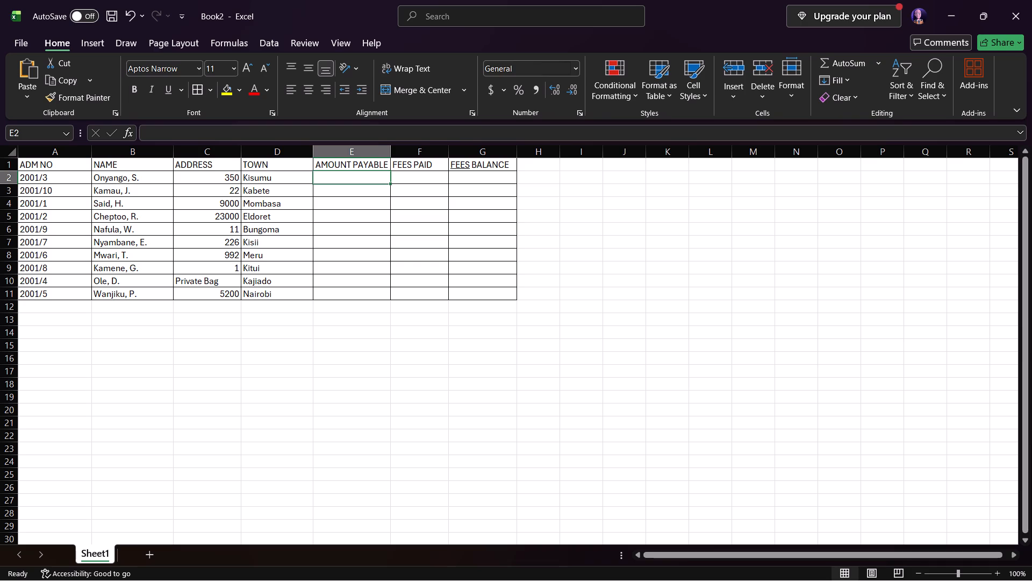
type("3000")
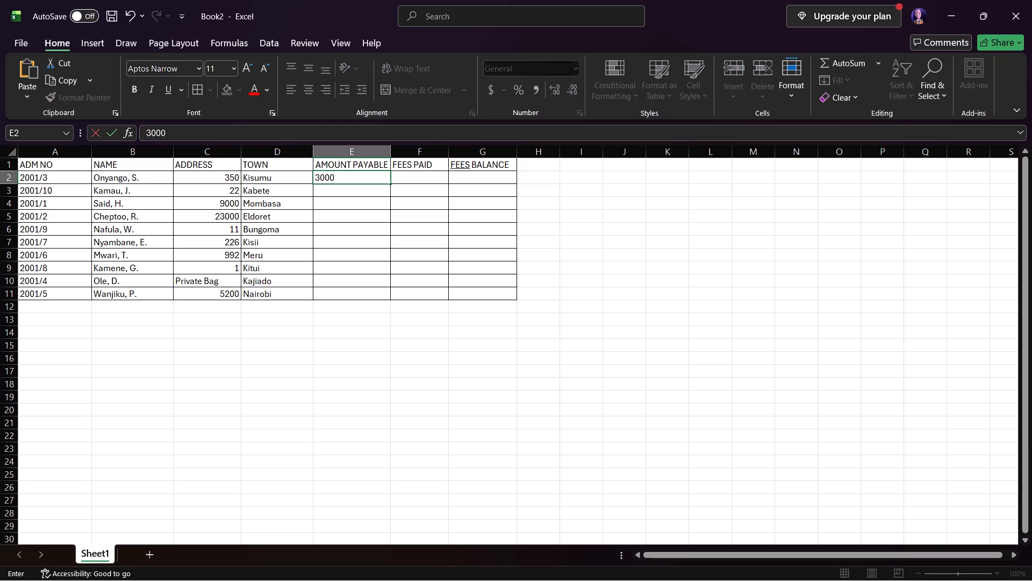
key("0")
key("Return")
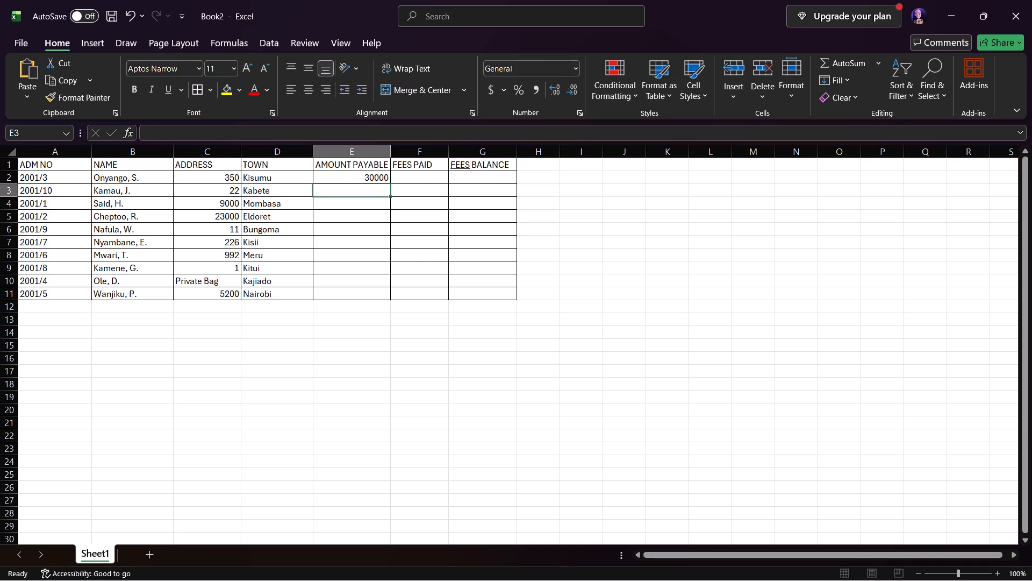
Fill AMOUNT PAYABLE cells E3 to E5 with 35000, 21000 and 29000.
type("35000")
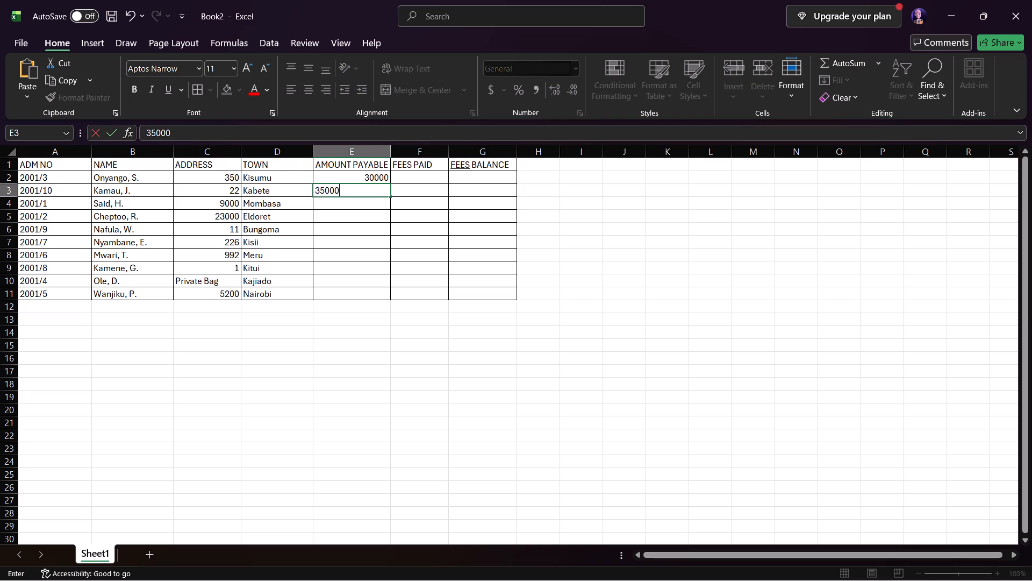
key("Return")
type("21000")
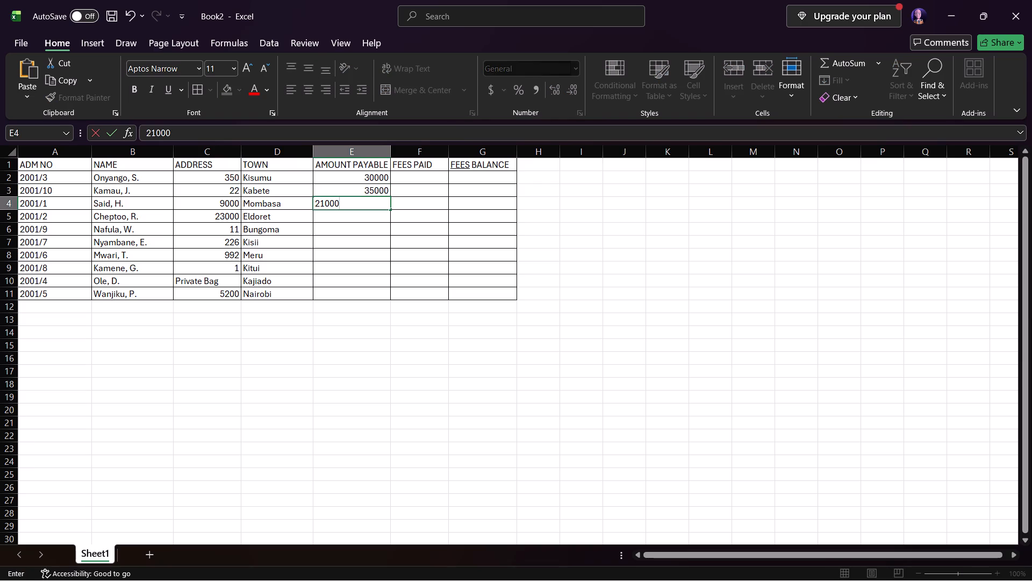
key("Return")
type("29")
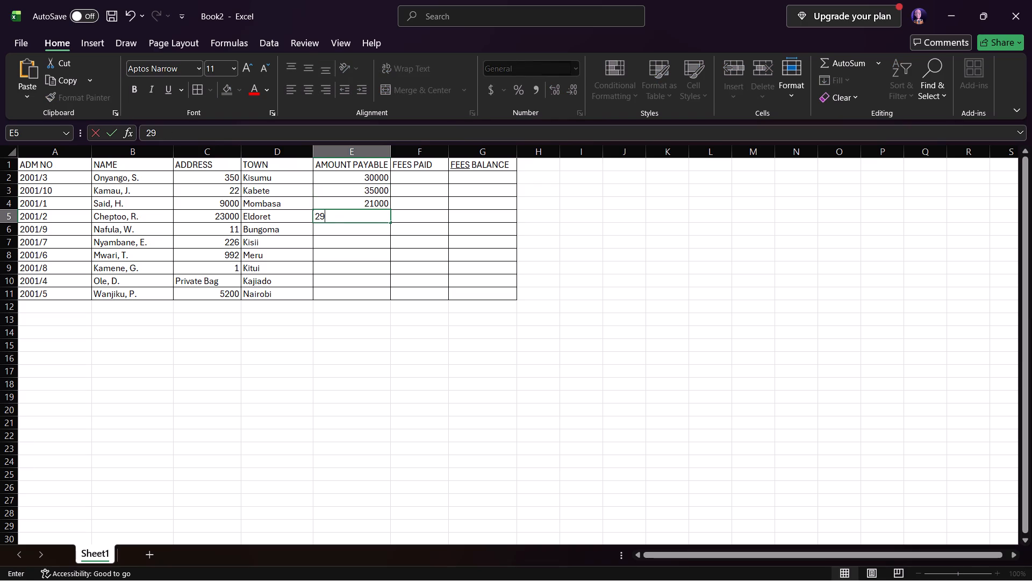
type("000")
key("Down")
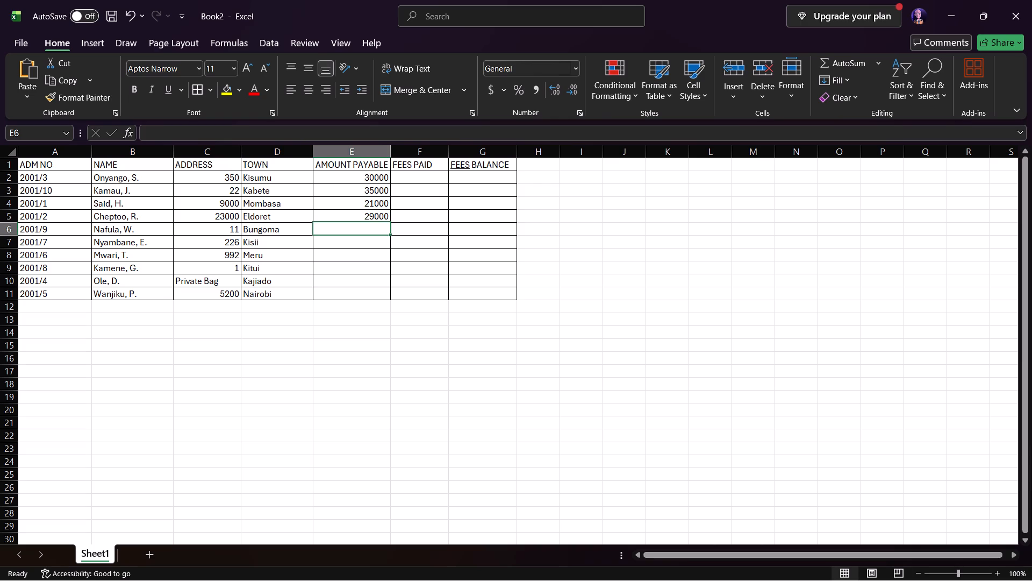
Fill AMOUNT PAYABLE cells E6 and E7 with 64000 and 34250.
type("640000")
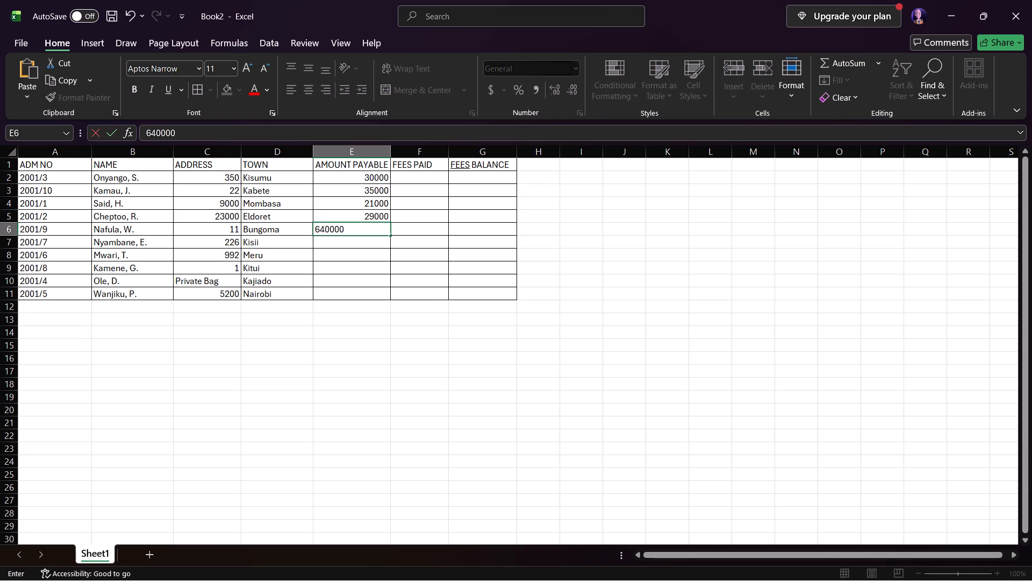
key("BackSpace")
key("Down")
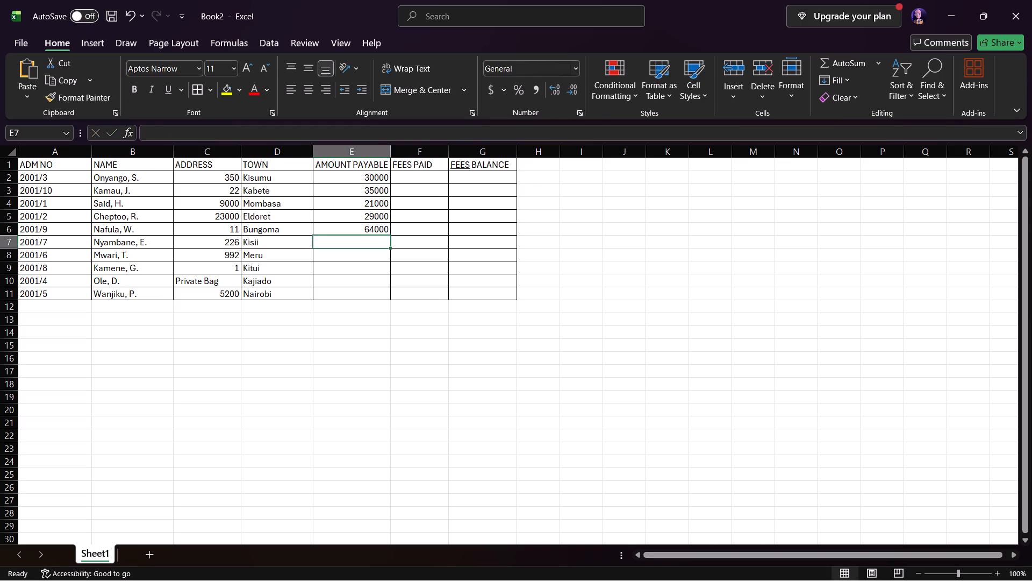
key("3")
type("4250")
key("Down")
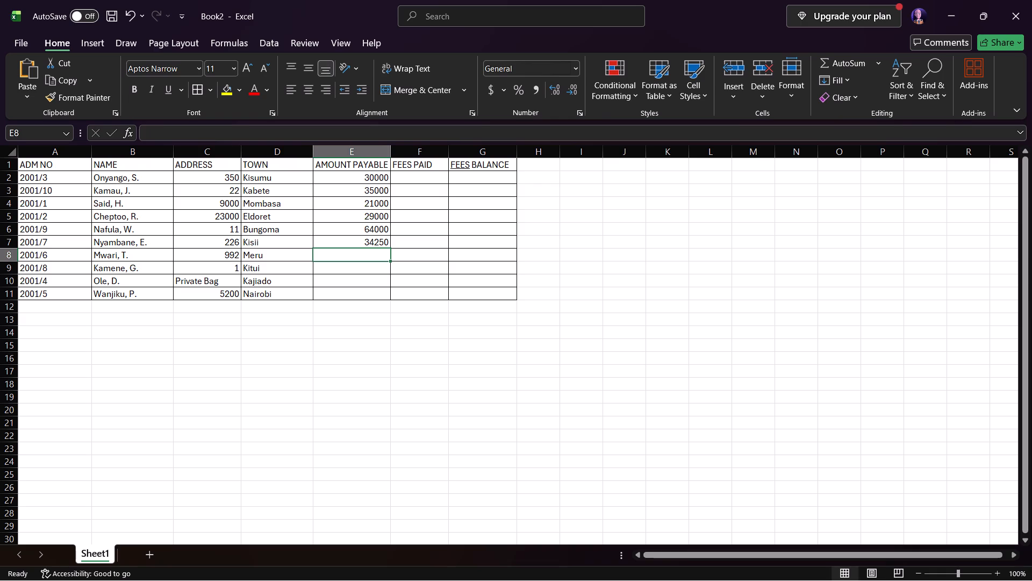
Enter 33000 as the AMOUNT PAYABLE in cell E8 for admission number 2001/6.
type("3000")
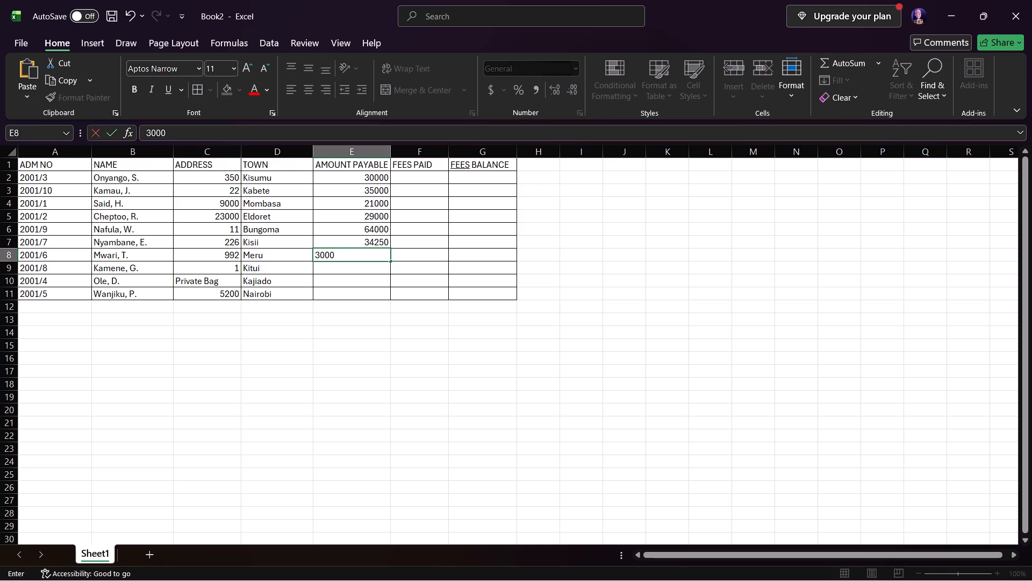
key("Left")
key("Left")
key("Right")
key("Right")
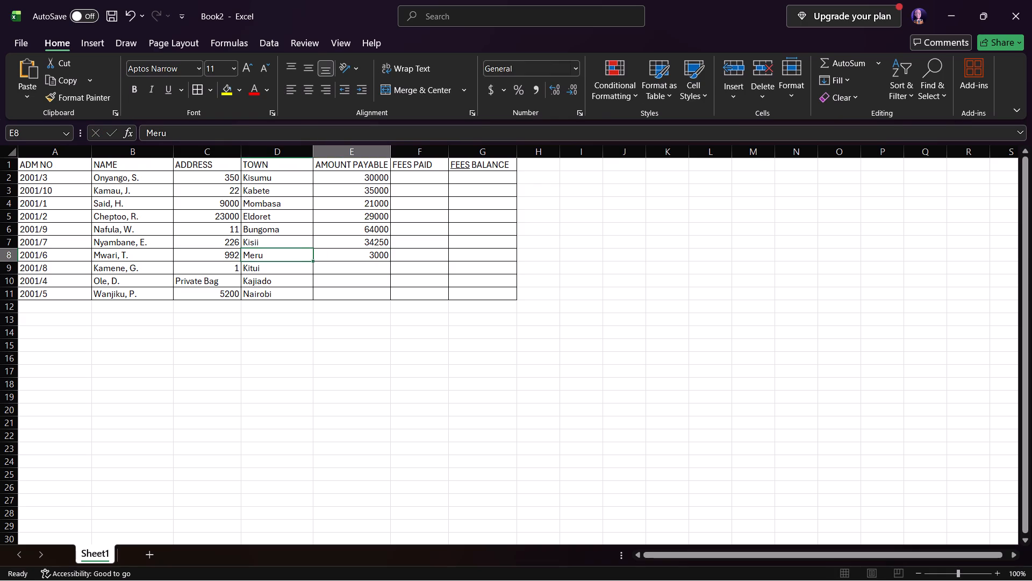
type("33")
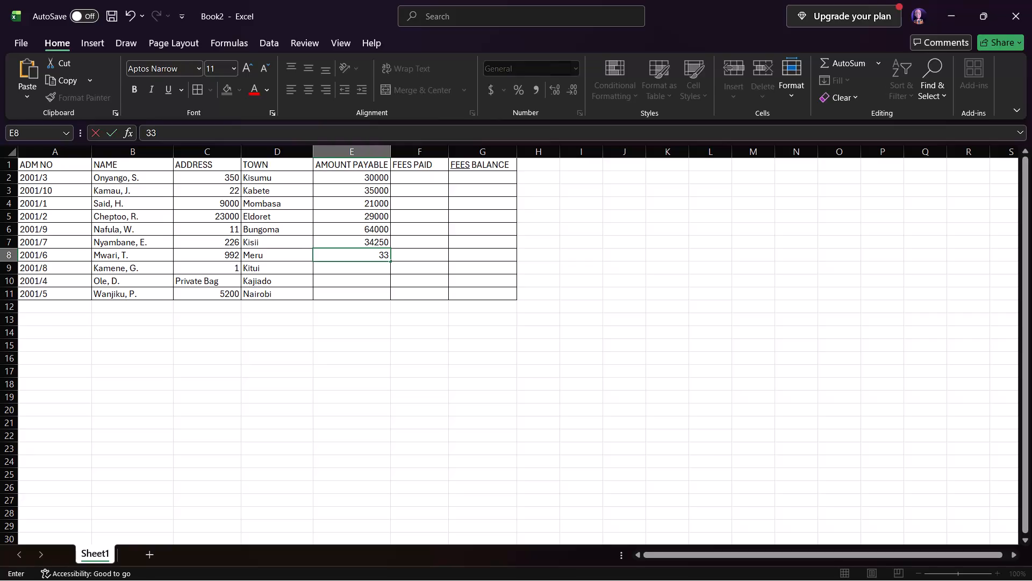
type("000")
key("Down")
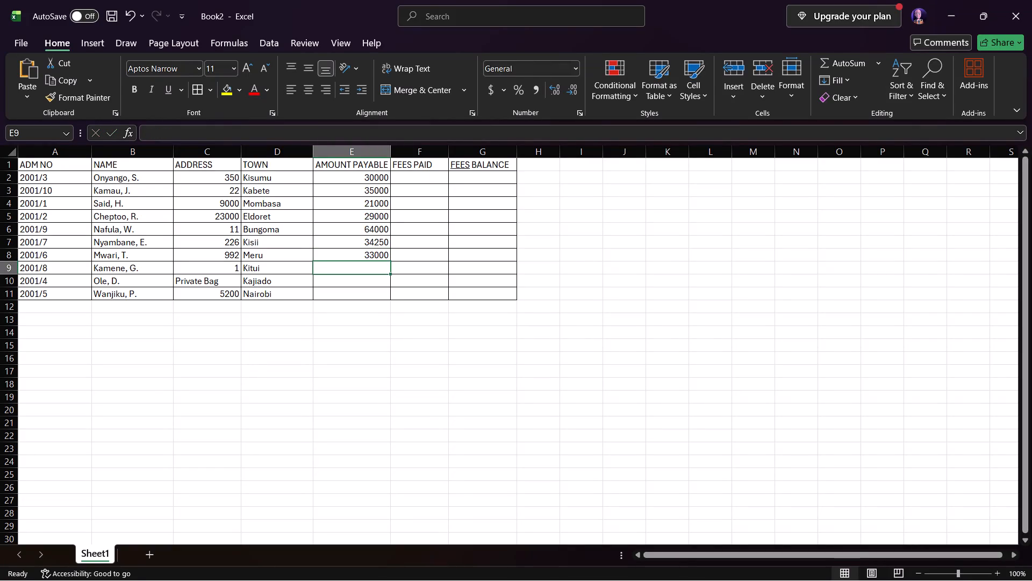
Fill AMOUNT PAYABLE cells E9 and E10 with 22000 and 18000.
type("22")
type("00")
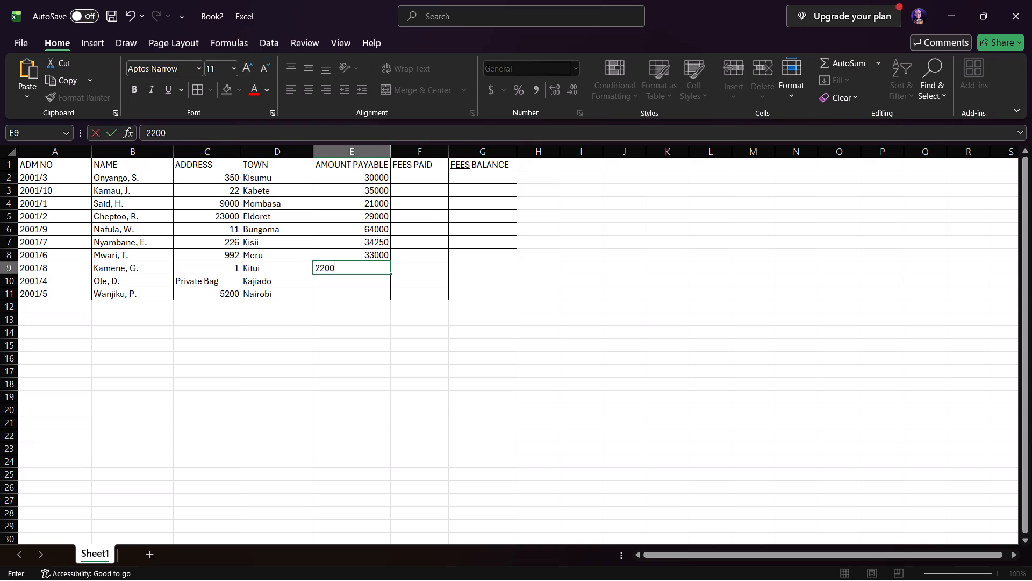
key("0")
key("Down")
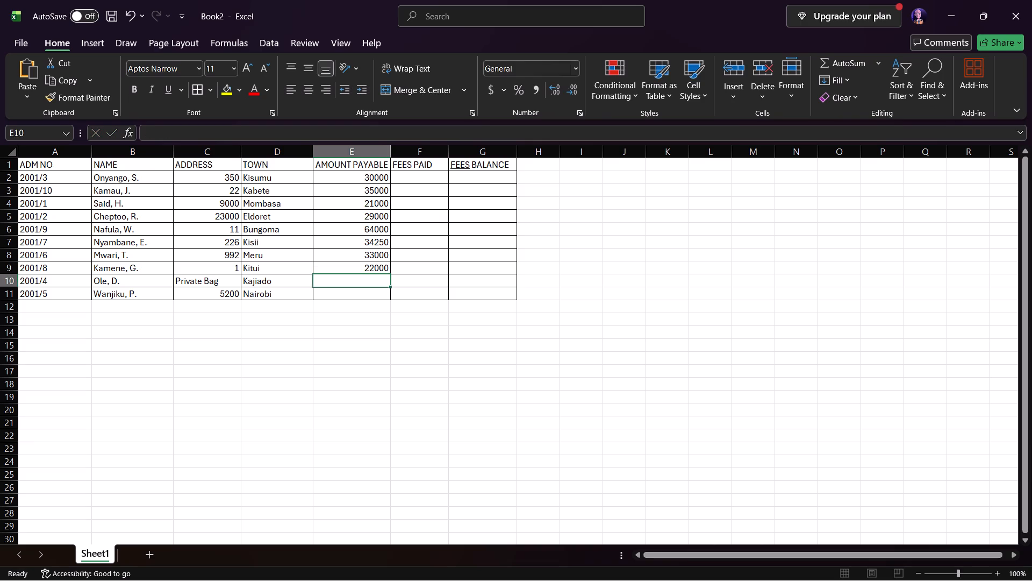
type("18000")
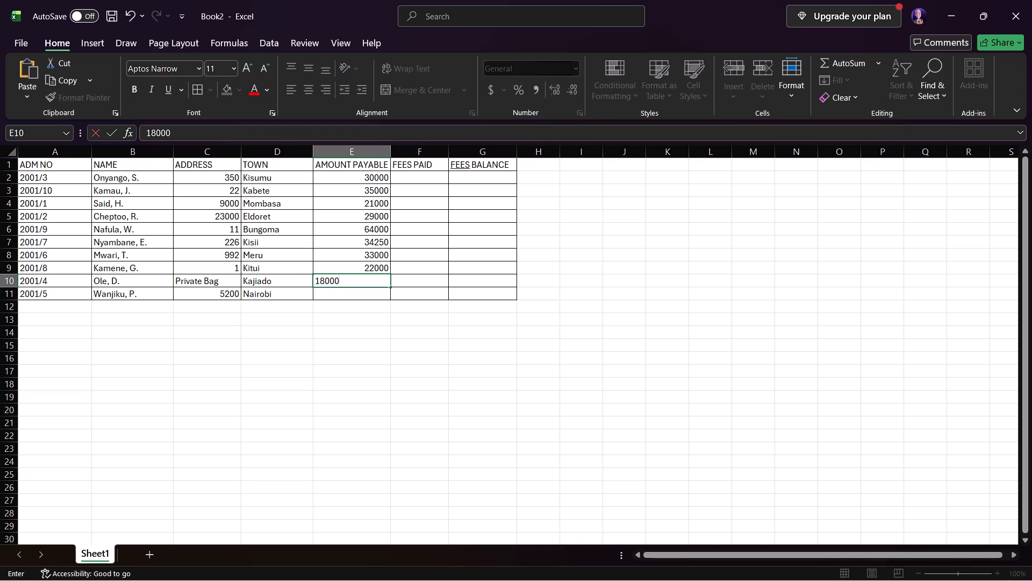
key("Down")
Enter 50000 as the AMOUNT PAYABLE in cell E11 for admission number 2001/5.
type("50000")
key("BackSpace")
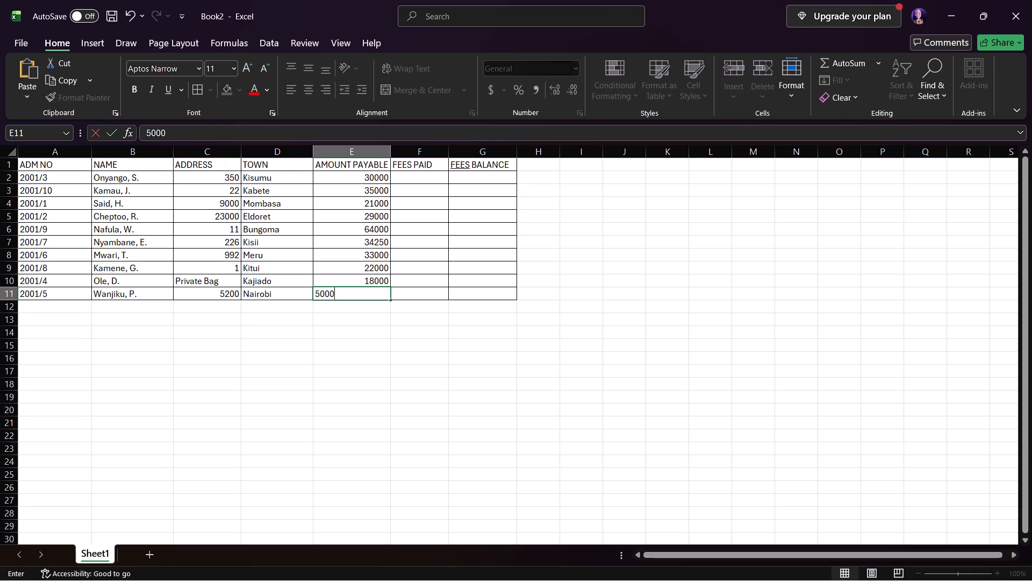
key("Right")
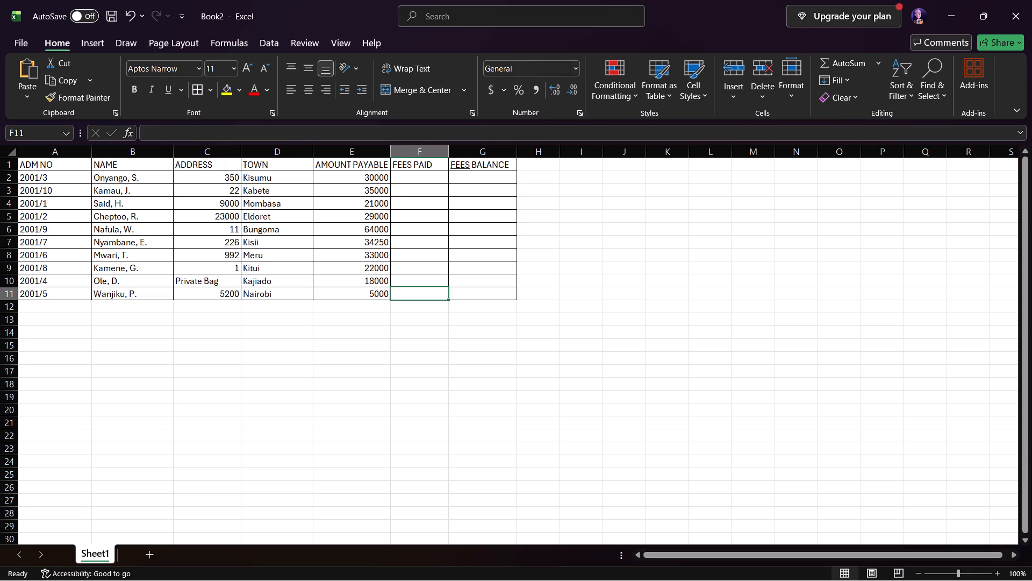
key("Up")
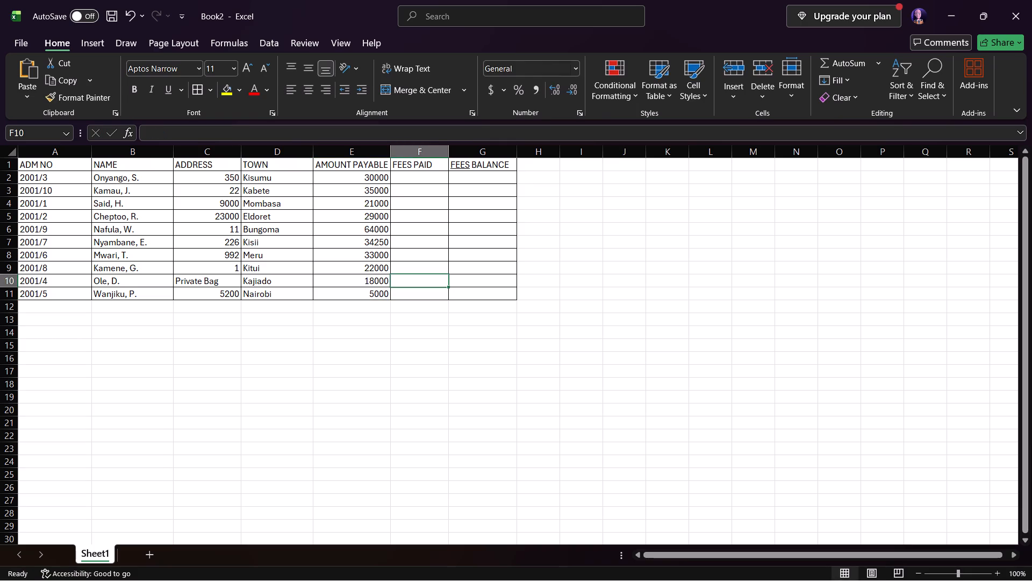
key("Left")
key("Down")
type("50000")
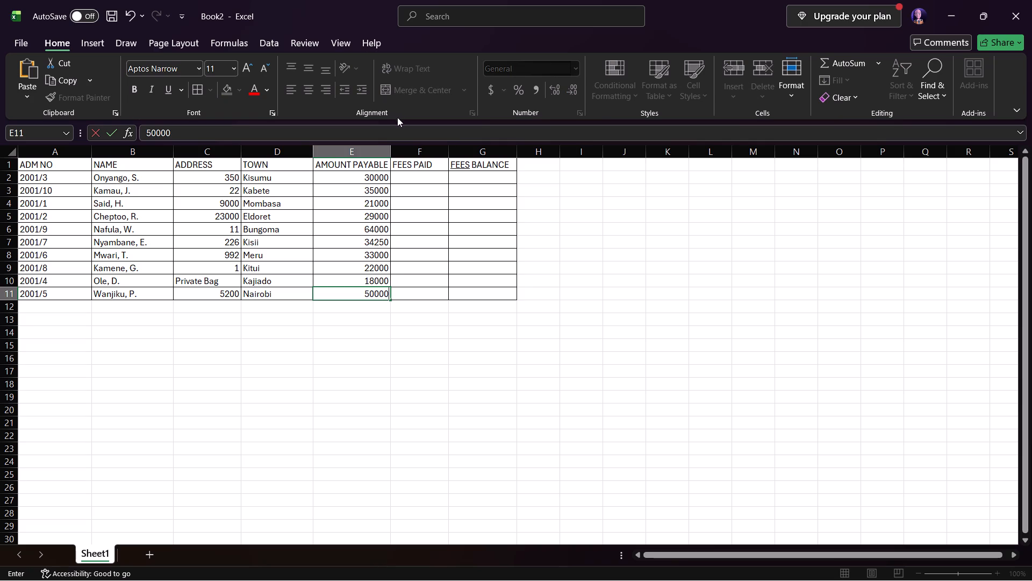
left_click(413, 181)
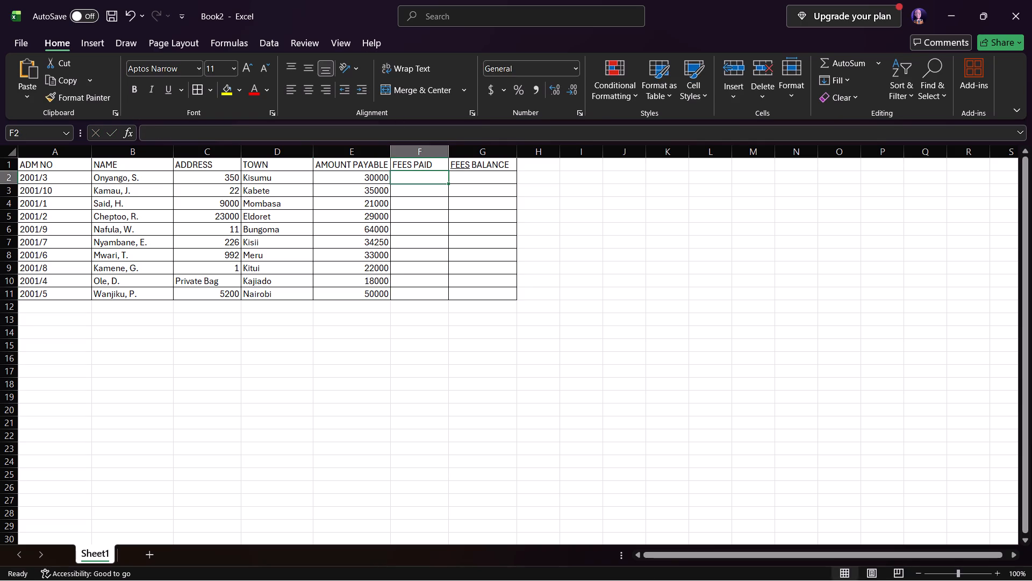
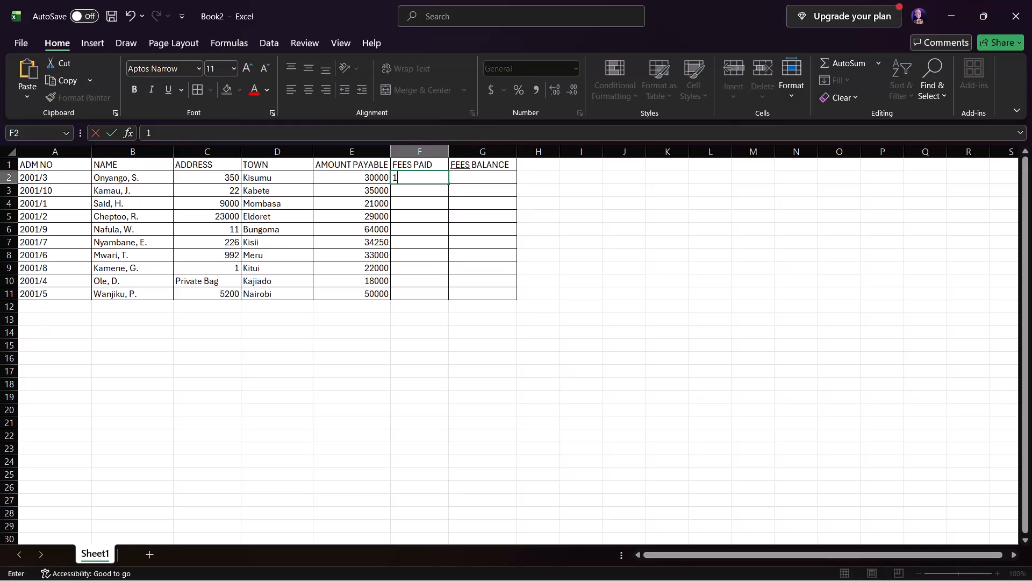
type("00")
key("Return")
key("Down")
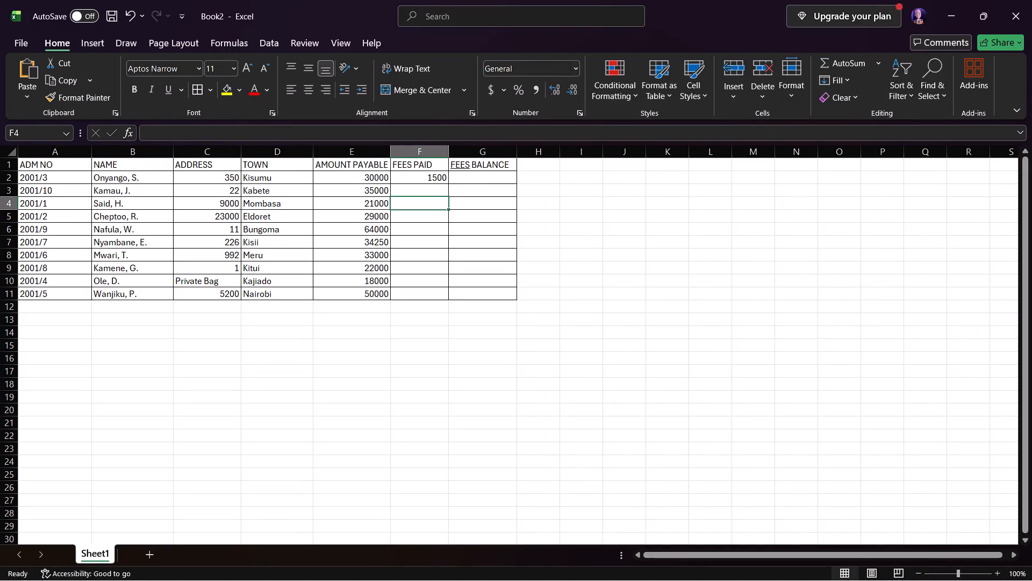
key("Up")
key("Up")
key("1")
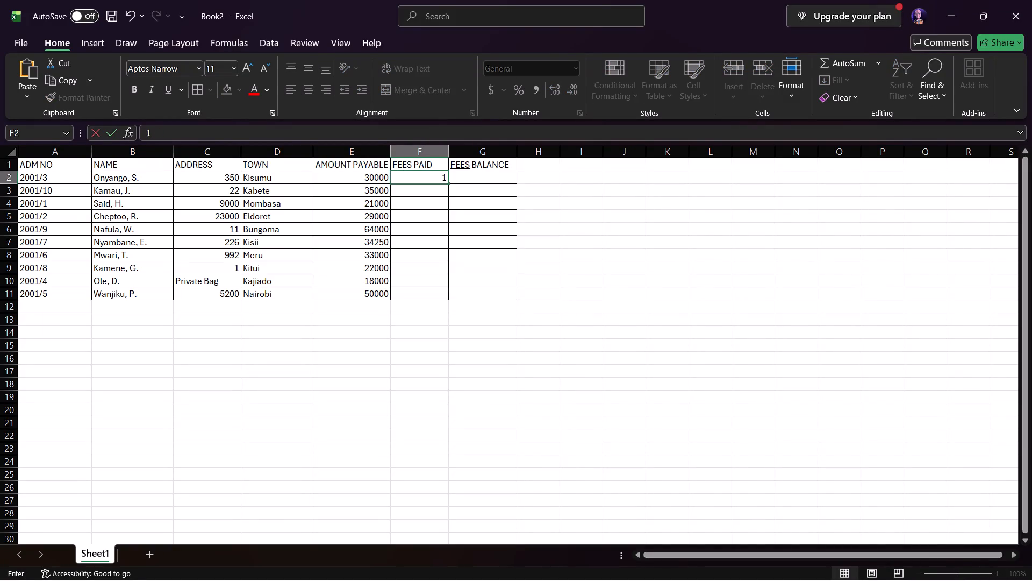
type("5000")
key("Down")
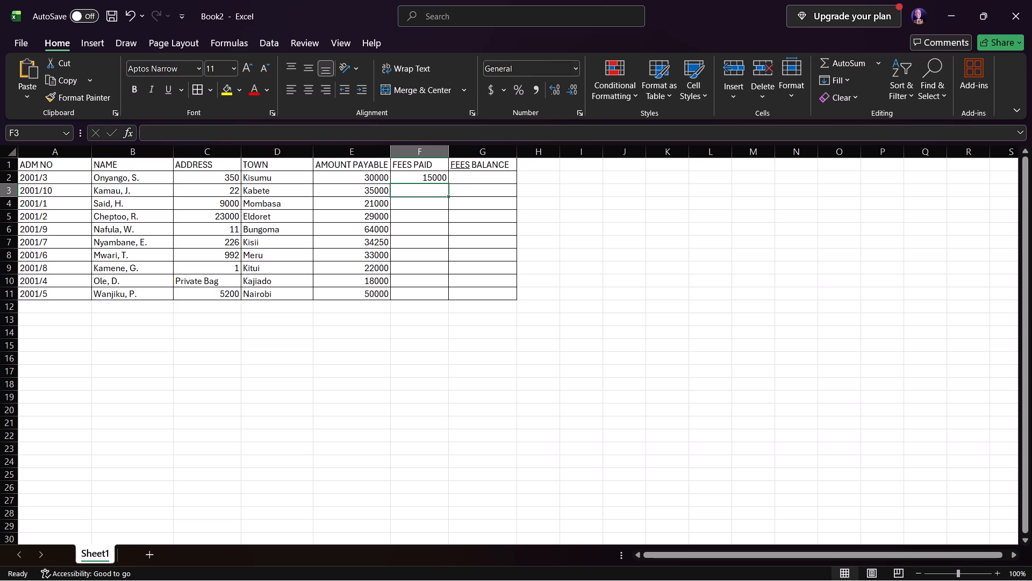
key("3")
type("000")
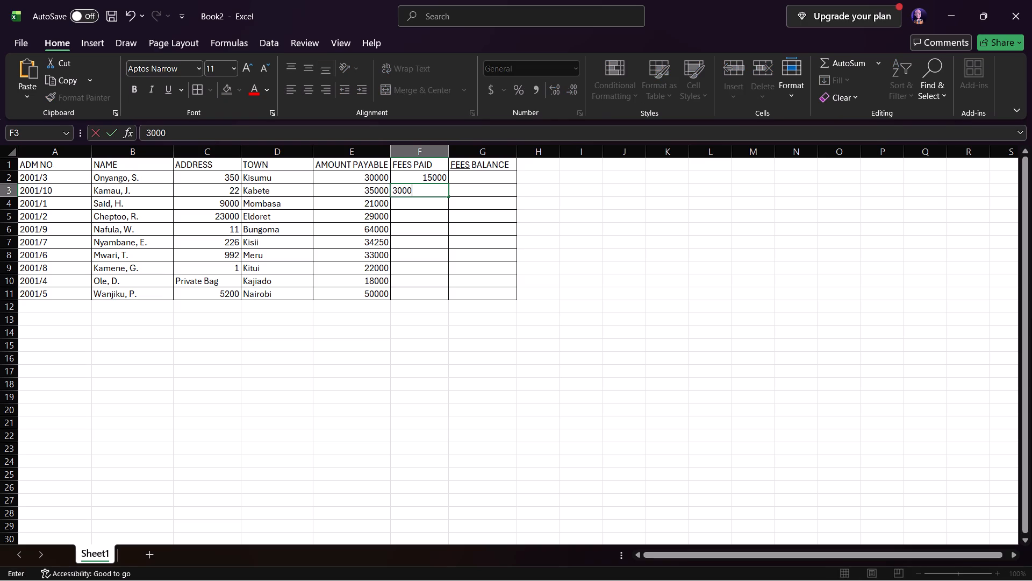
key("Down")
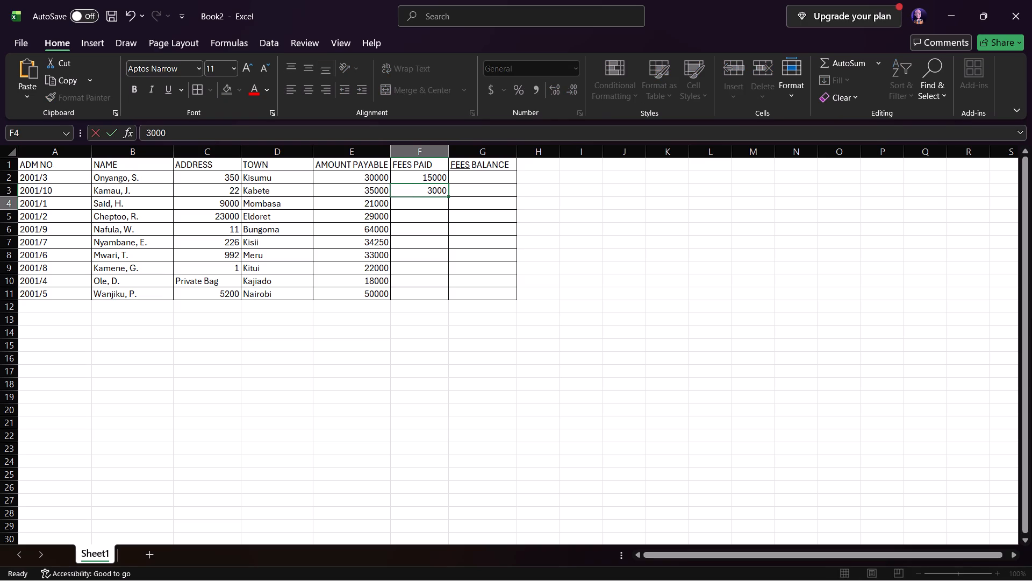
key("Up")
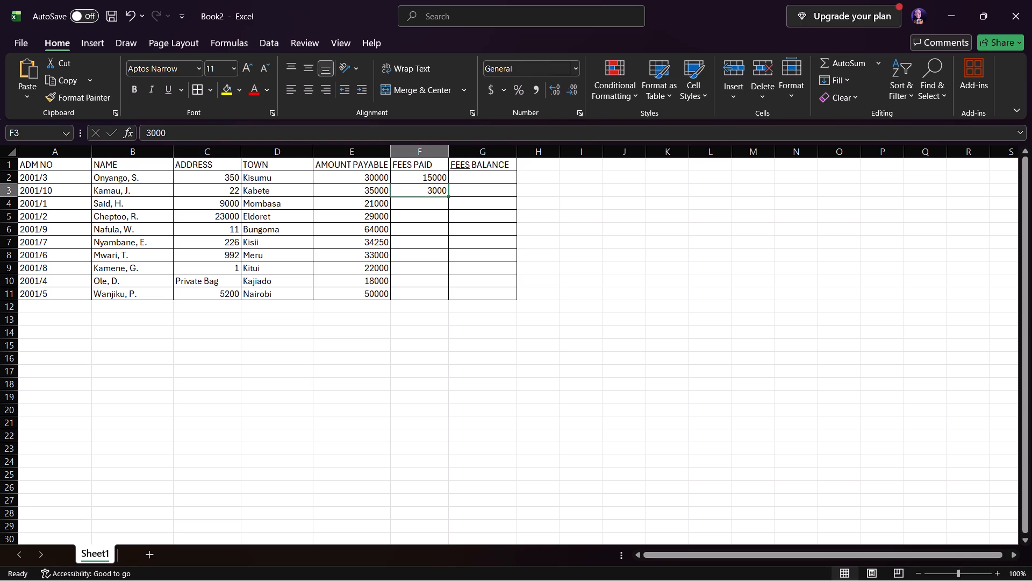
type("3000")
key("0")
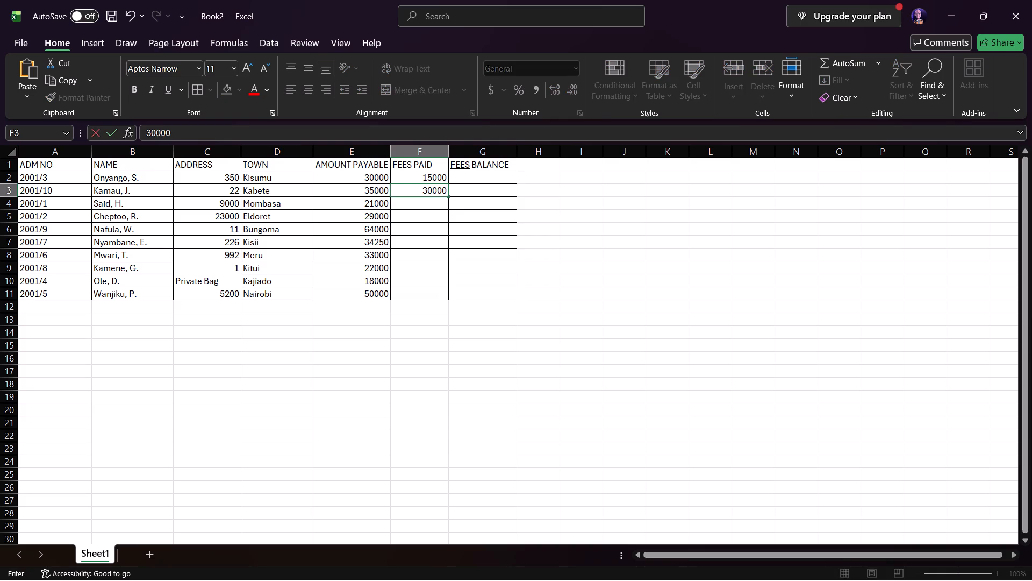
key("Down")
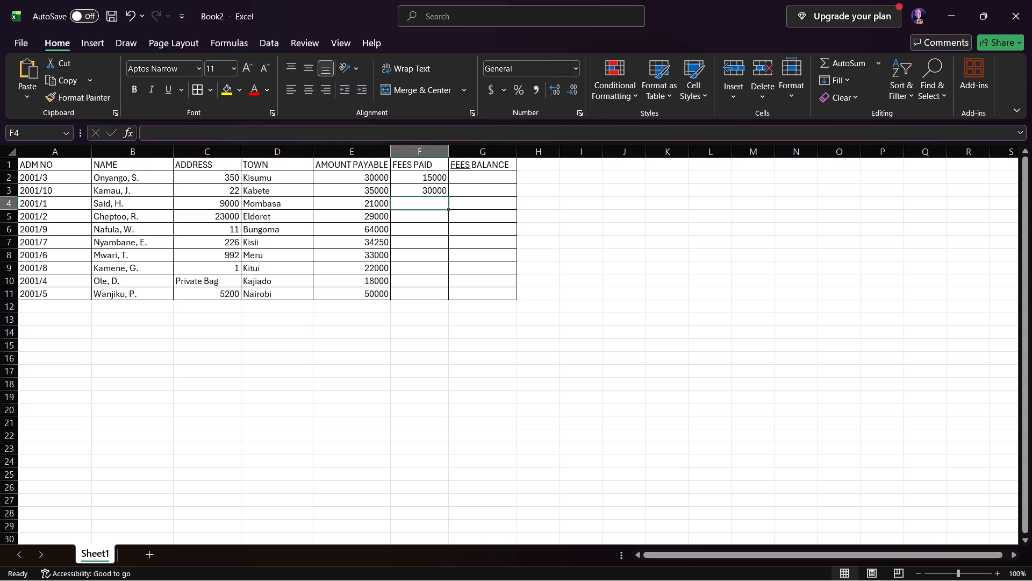
Fill FEES PAID cells F4, F5 and F6 with 21000, 20000 and 10000.
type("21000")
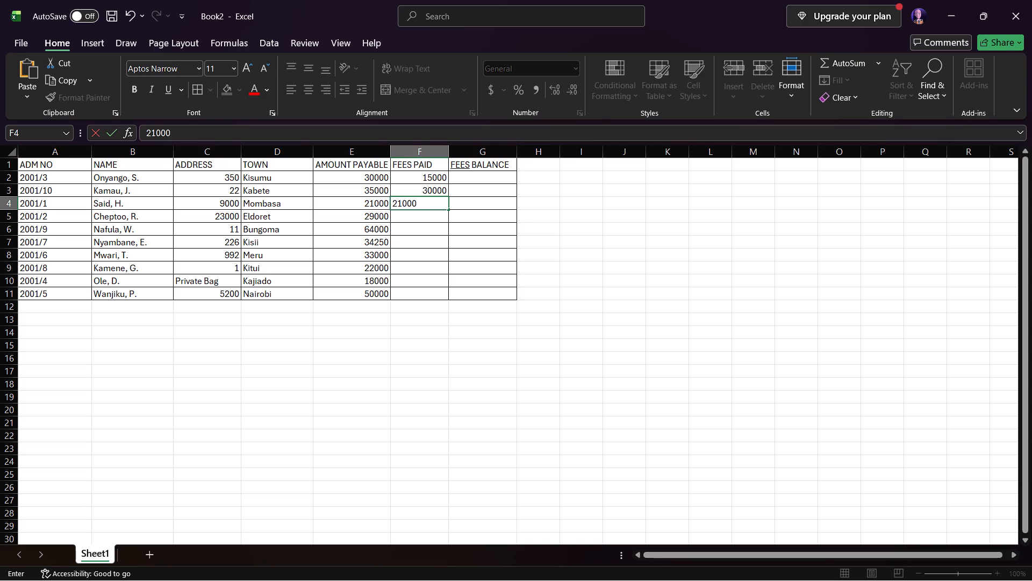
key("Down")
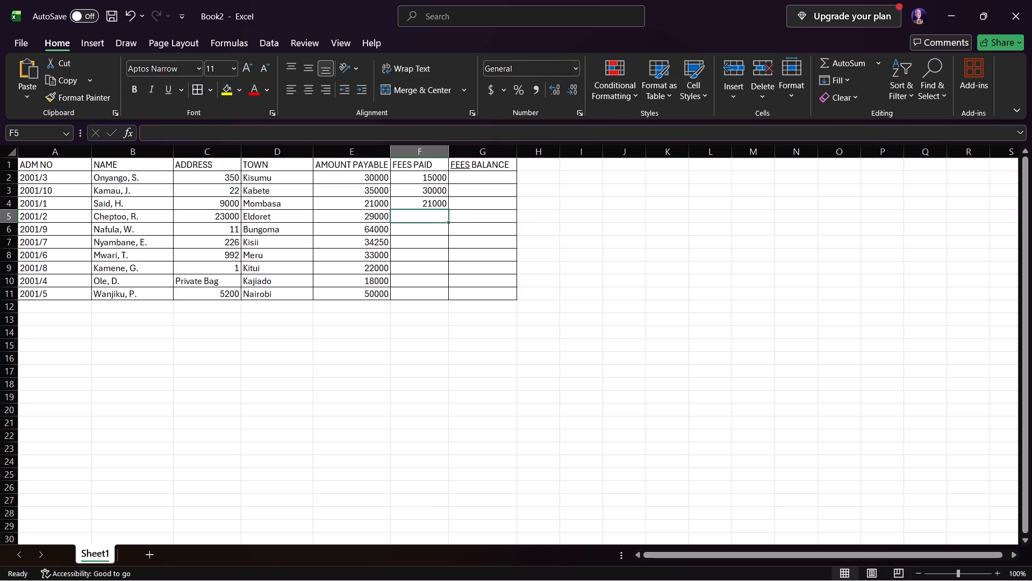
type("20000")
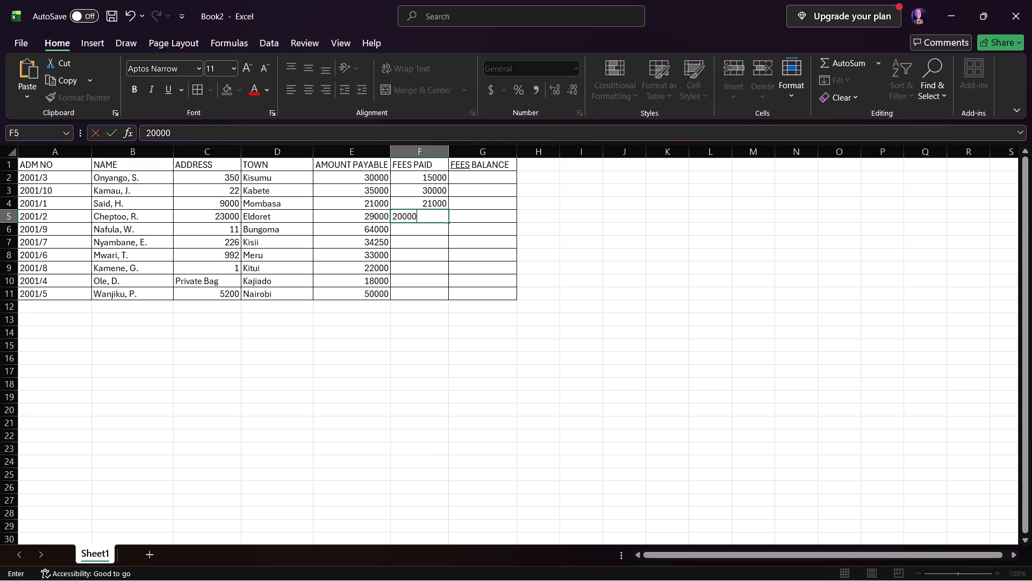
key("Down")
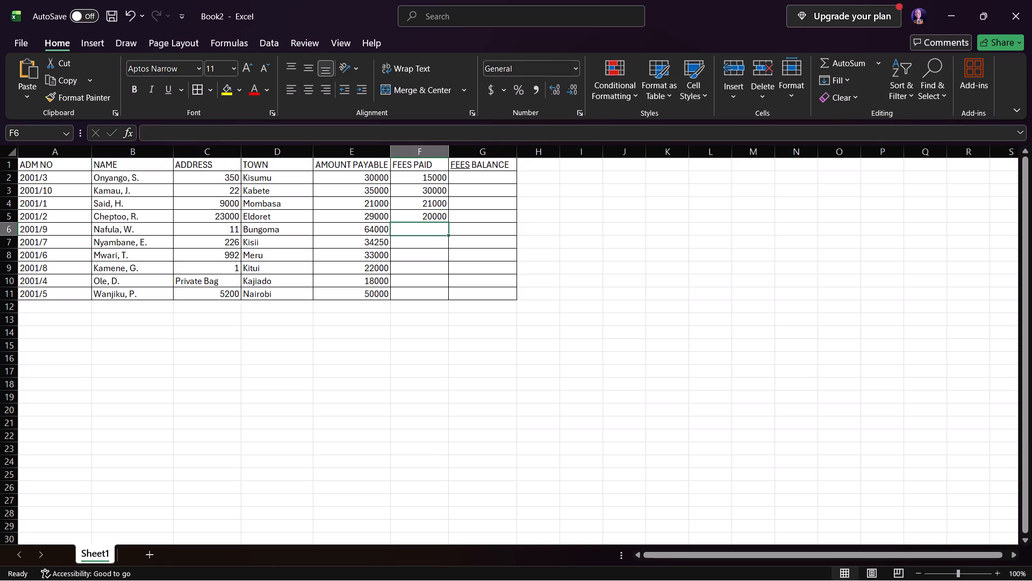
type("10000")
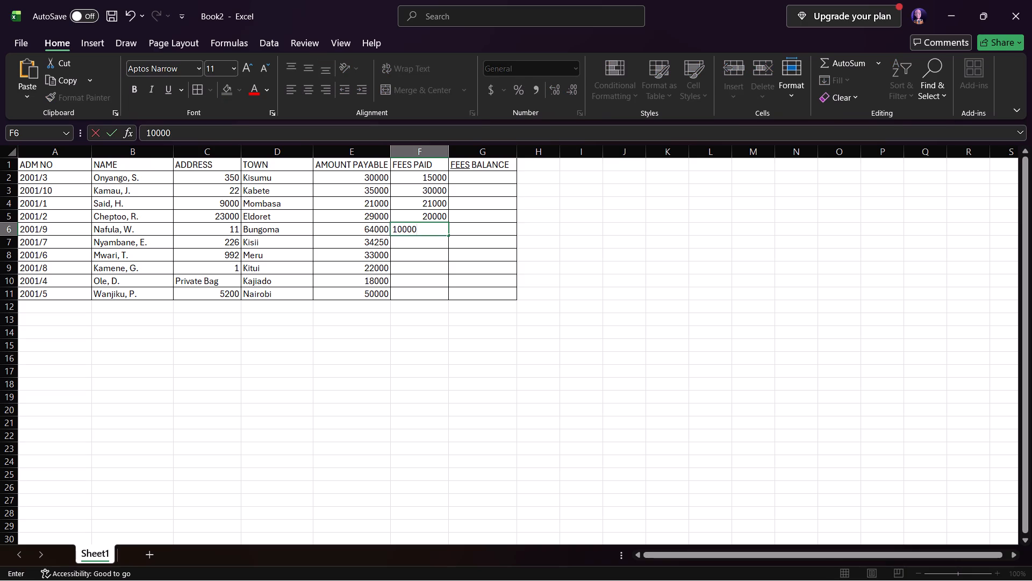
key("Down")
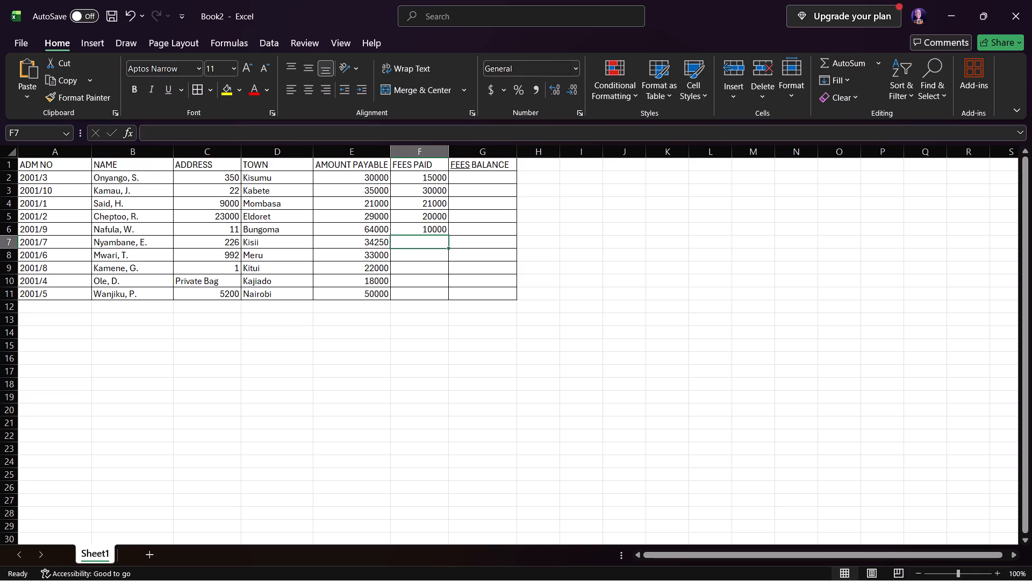
Fill FEES PAID cells F7 and F8 with 40000 and 16000.
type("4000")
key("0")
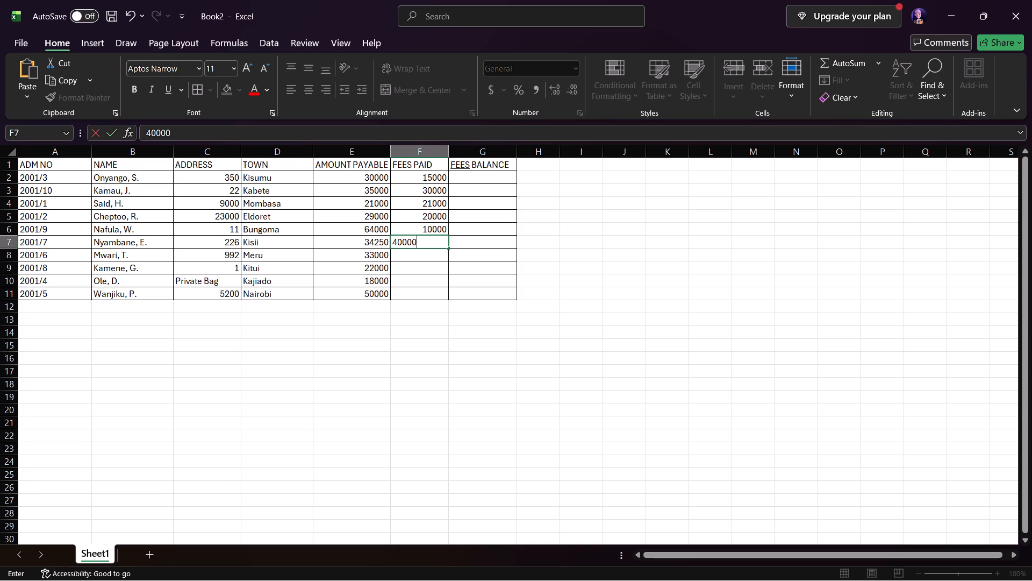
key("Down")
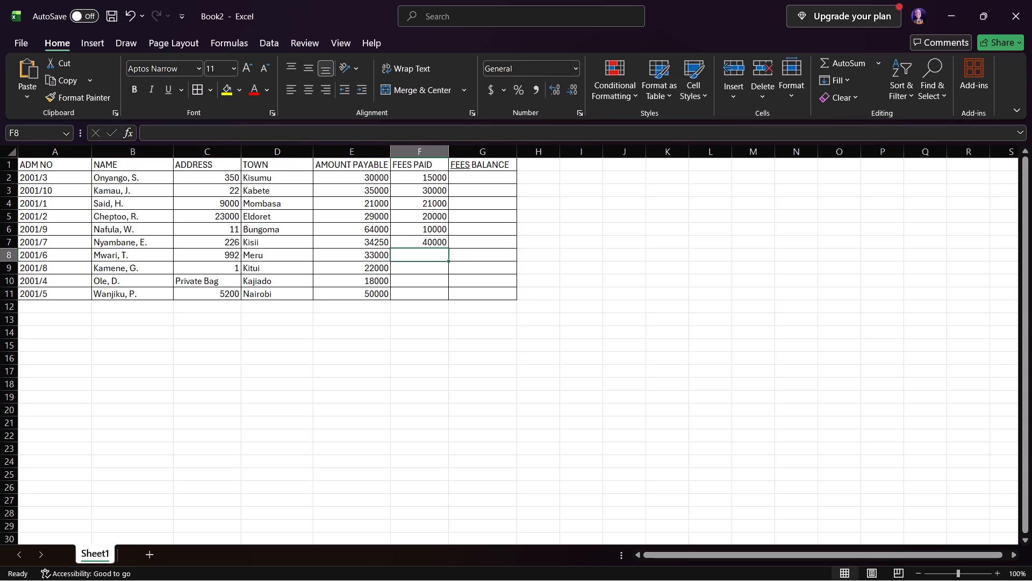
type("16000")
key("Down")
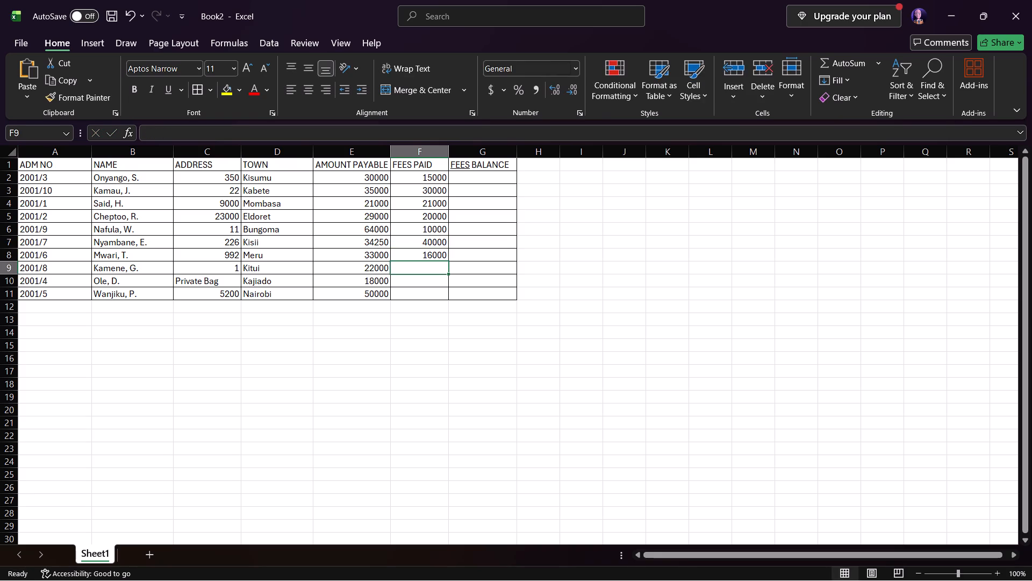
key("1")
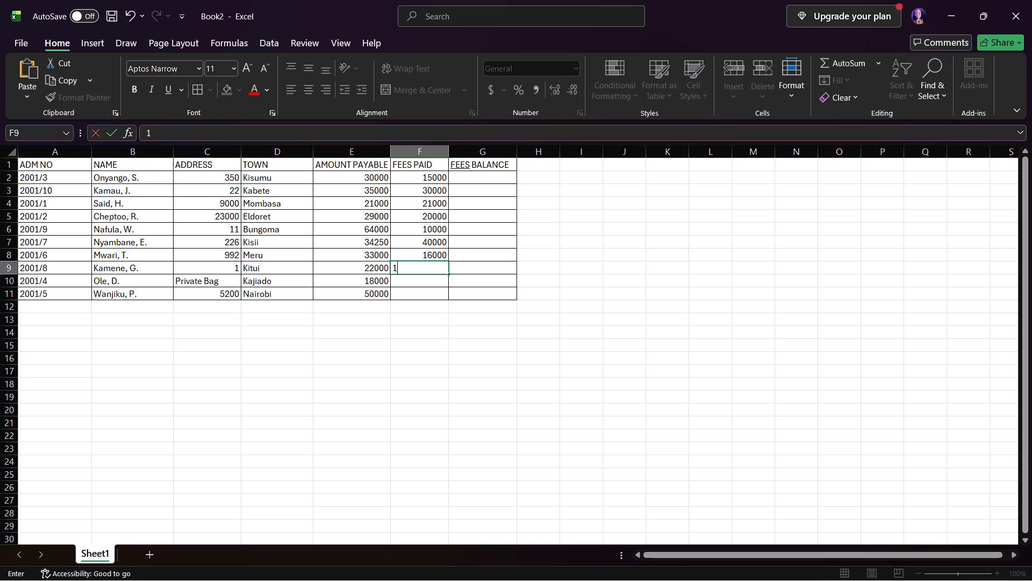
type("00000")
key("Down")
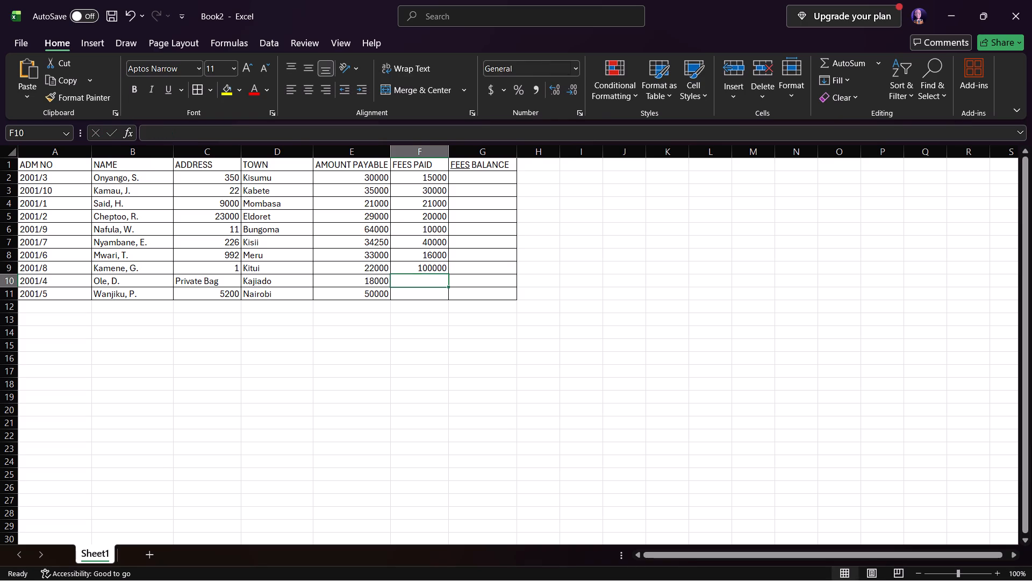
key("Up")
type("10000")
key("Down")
Fill FEES PAID cells F10 and F11 with 8000 and 10000.
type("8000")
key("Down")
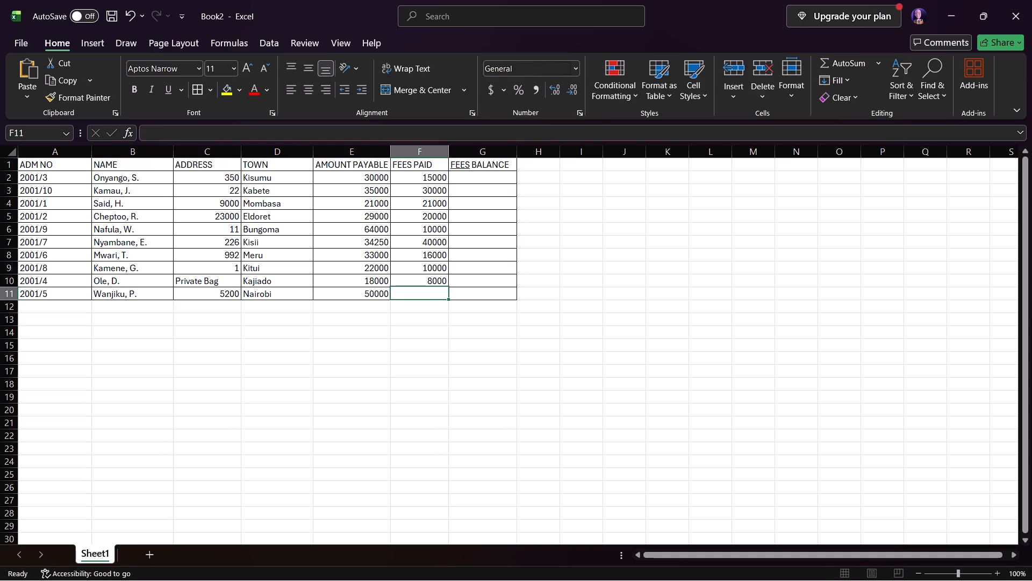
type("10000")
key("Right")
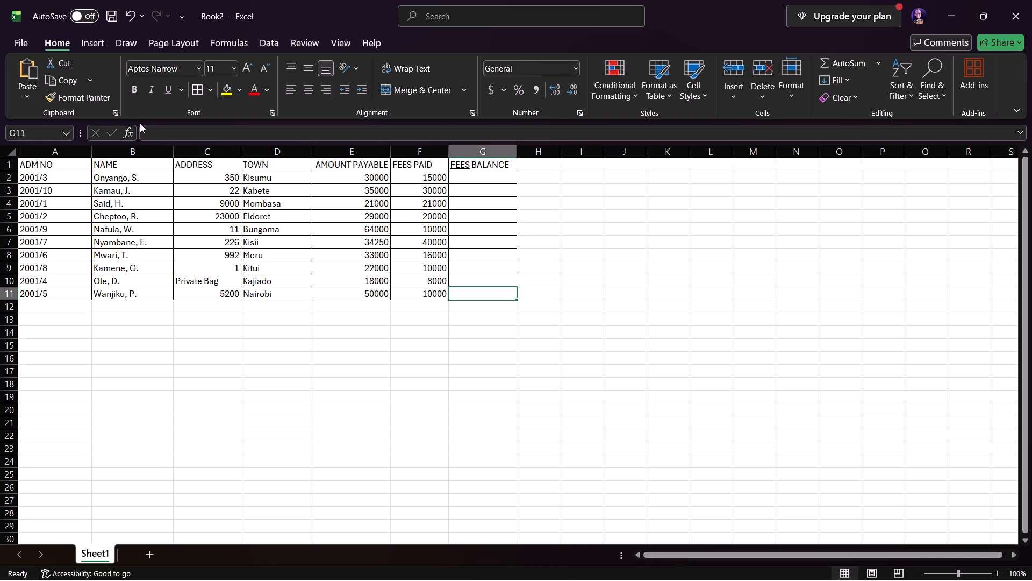
Save the workbook as FEES in the Loggy3 folder inside Documents.
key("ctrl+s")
left_click(514, 310)
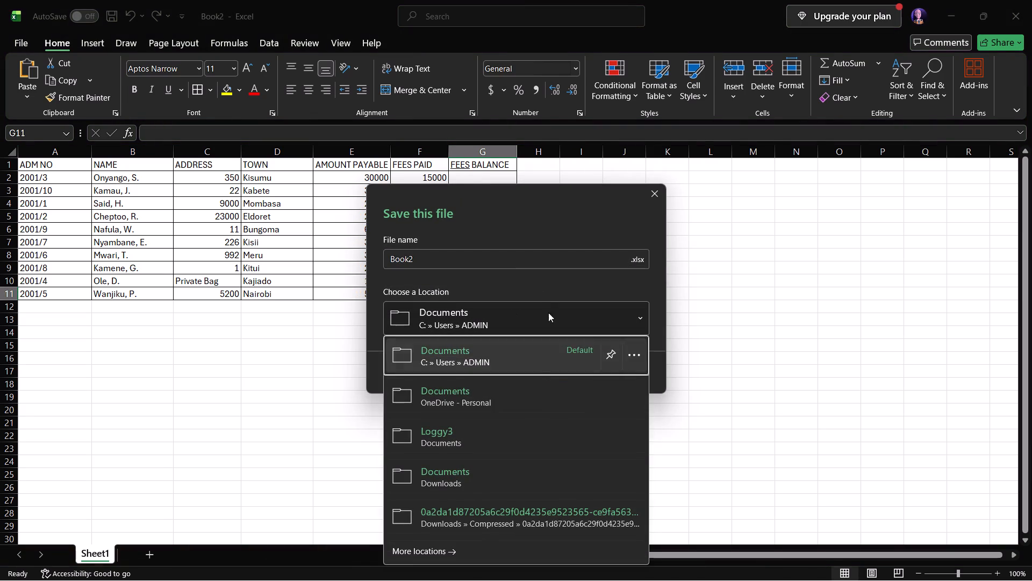
left_click(488, 424)
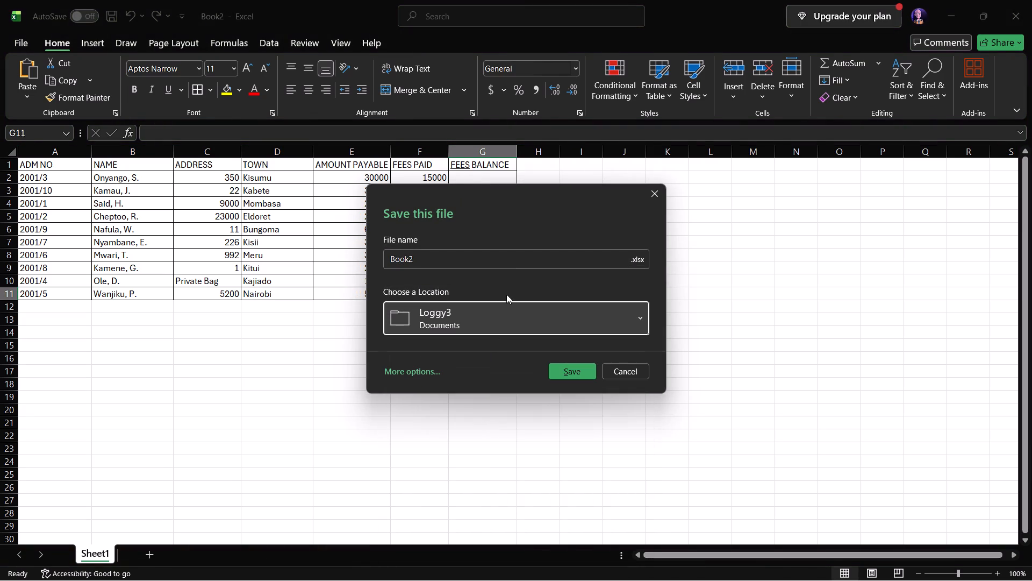
left_click(503, 315)
left_click(457, 442)
left_click(415, 375)
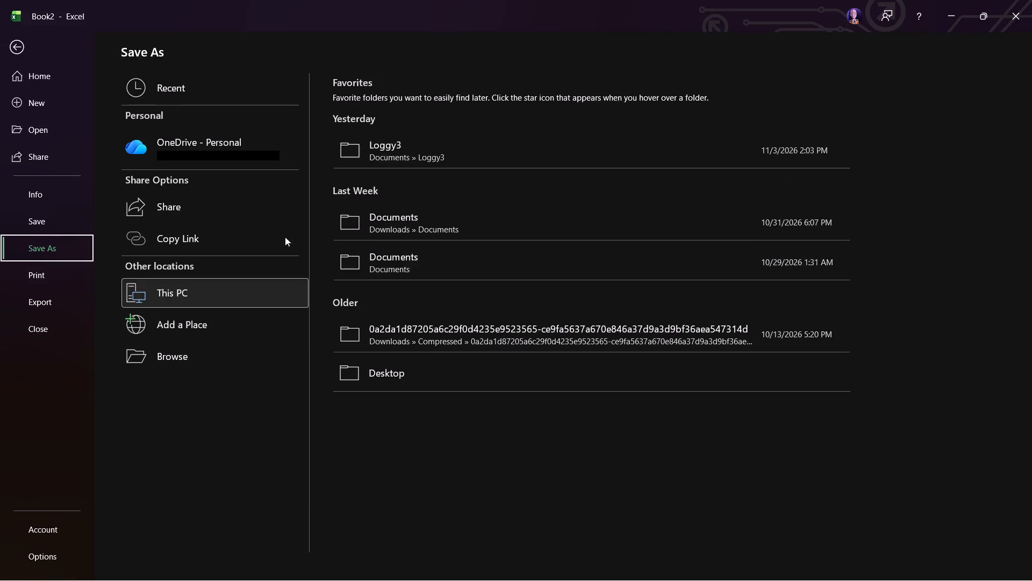
left_click(422, 162)
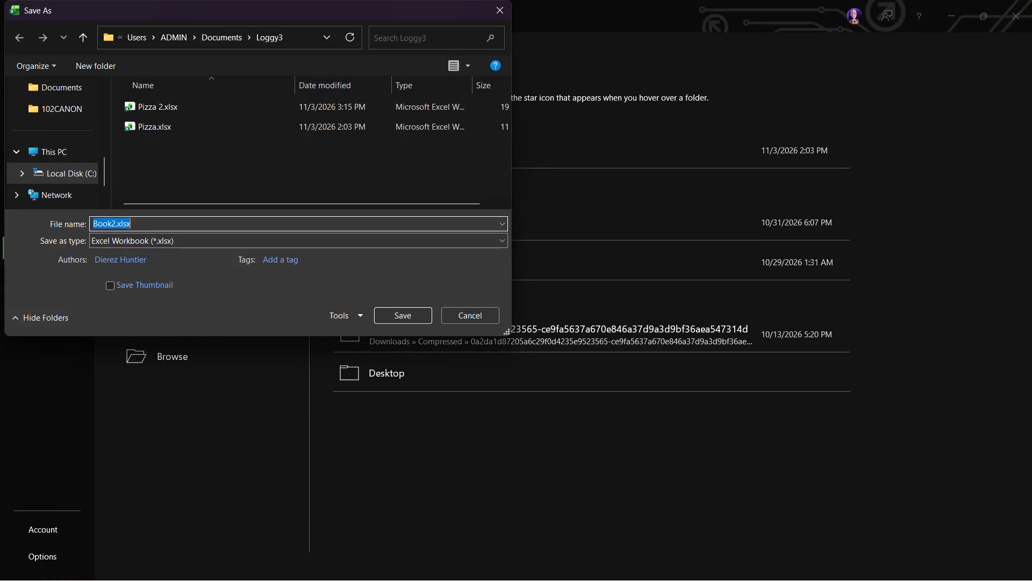
type("FEES")
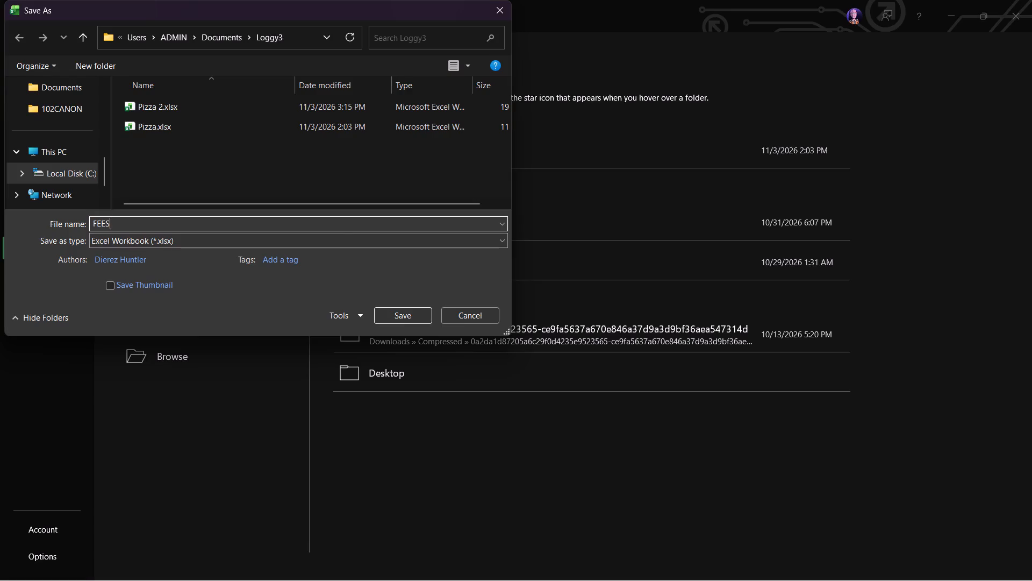
key("Return")
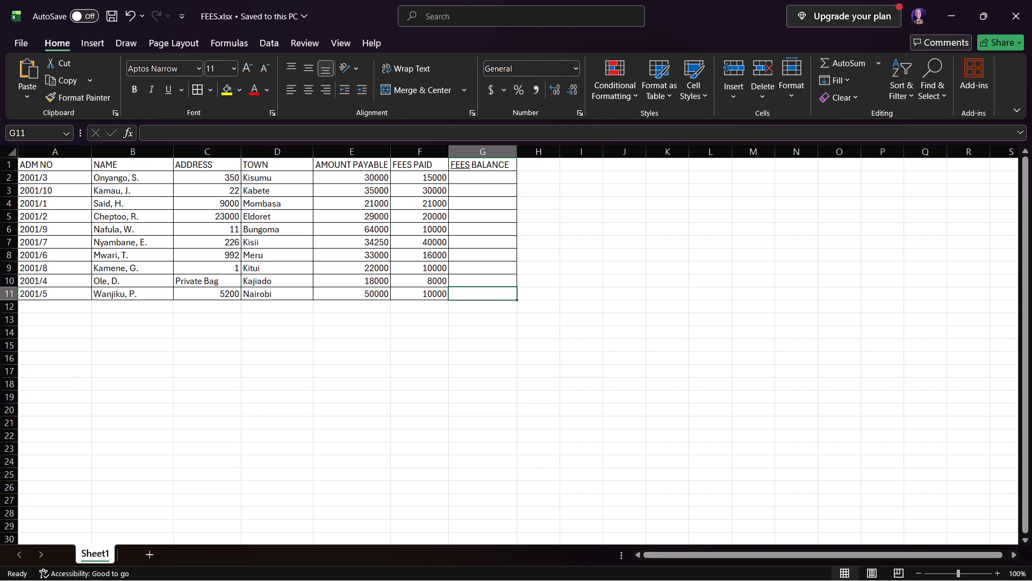
Right-align the Private Bag address in cell C10.
left_click(204, 280)
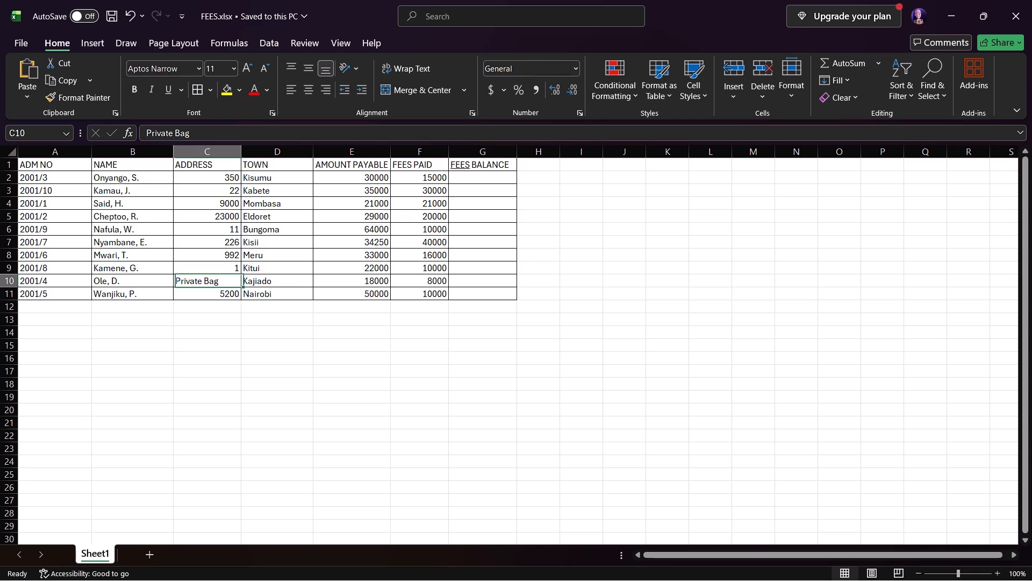
left_click(332, 92)
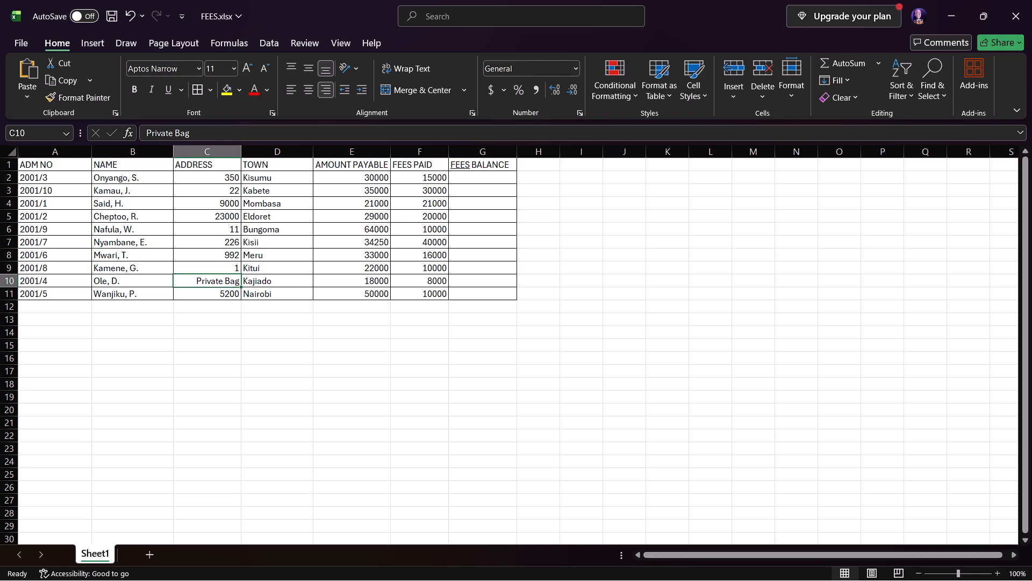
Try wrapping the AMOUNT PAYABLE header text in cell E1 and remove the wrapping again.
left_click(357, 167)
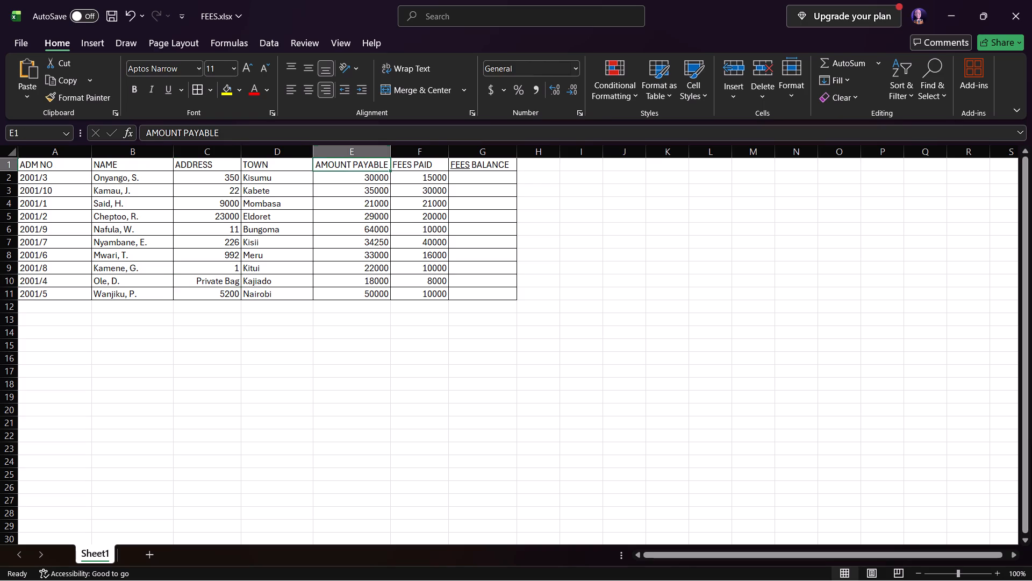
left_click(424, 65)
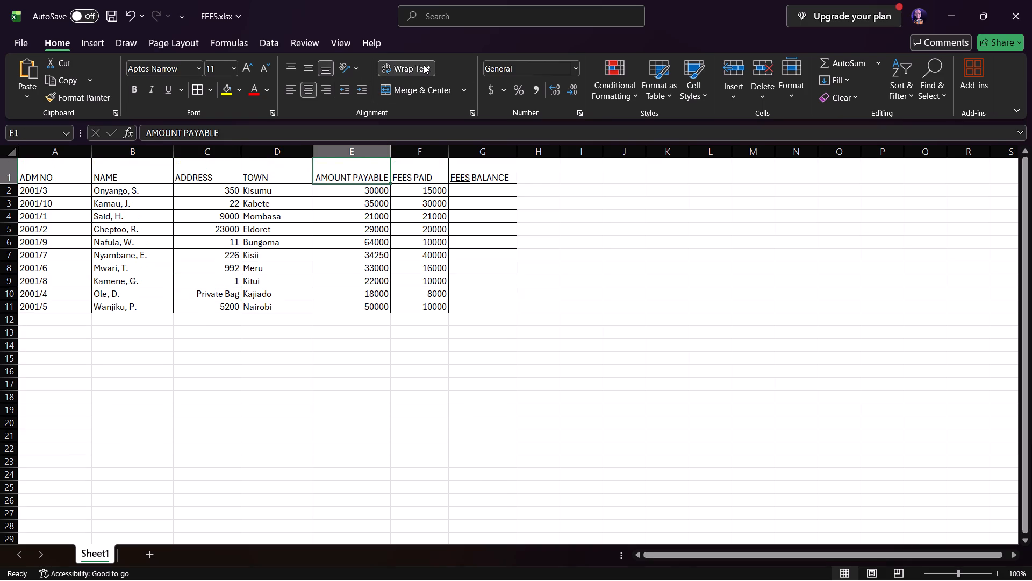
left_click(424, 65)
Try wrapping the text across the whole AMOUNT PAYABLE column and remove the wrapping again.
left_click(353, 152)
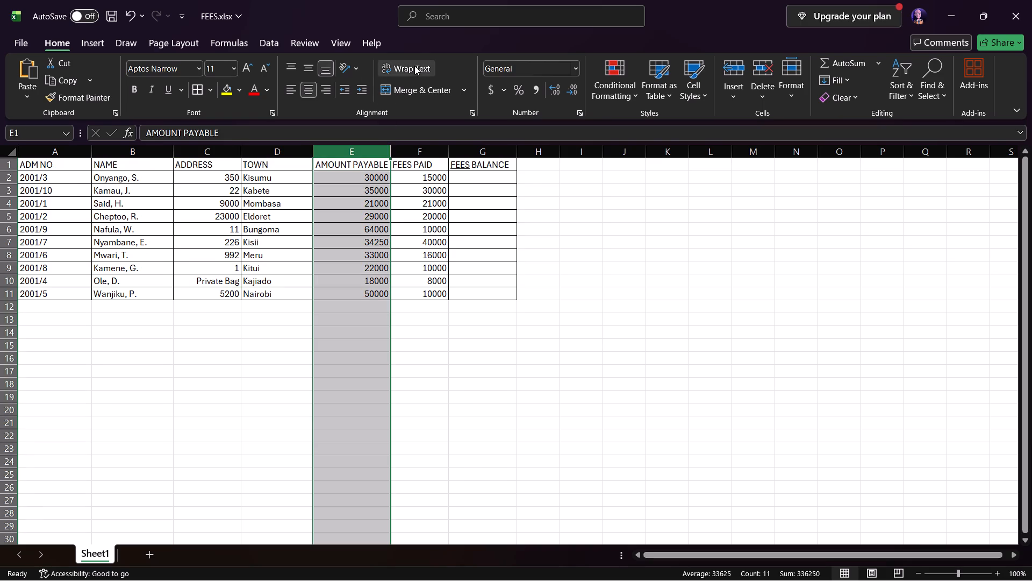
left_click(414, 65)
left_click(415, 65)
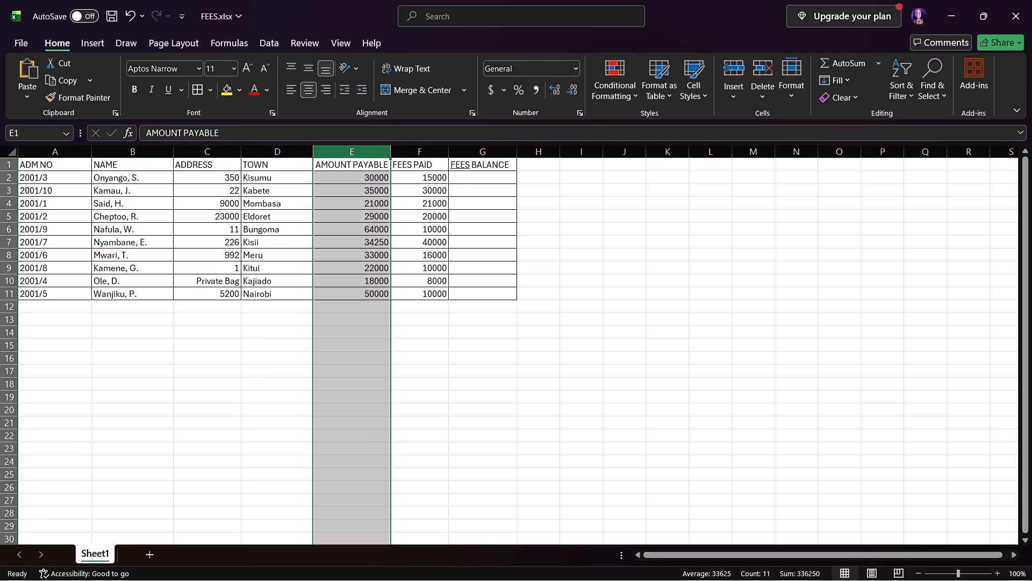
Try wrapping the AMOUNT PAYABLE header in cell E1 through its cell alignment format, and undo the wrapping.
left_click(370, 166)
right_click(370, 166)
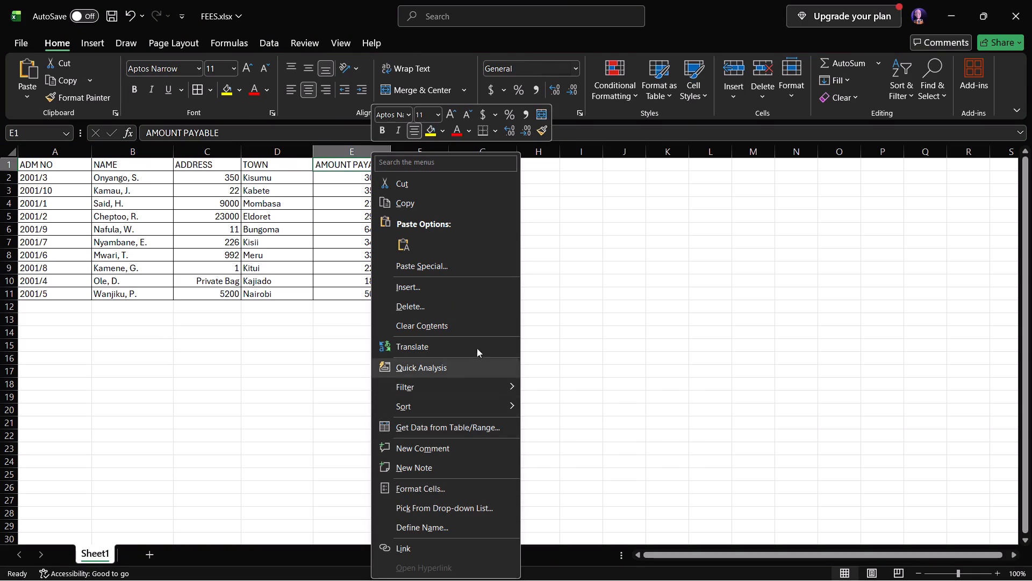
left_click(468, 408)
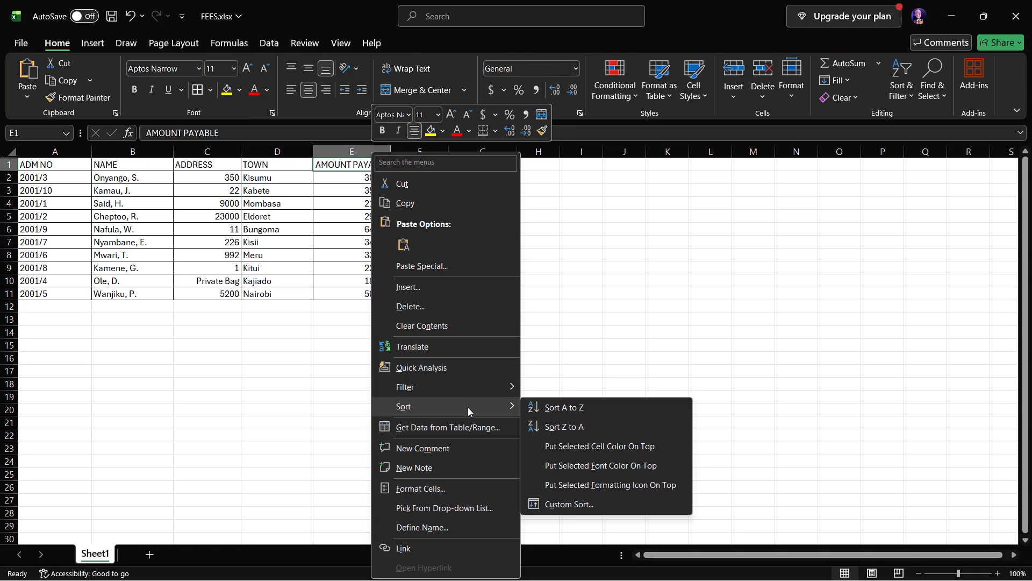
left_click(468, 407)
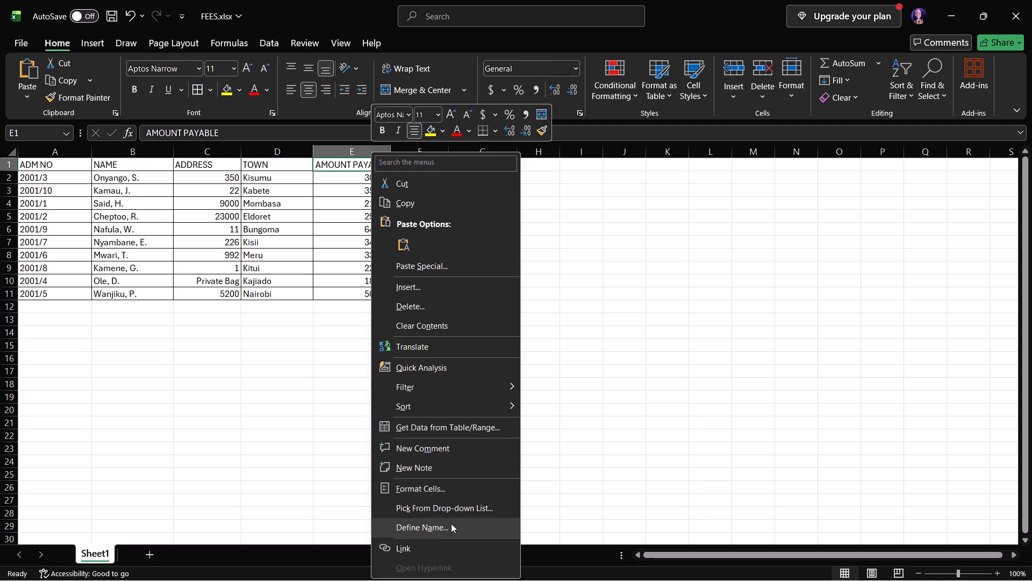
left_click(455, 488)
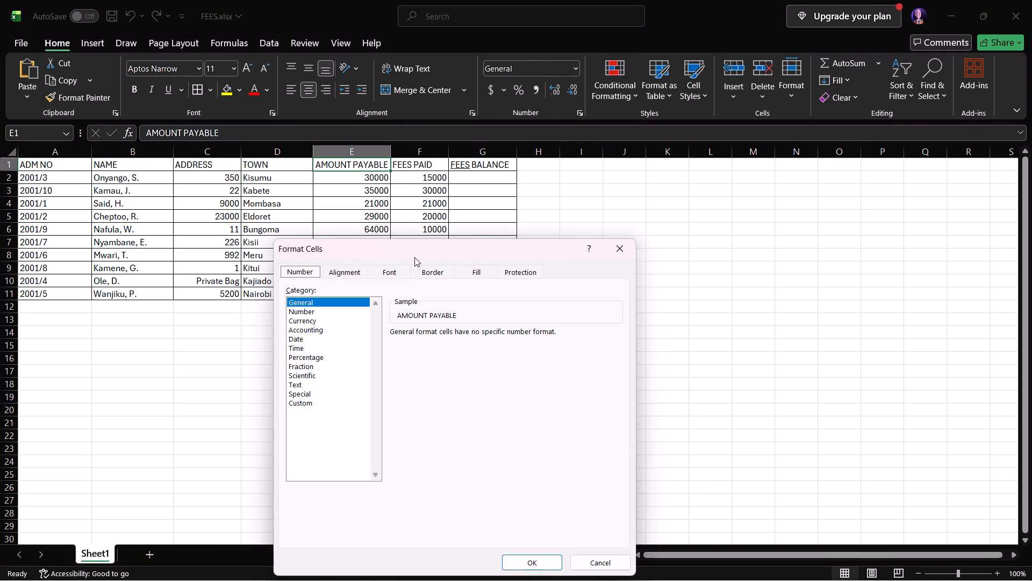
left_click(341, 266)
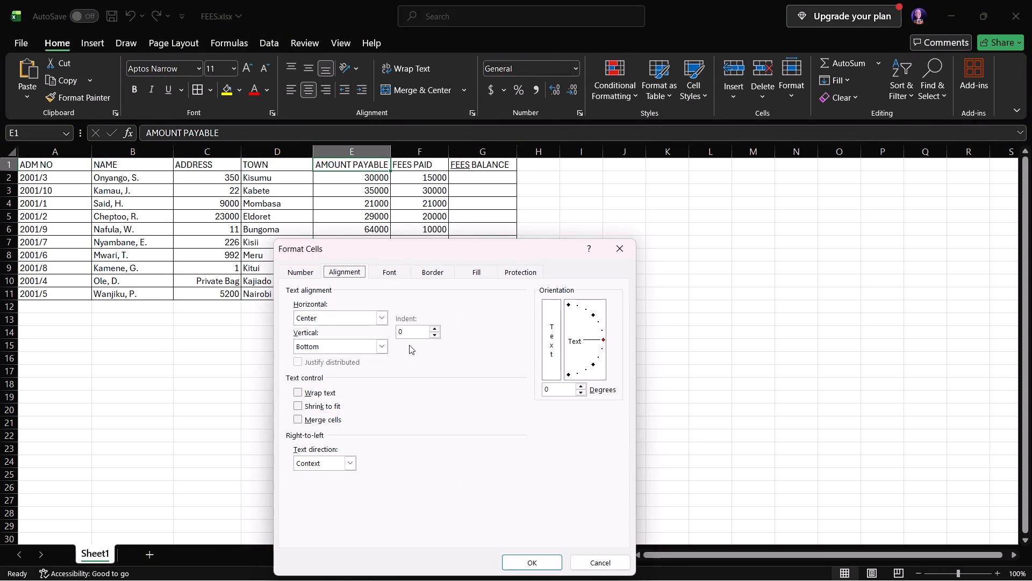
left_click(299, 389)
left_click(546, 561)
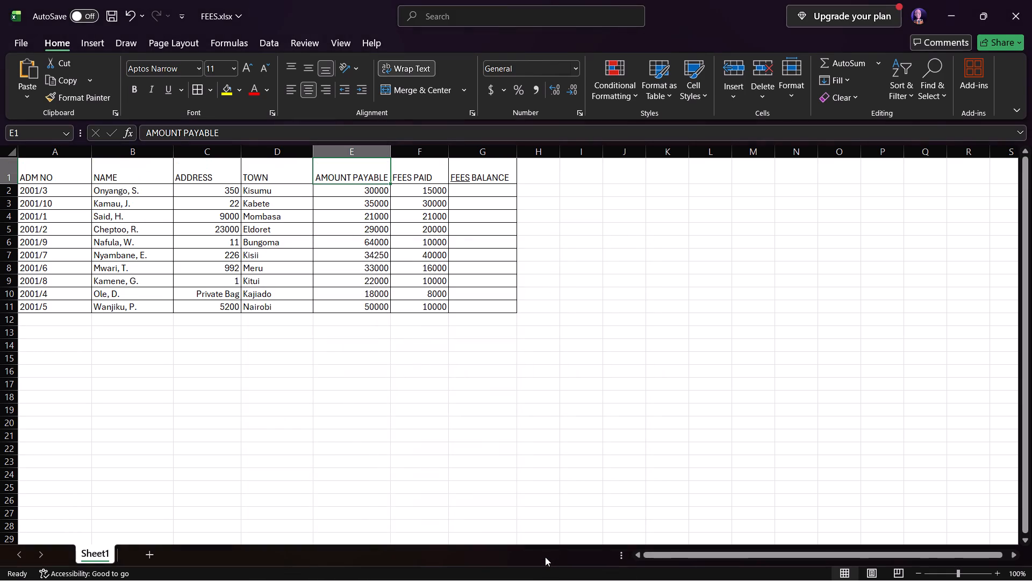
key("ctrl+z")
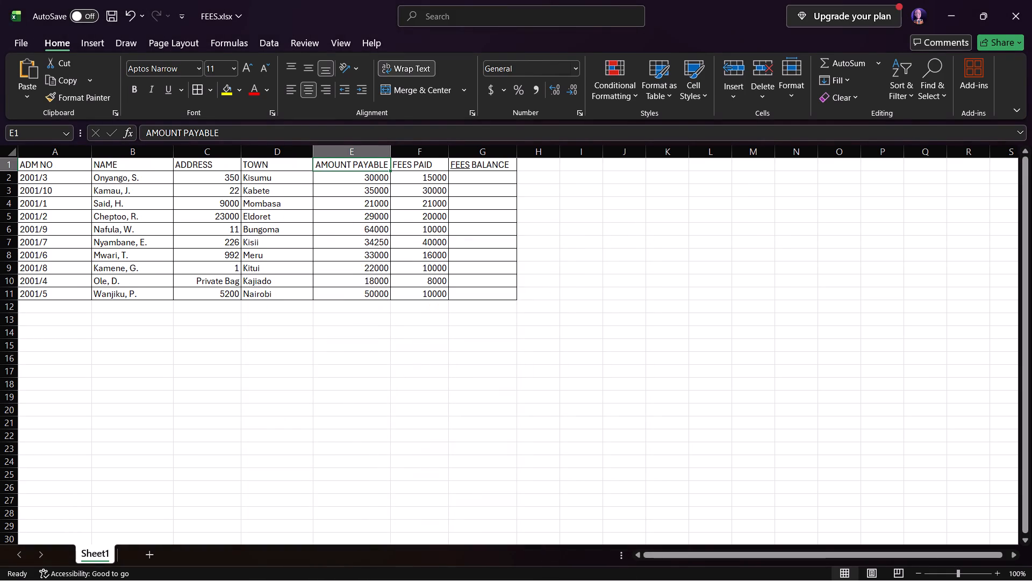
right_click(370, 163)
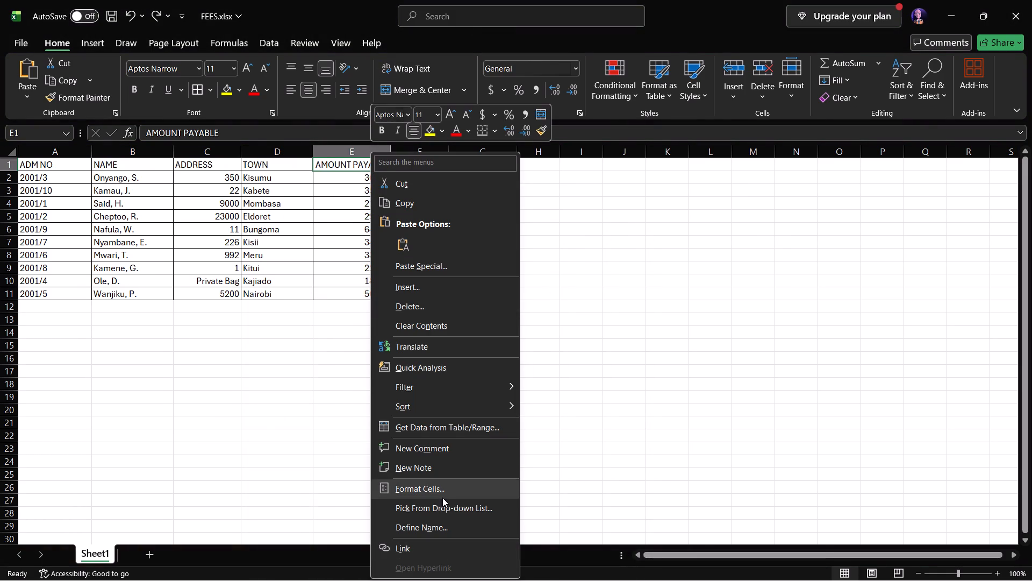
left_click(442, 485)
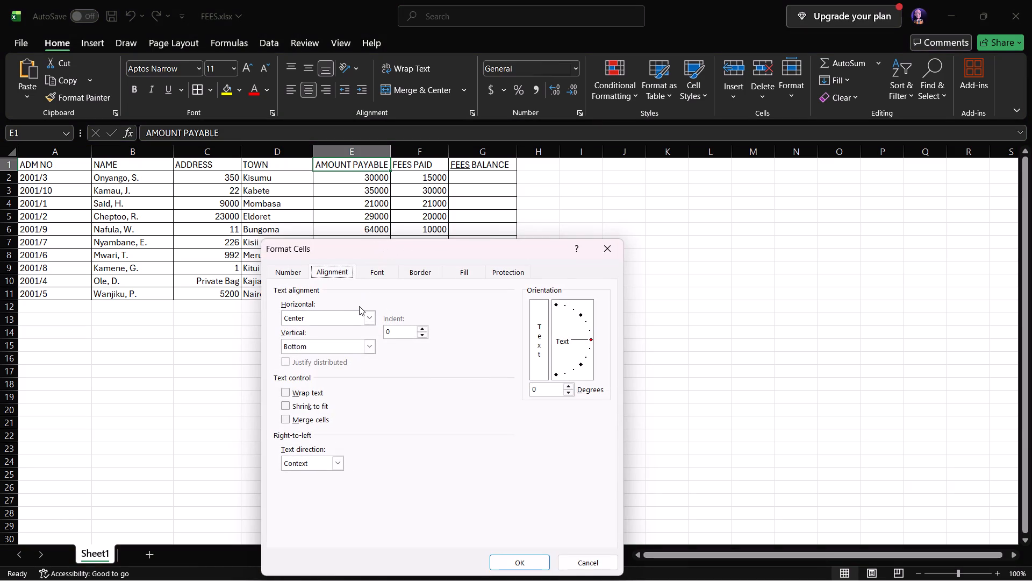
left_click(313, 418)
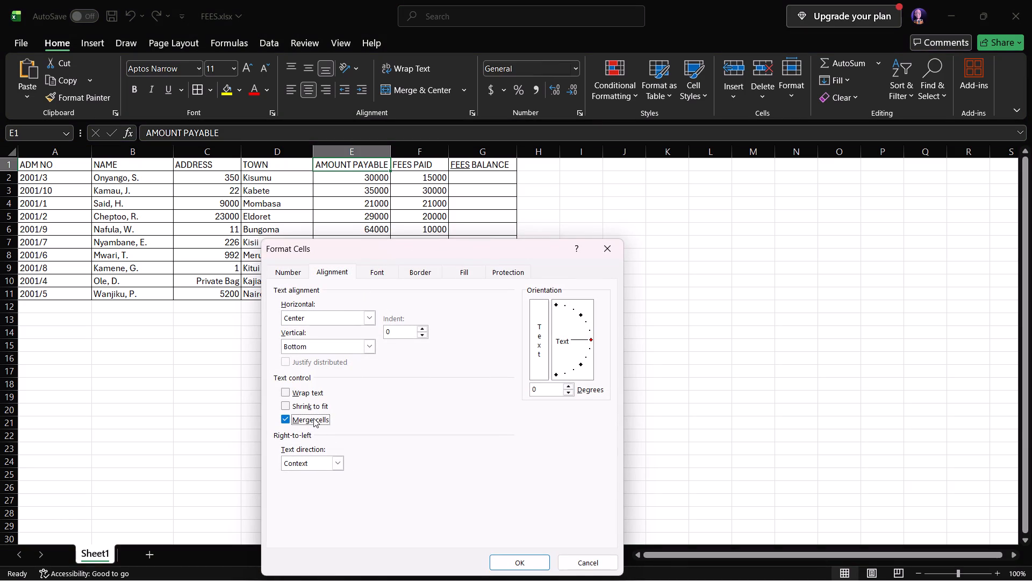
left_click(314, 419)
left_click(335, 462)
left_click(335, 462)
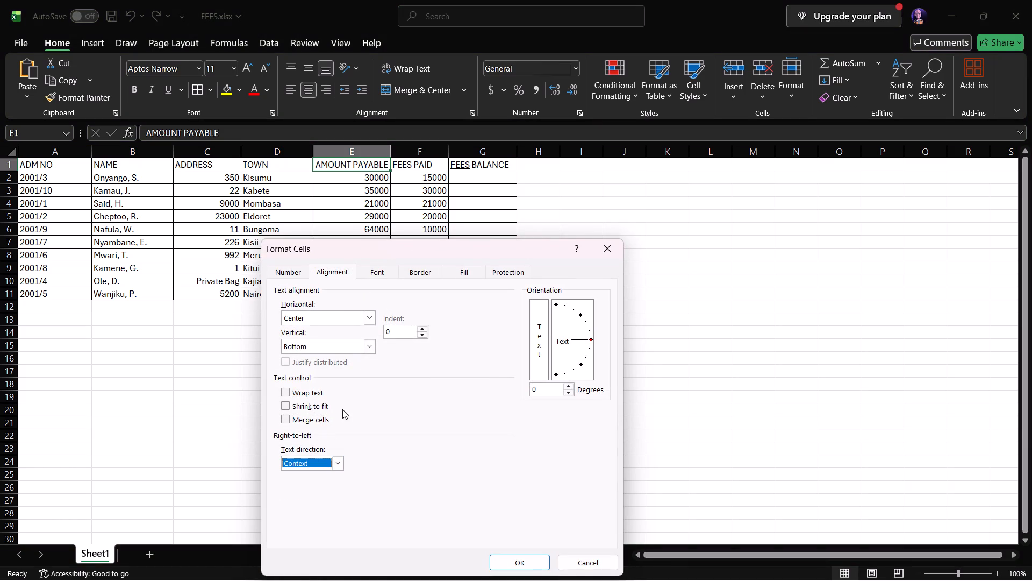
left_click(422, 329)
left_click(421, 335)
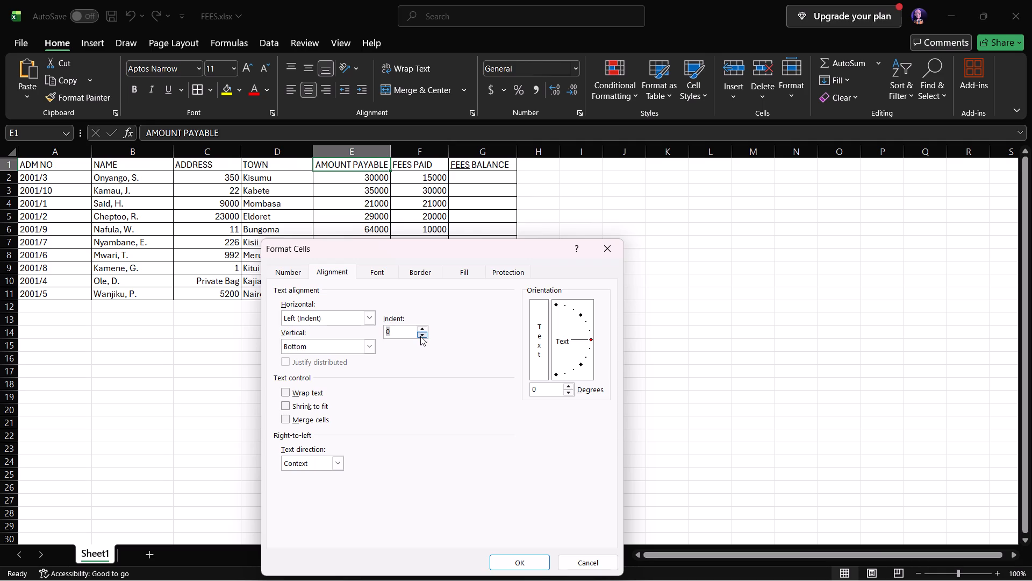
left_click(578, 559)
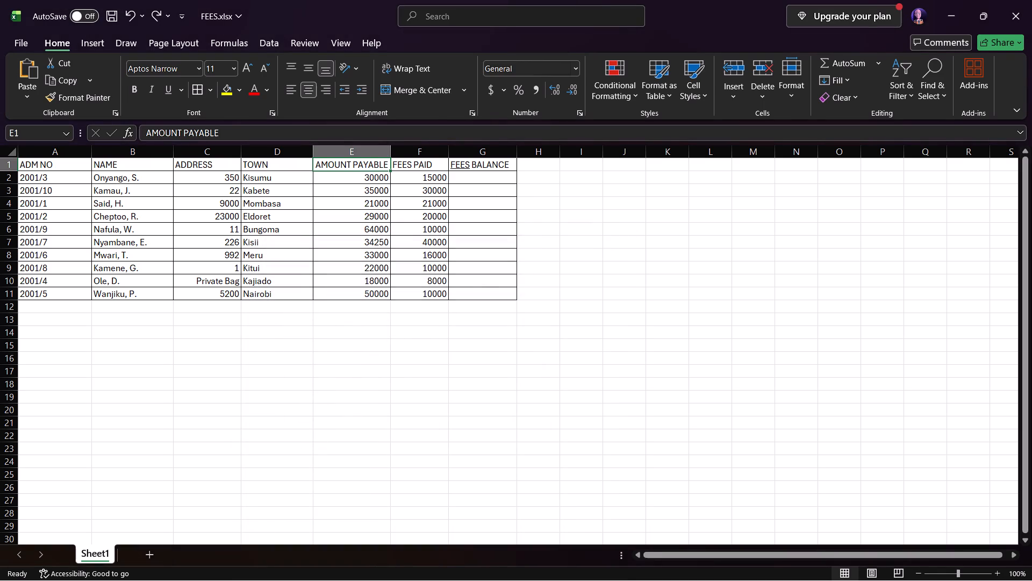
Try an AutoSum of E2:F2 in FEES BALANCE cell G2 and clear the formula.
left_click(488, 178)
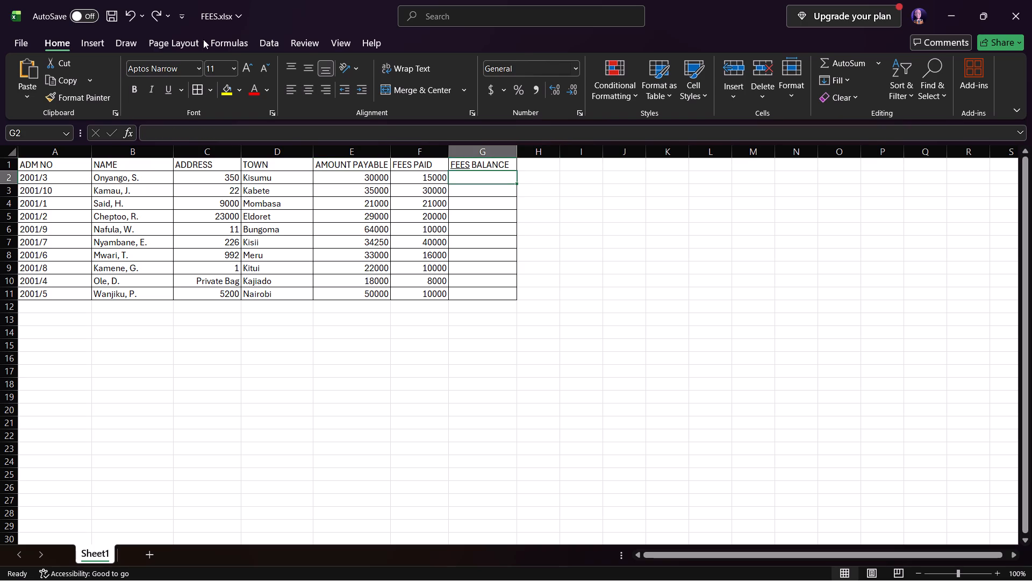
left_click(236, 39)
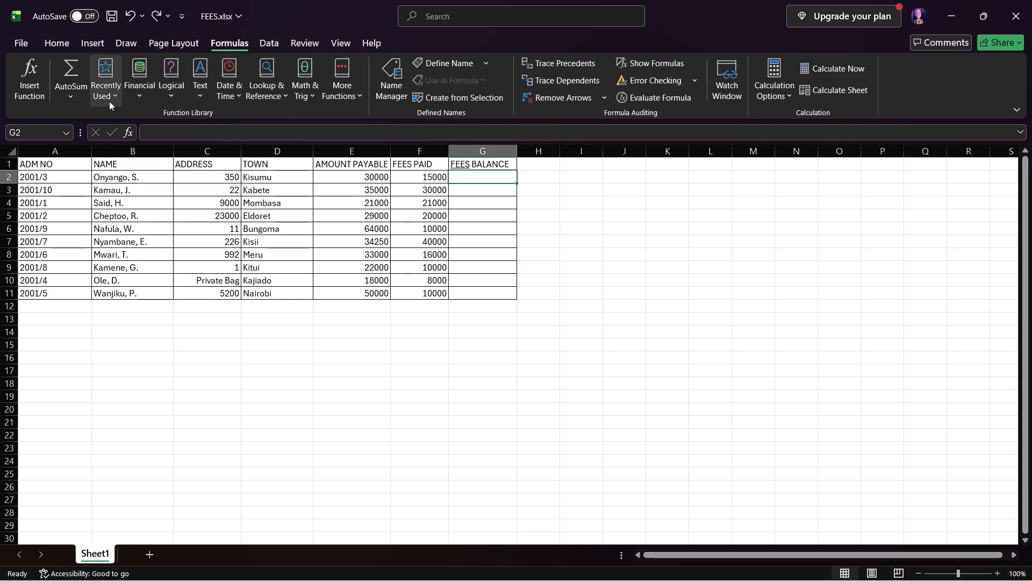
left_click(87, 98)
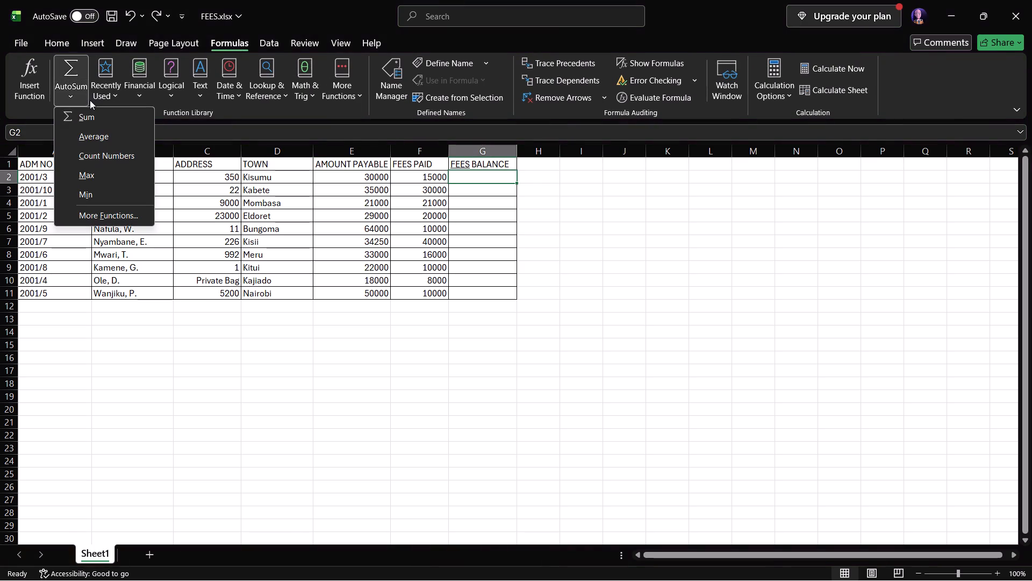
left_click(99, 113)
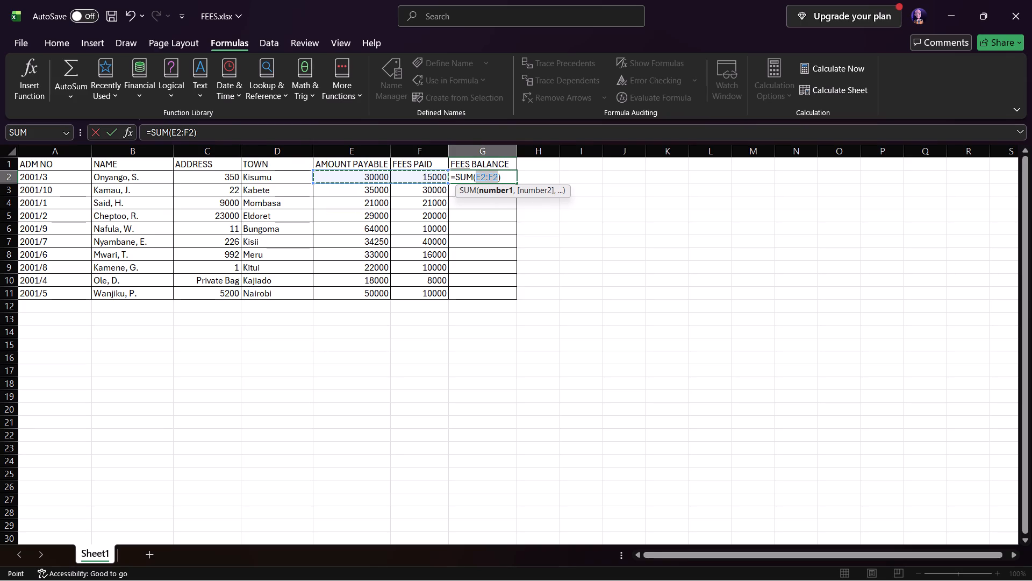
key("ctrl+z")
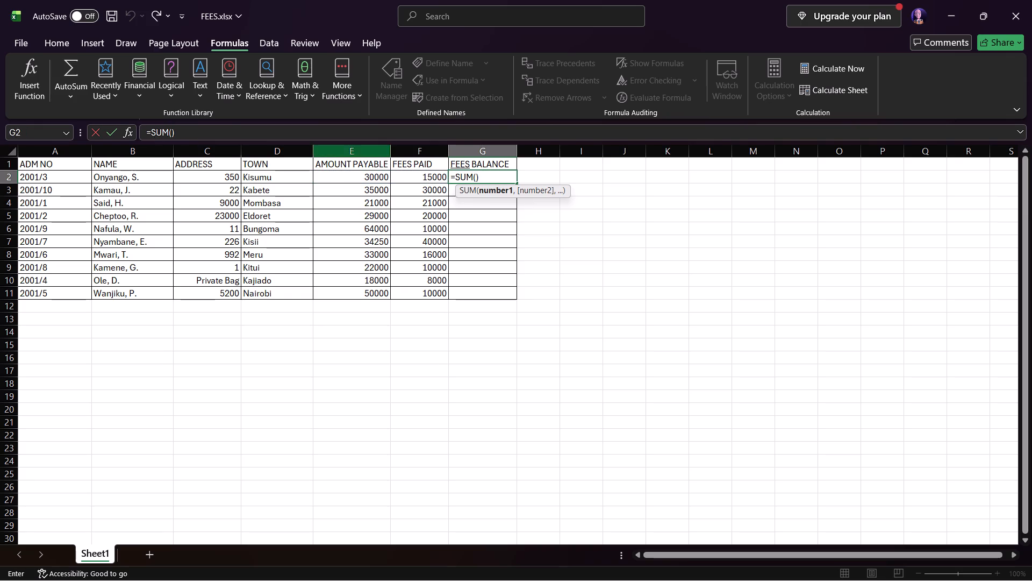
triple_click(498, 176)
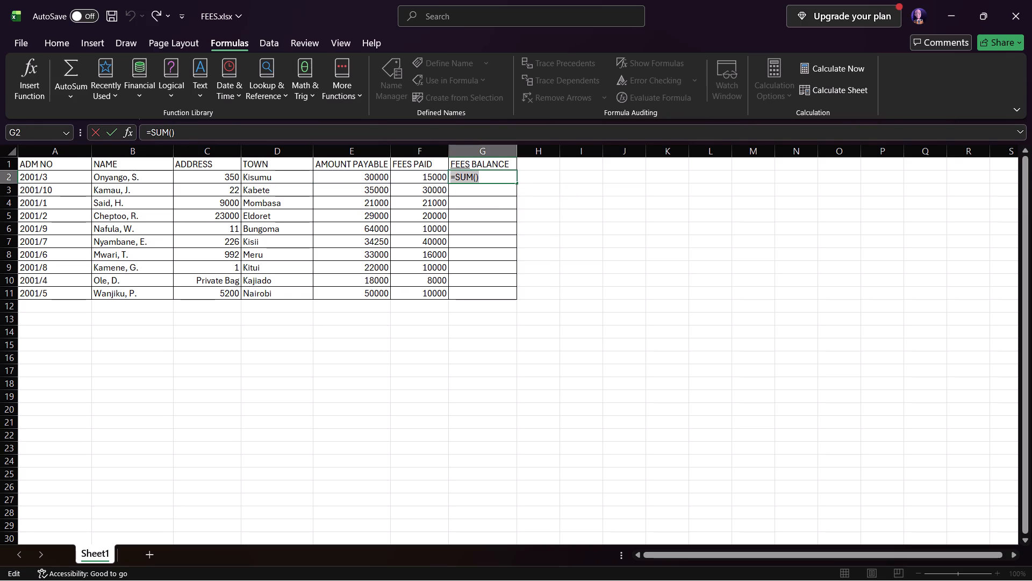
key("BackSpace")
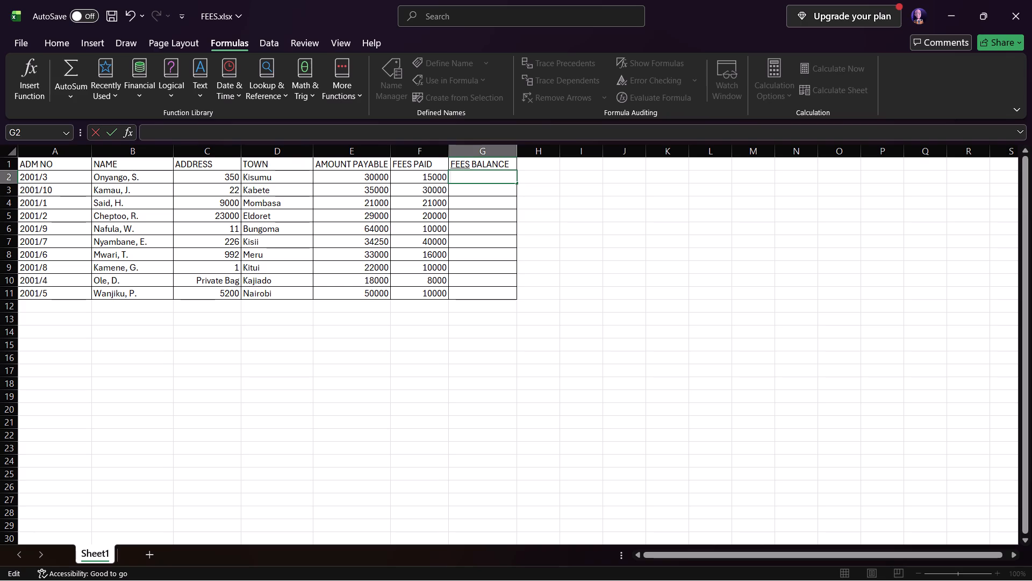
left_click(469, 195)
Enter the formula =E2-F2 in FEES BALANCE cell G2.
left_click(474, 180)
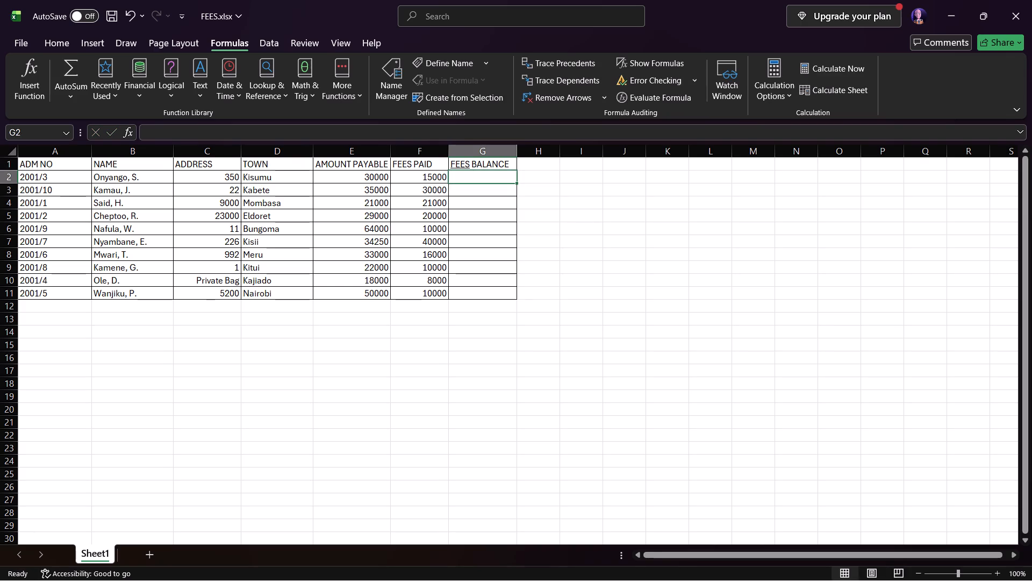
key("equal")
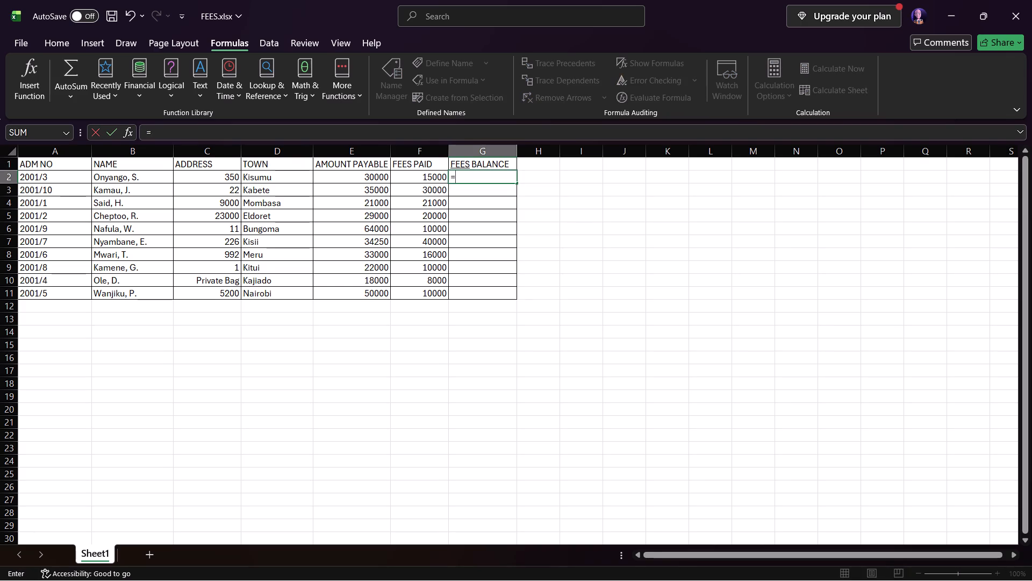
left_click(369, 176)
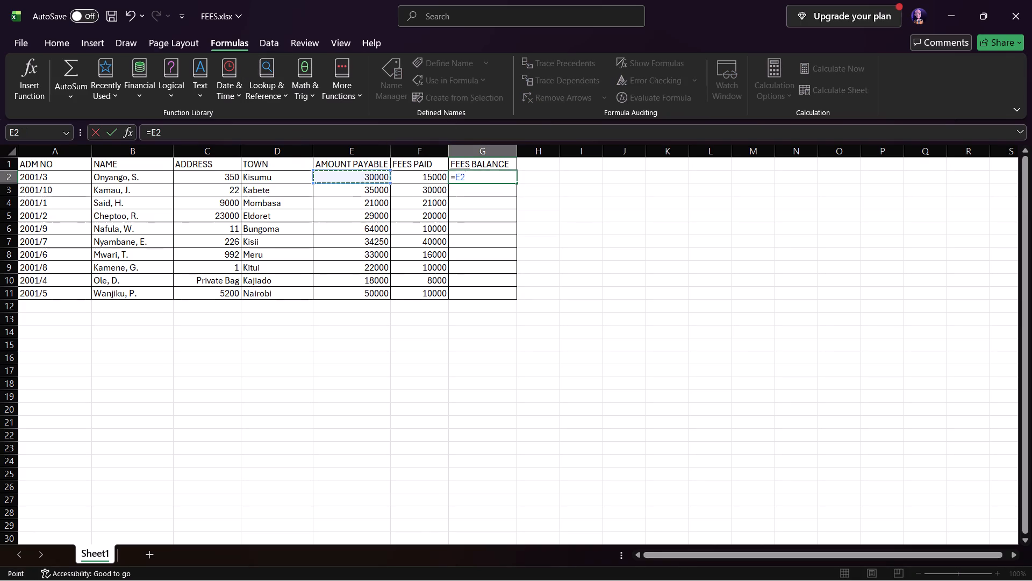
key("minus")
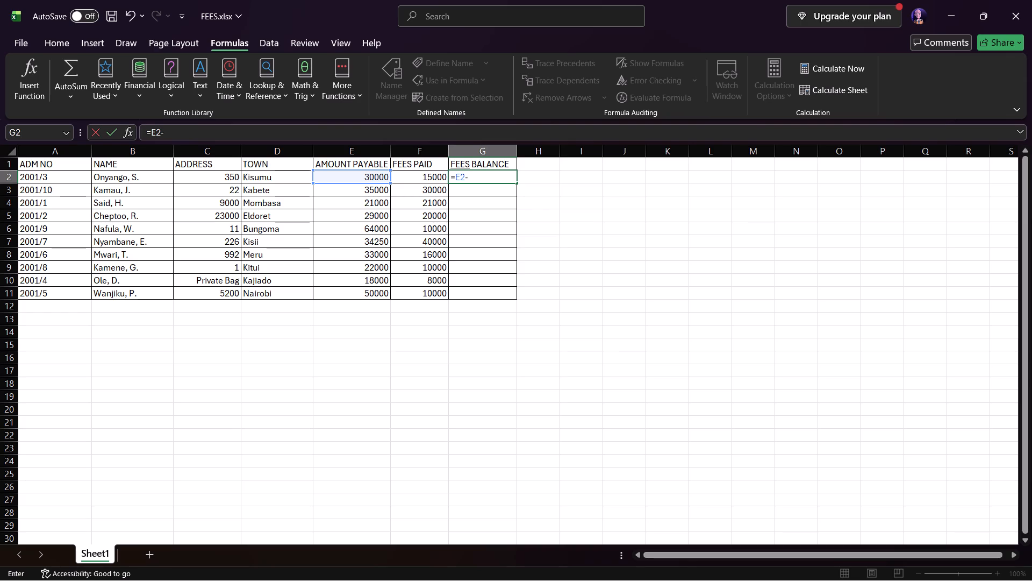
left_click(421, 180)
key("Return")
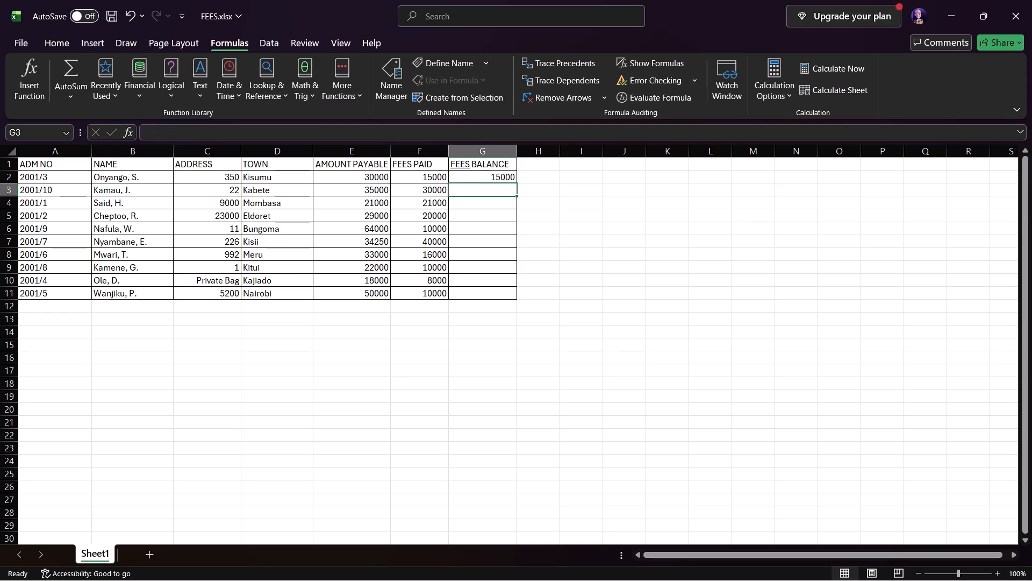
Fill the balance formula from G2 down the FEES BALANCE column to G11.
left_click(507, 176)
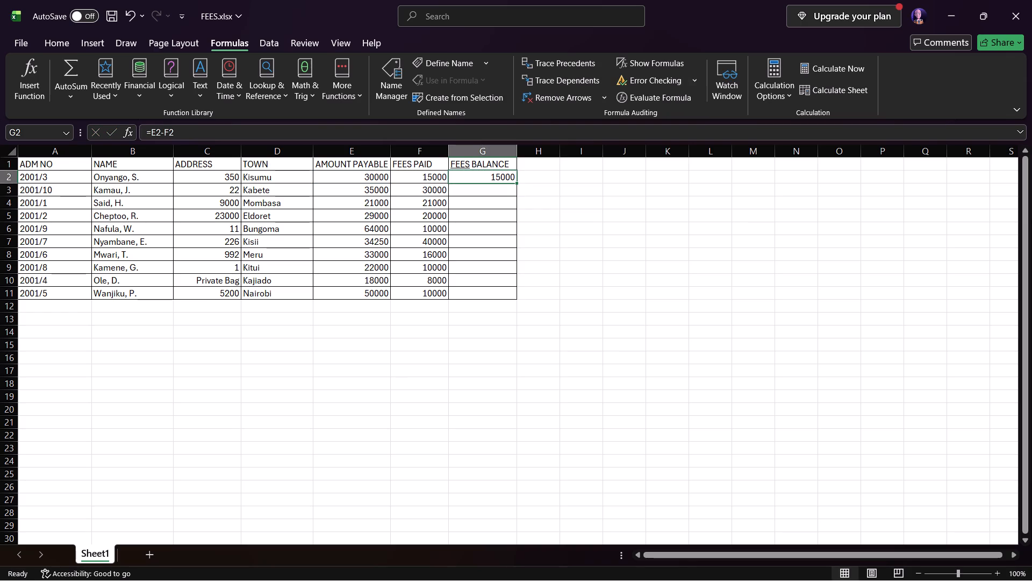
left_click_drag(518, 182, 519, 294)
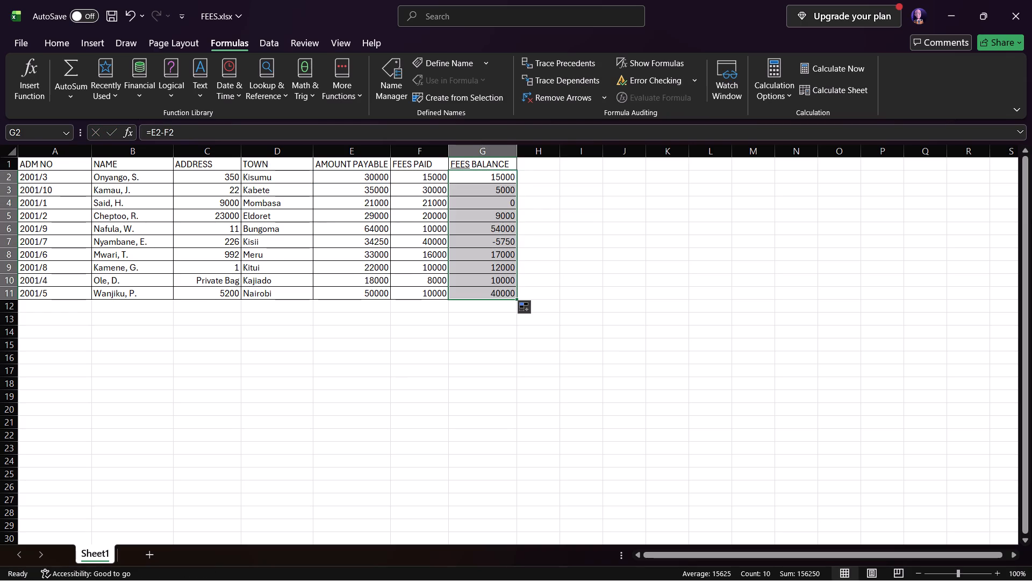
left_click(546, 222)
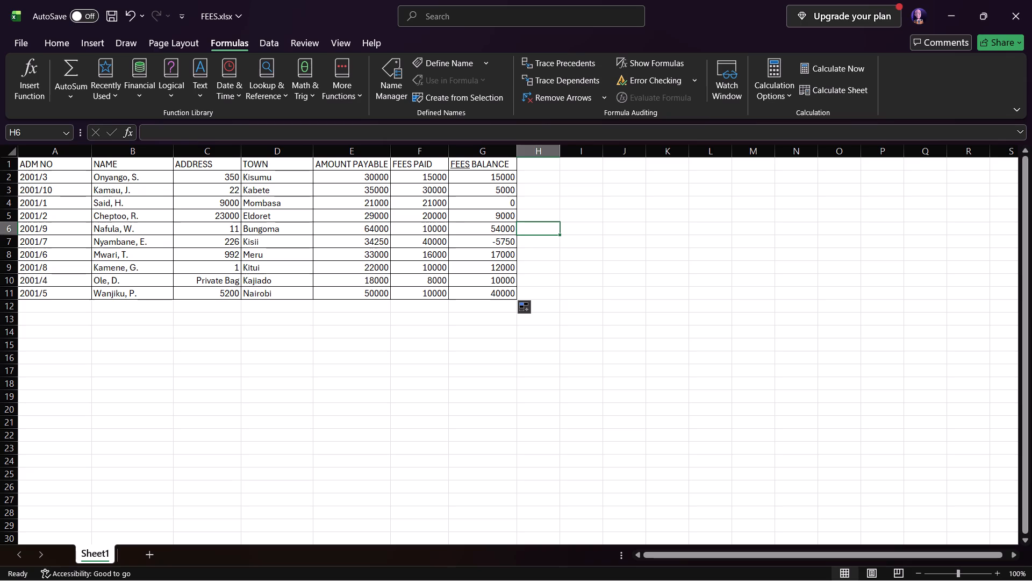
left_click(493, 244)
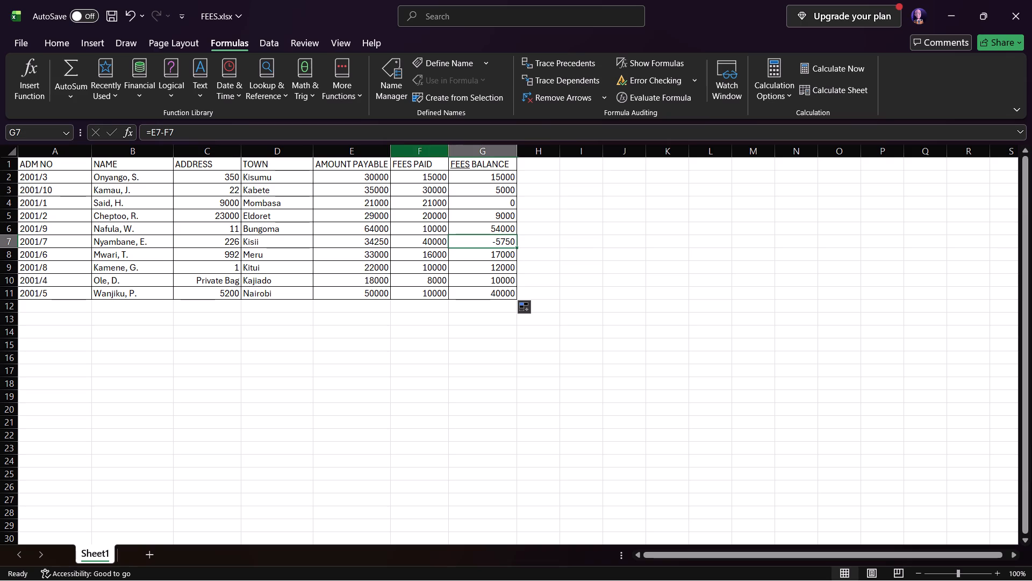
Total the AMOUNT PAYABLE column in cell E12 with an AutoSum of E2:E11.
left_click(364, 306)
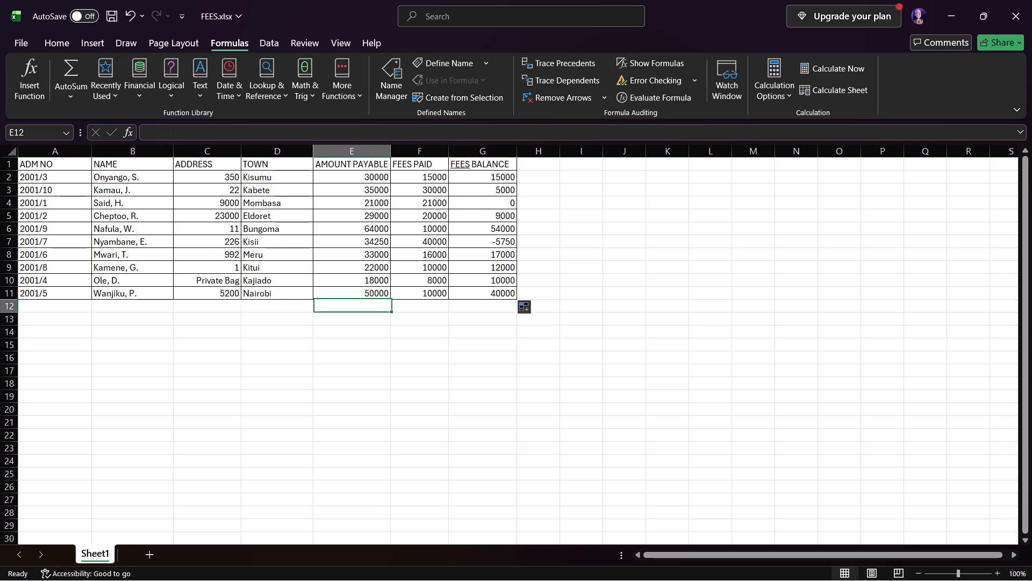
left_click(82, 86)
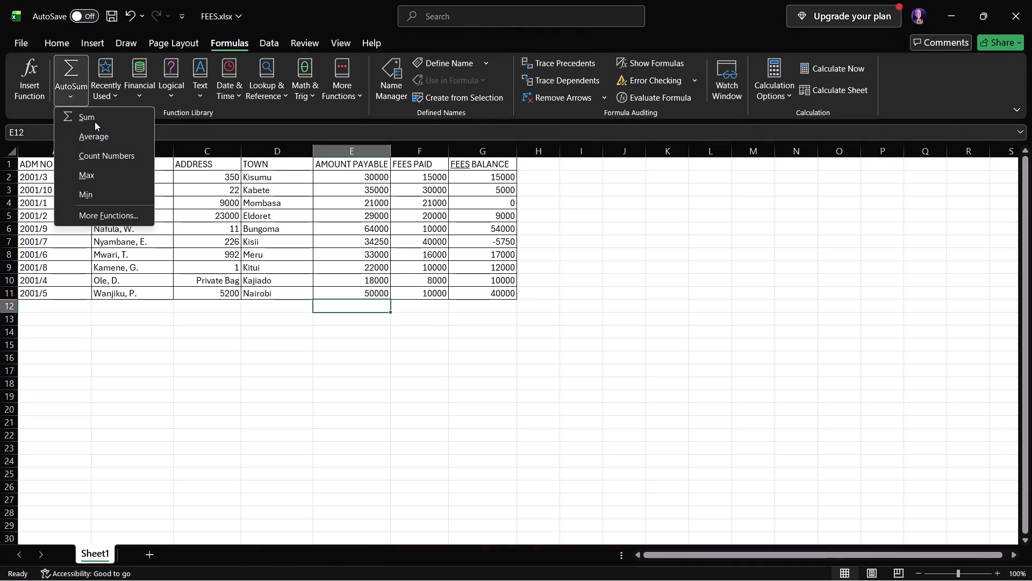
left_click(95, 121)
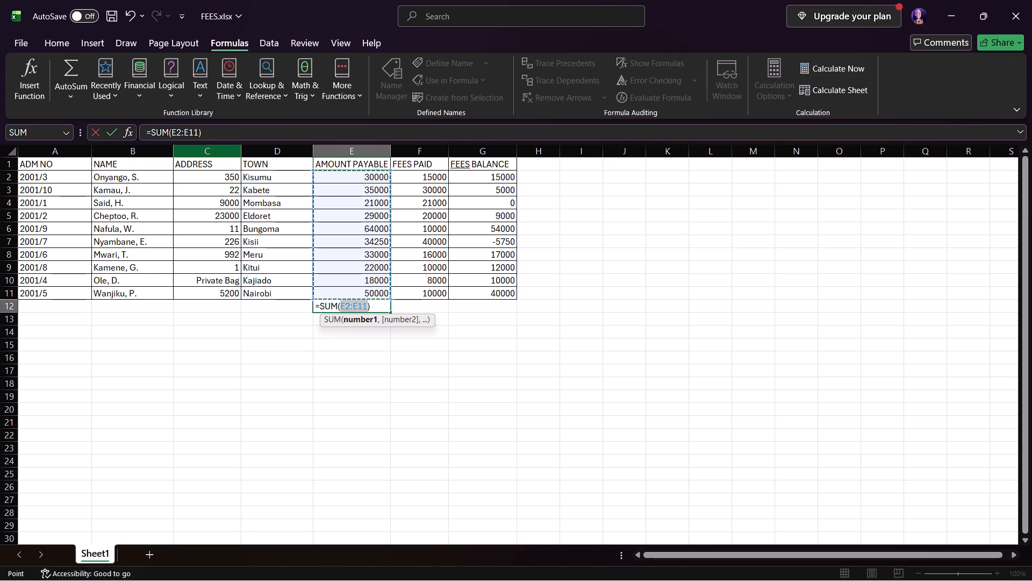
key("Return")
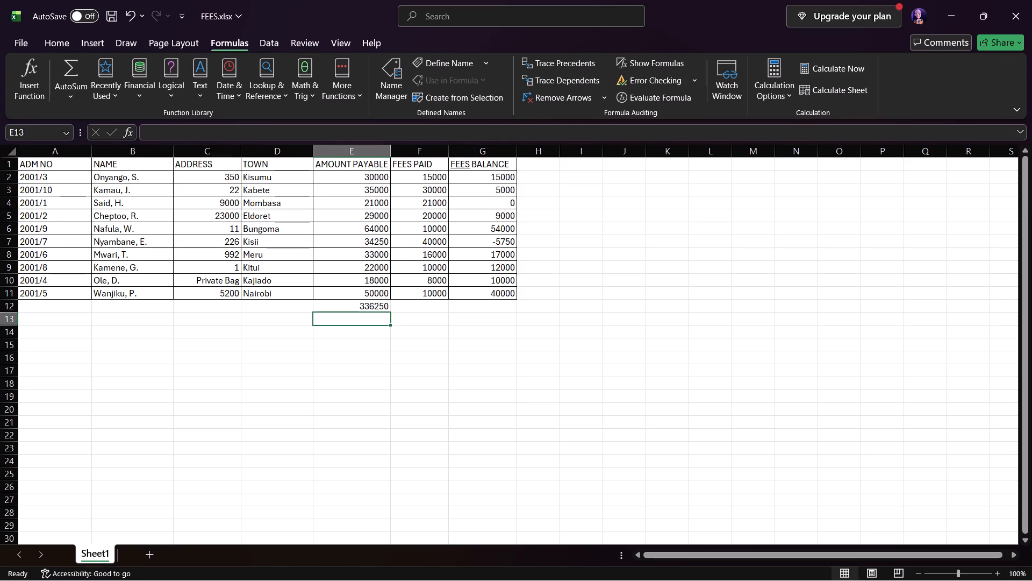
Total the FEES PAID column in cell F12 with an AutoSum of F2:F11.
left_click(425, 176)
left_click(432, 302)
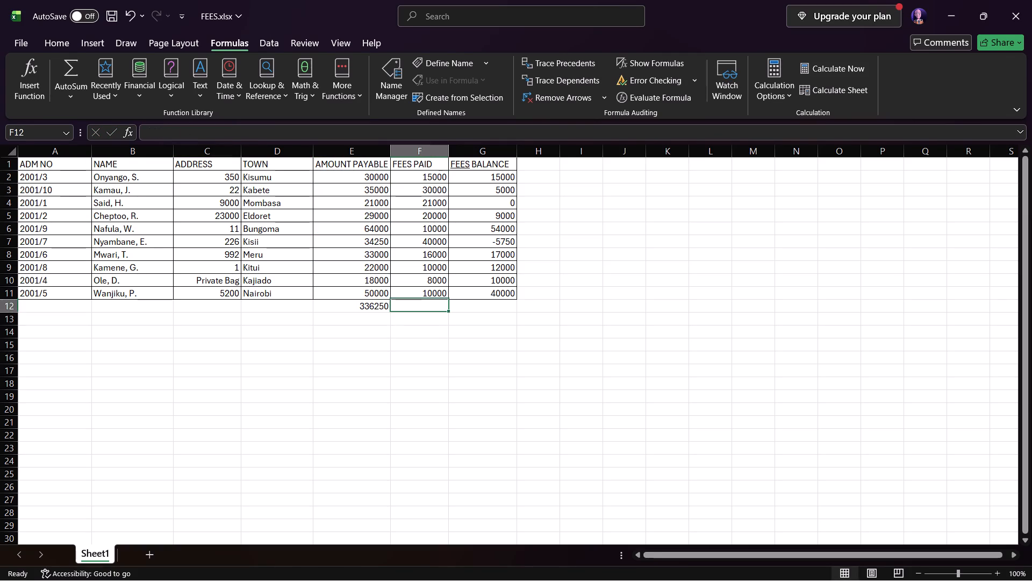
left_click(81, 91)
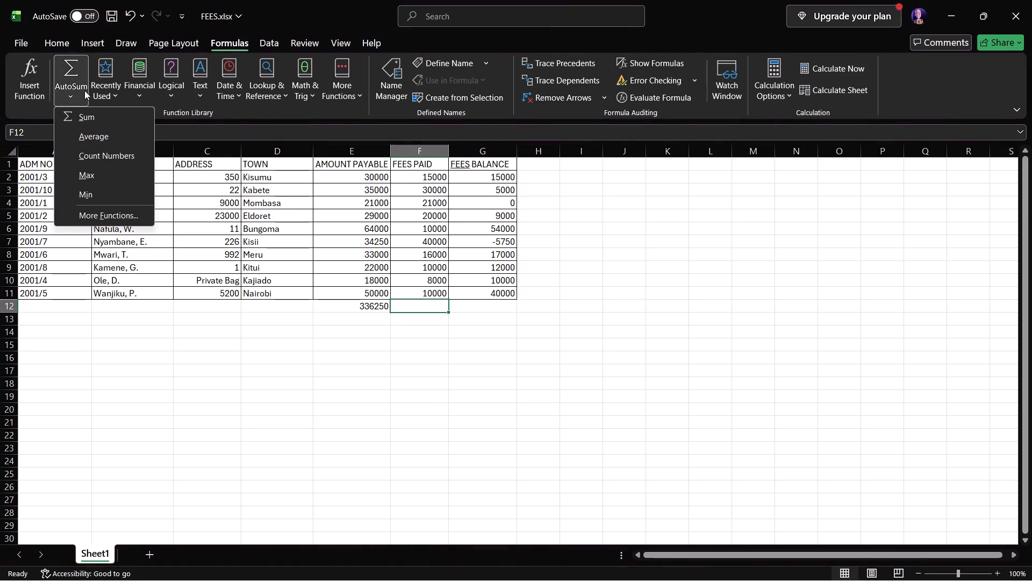
left_click(101, 122)
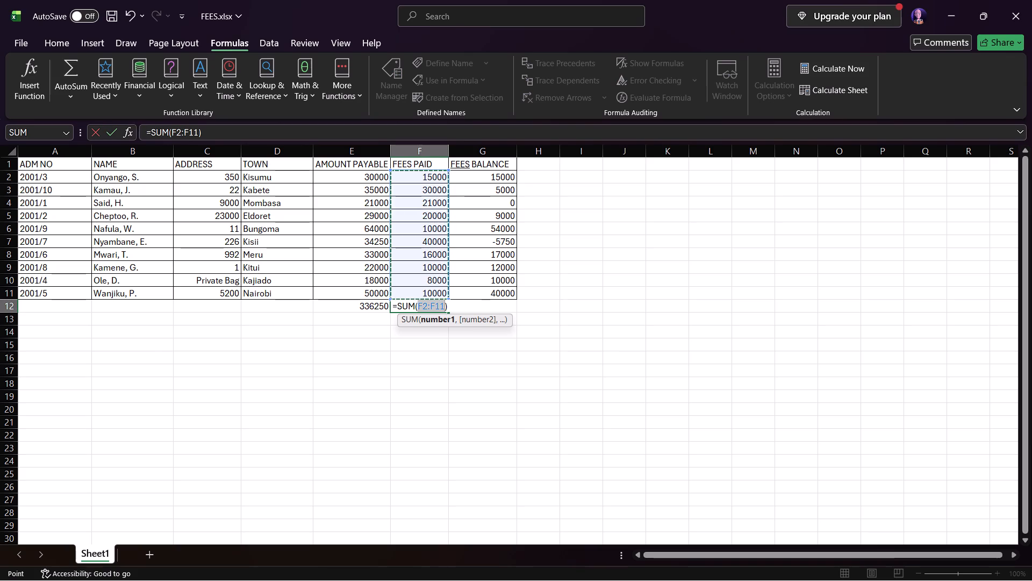
key("Return")
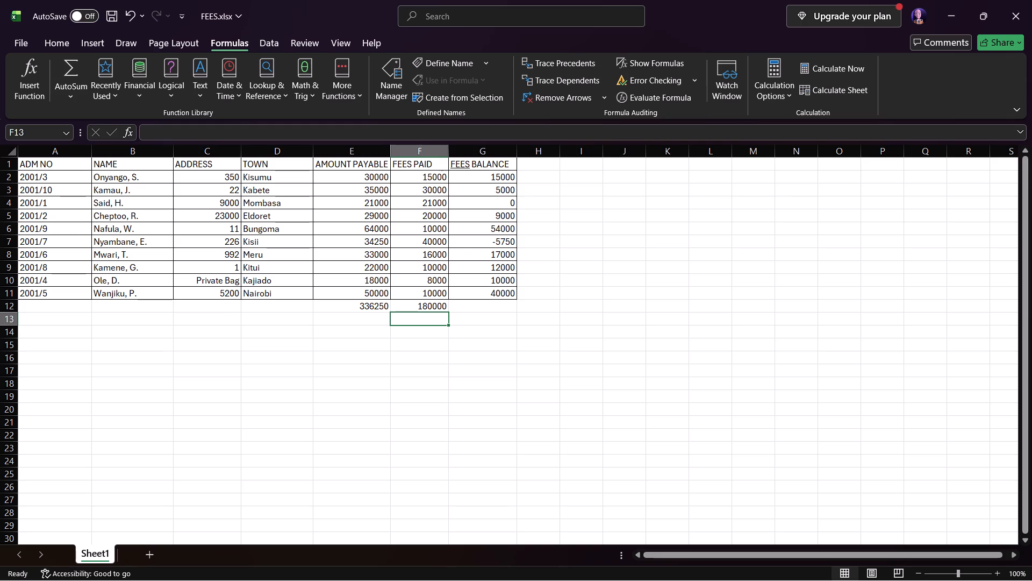
Total the FEES BALANCE column in cell G12 with an AutoSum of G2:G11.
left_click(489, 307)
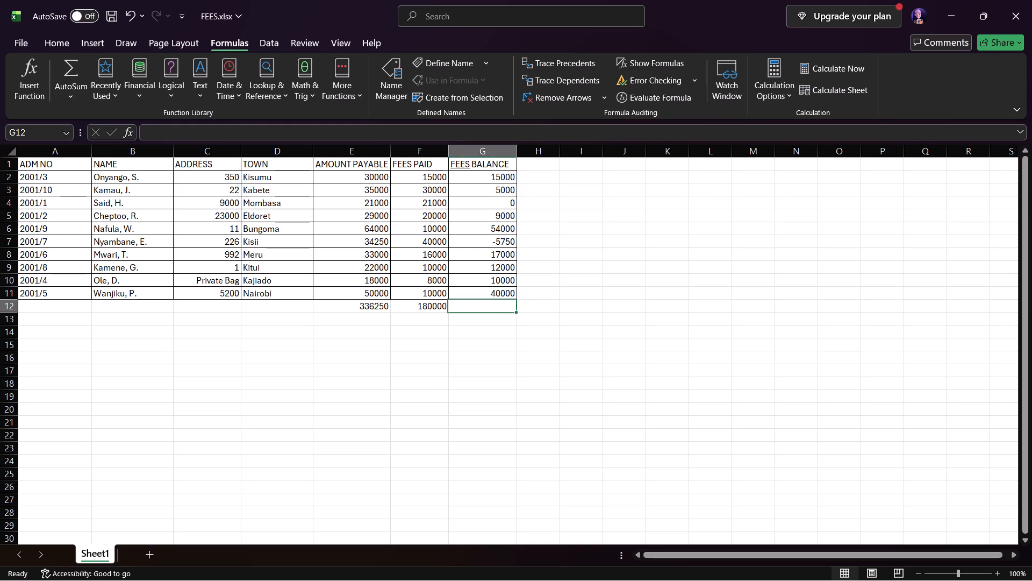
left_click(67, 94)
left_click(116, 112)
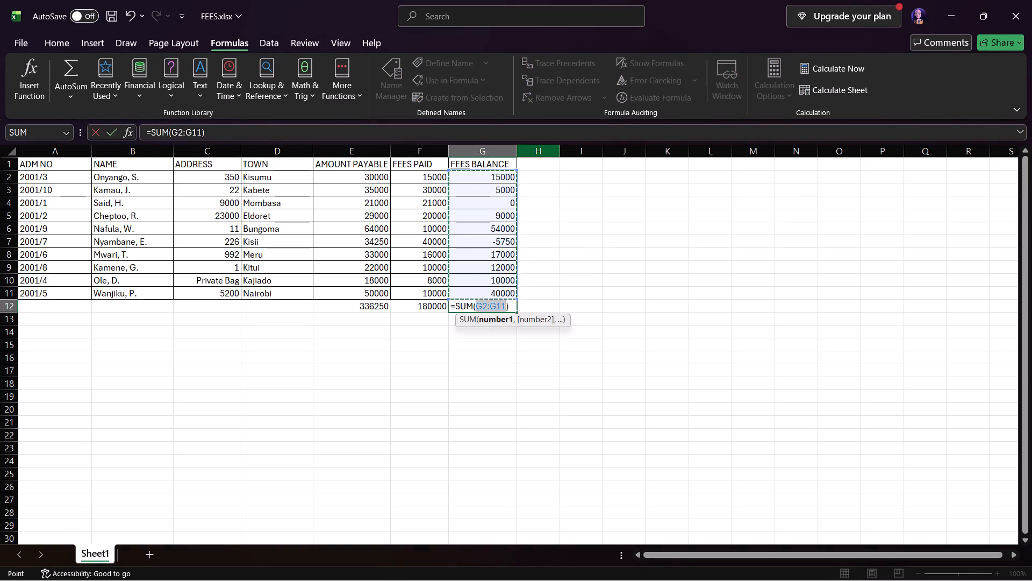
key("Return")
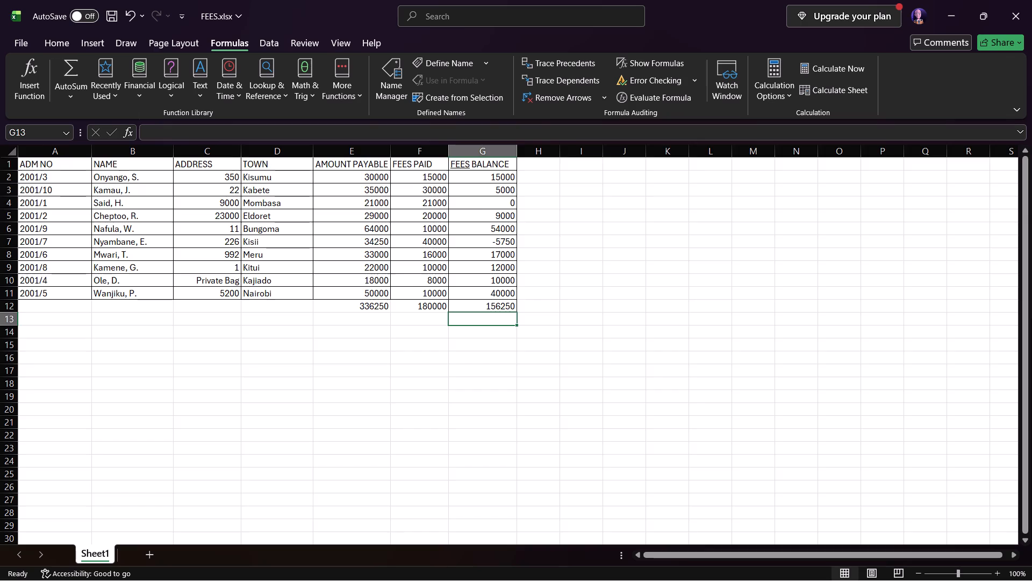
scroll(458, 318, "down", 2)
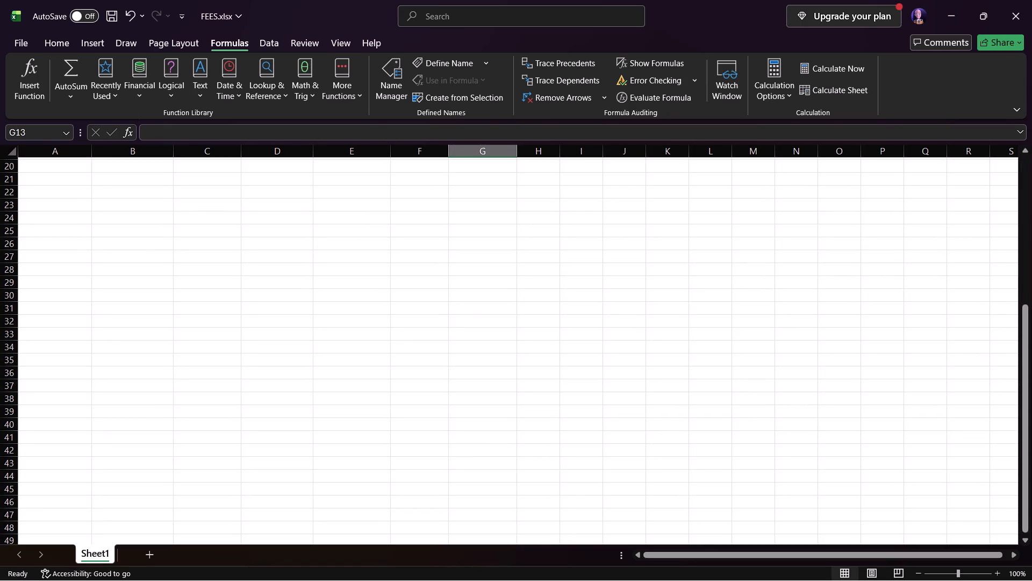
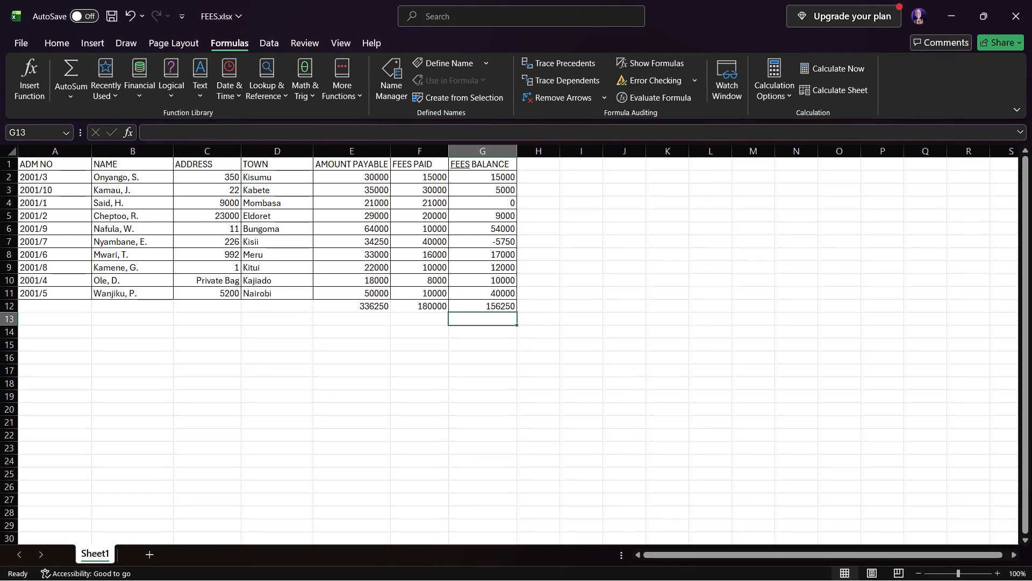
Show the formulas in the sheet's cells to examine them, and return to the normal value display.
left_click(69, 165)
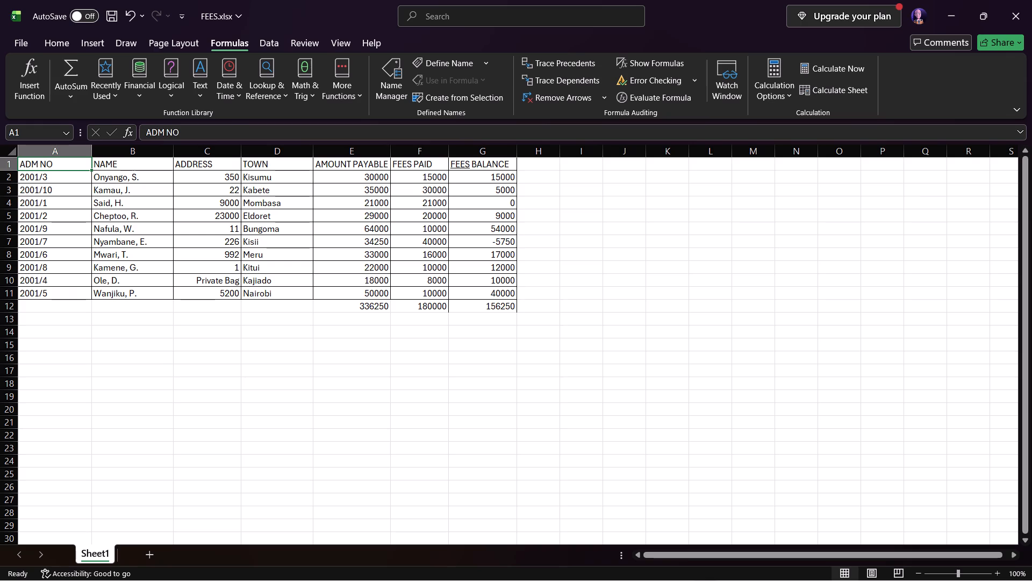
left_click(508, 201)
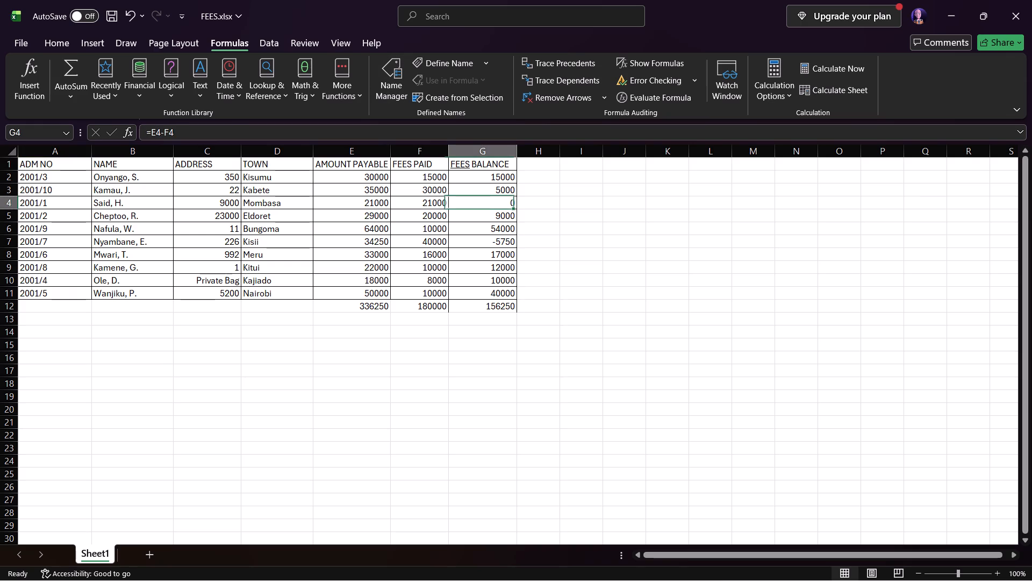
key("ctrl+grave")
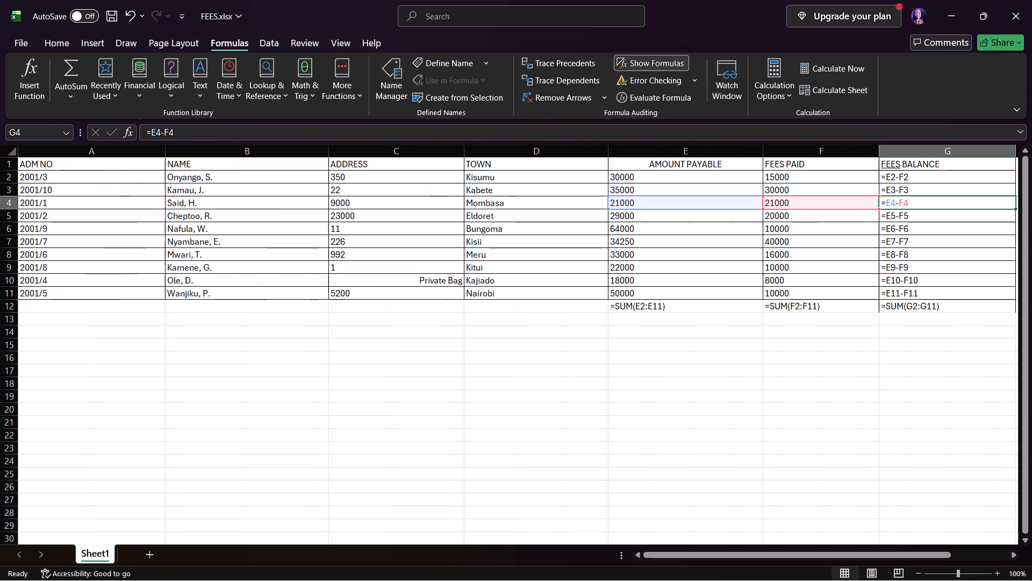
key("ctrl+grave")
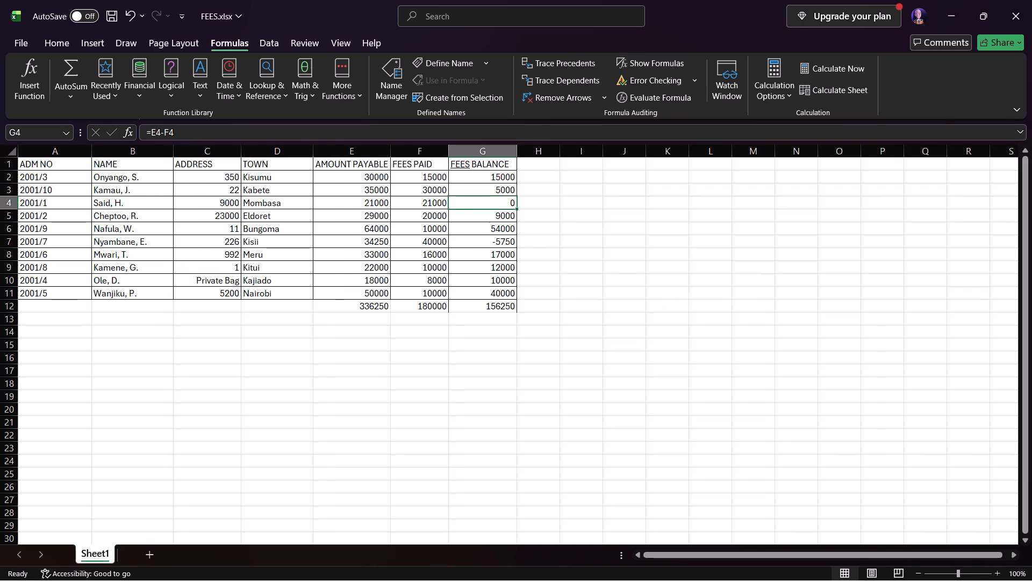
key("ctrl+grave")
key("ctrl+grave")
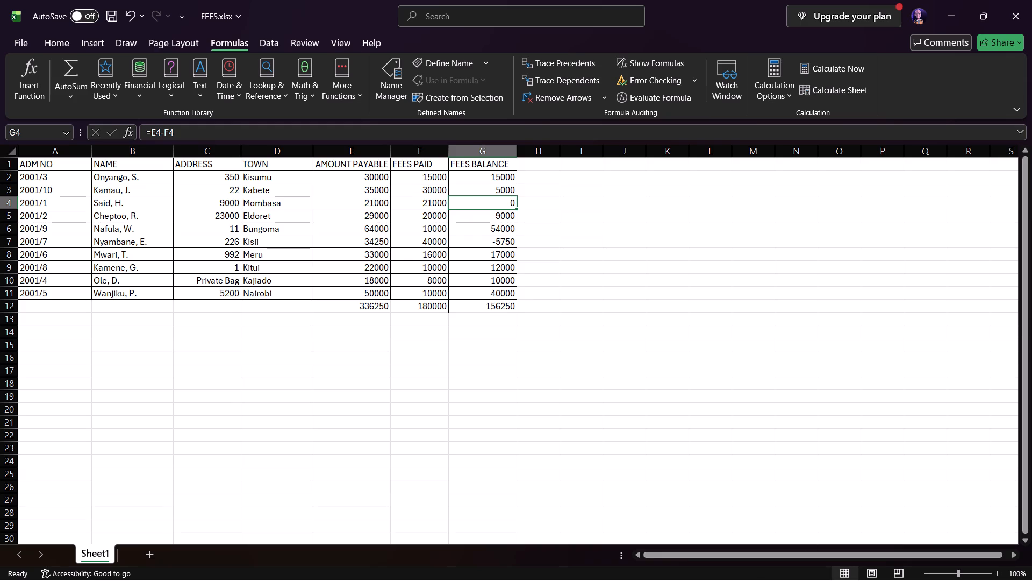
Make the header row A1:G1 bold.
left_click(266, 288)
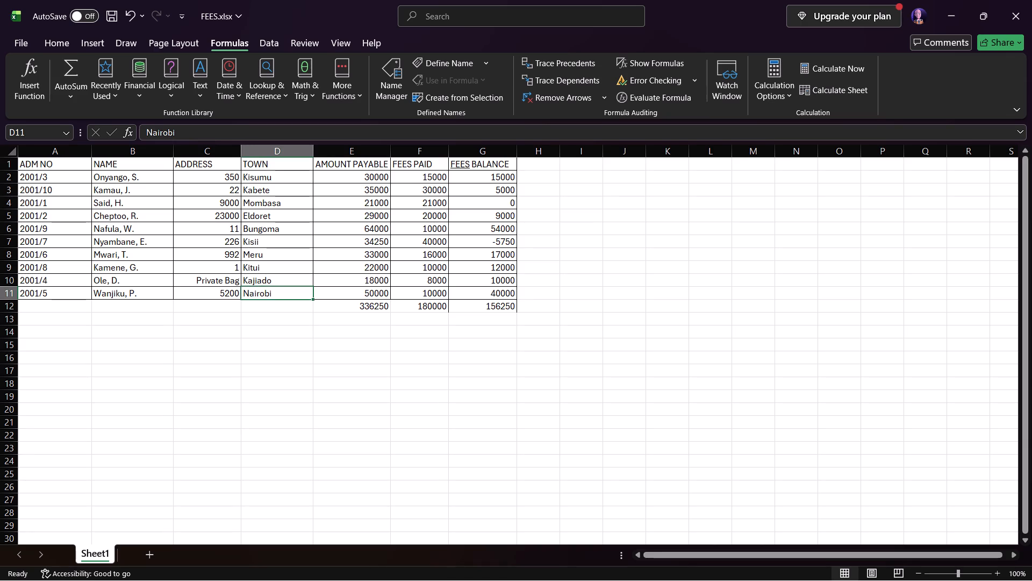
left_click_drag(44, 162, 474, 154)
left_click(61, 37)
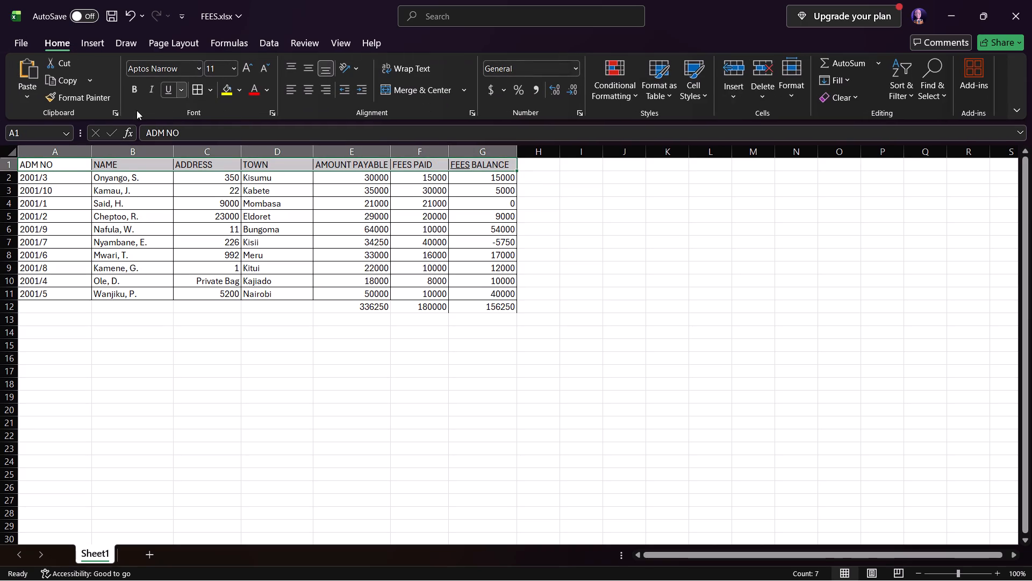
left_click(136, 94)
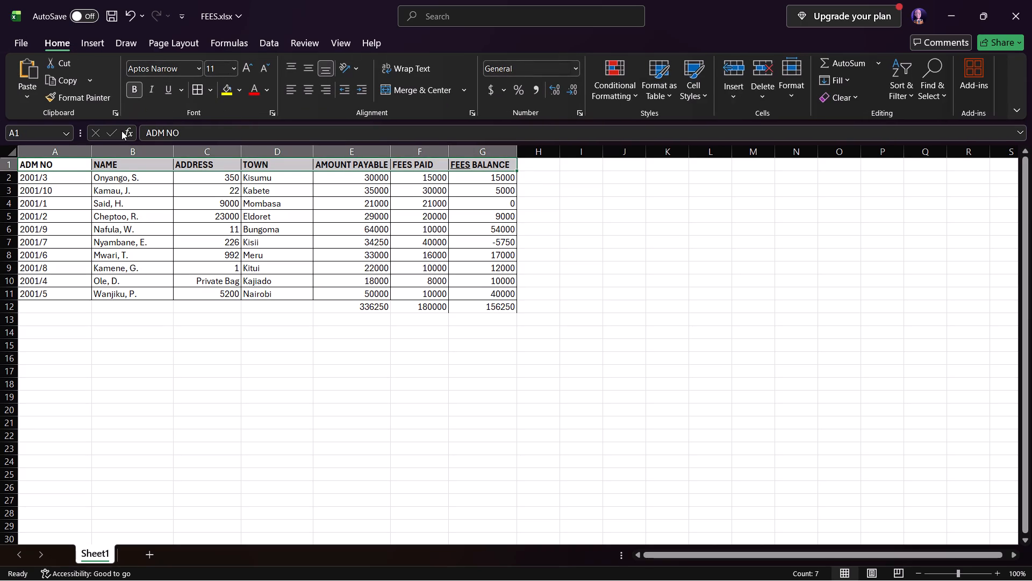
Set the font of the whole table, A1:G12, to Times New Roman at size 12.
key("ctrl+a")
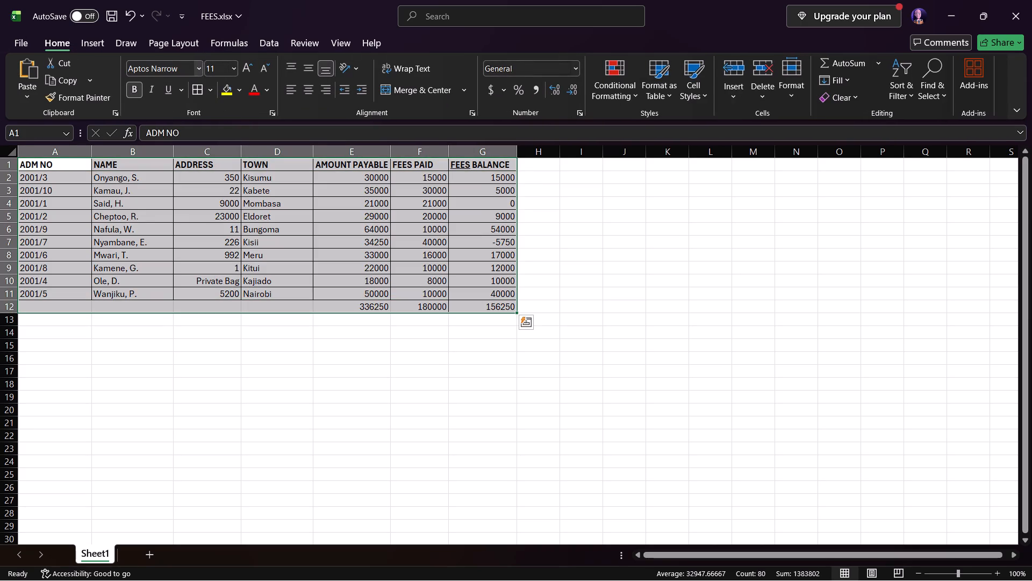
left_click(200, 68)
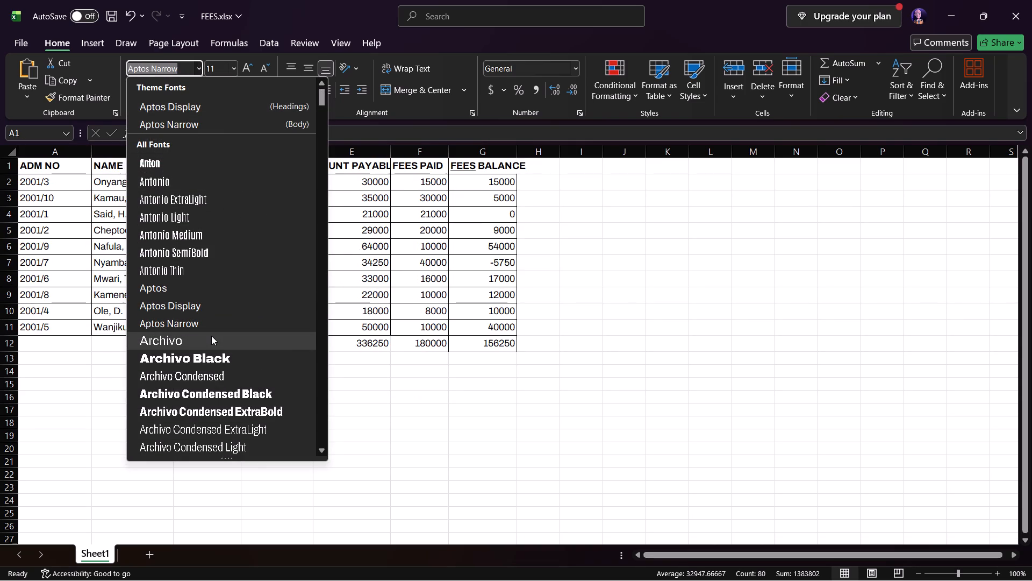
type("ti")
key("m")
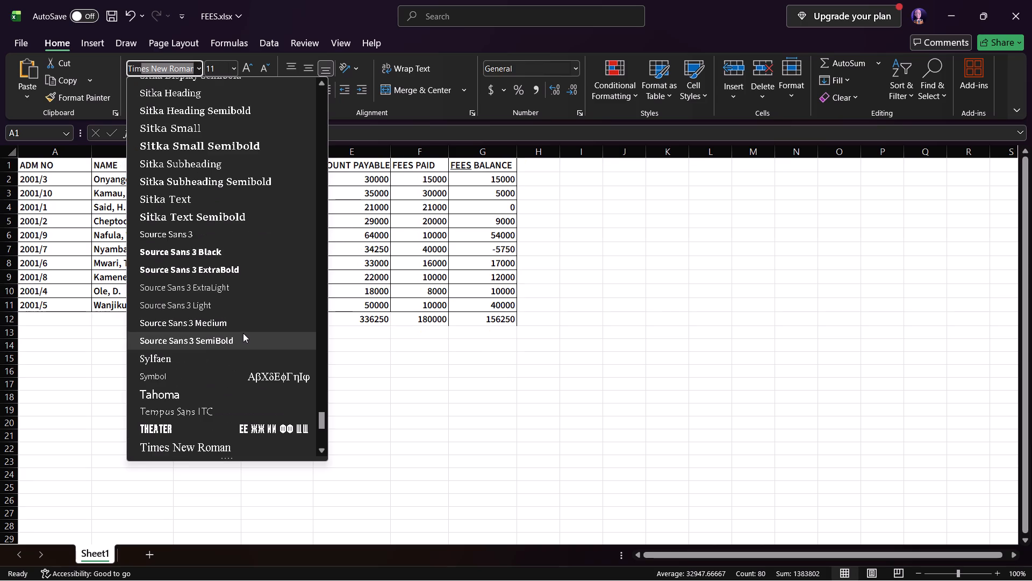
left_click(206, 446)
left_click(231, 66)
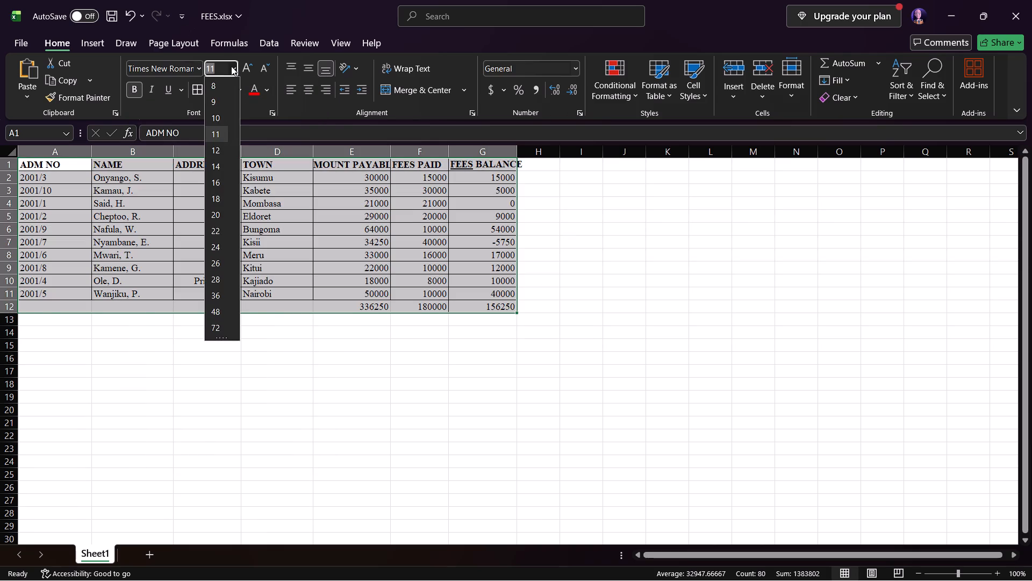
left_click(214, 153)
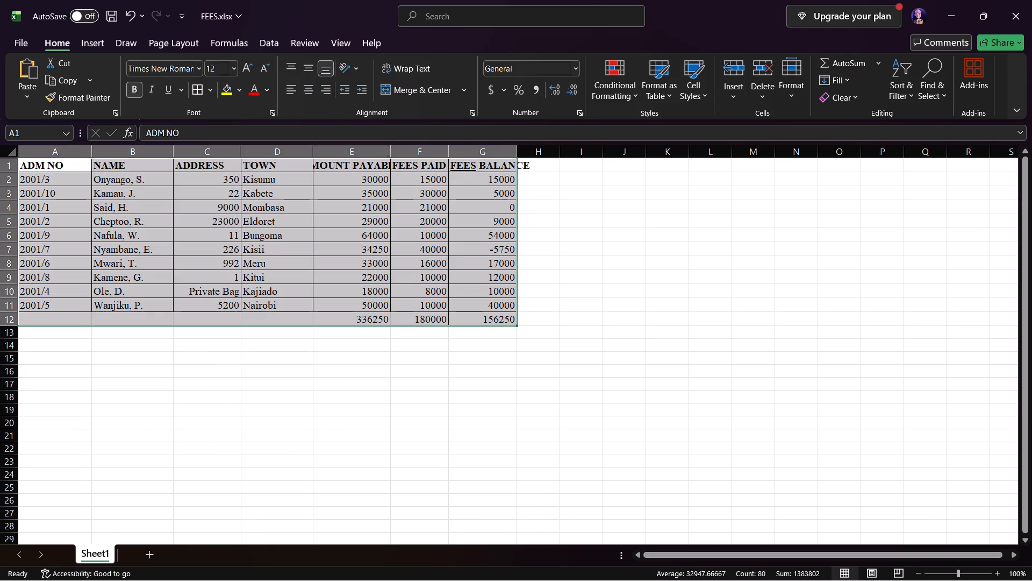
left_click(378, 342)
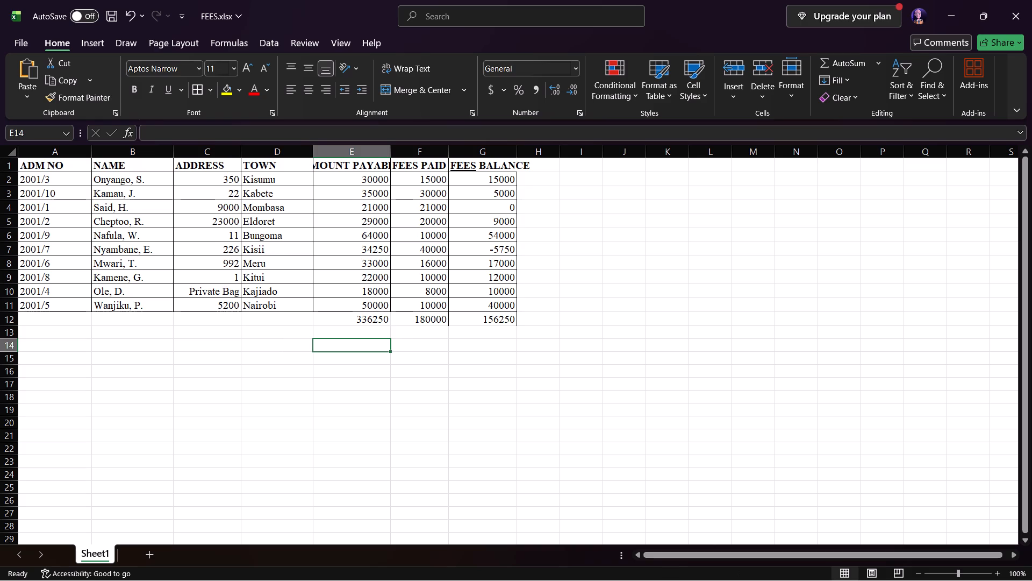
Widen the FEES BALANCE, FEES PAID and AMOUNT PAYABLE columns so their bold headings fit.
left_click_drag(520, 151, 555, 148)
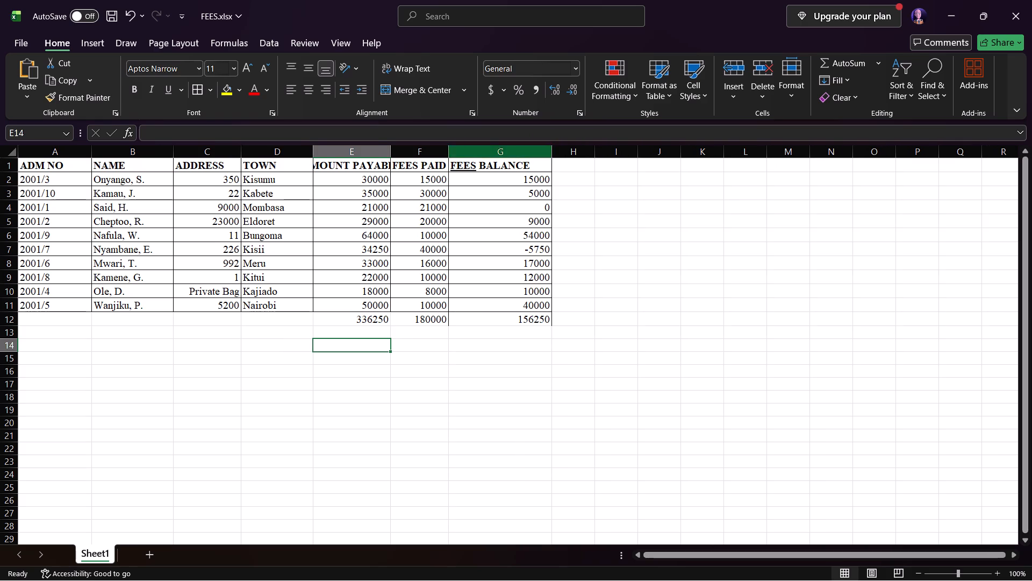
left_click_drag(448, 151, 462, 151)
left_click_drag(394, 148, 417, 153)
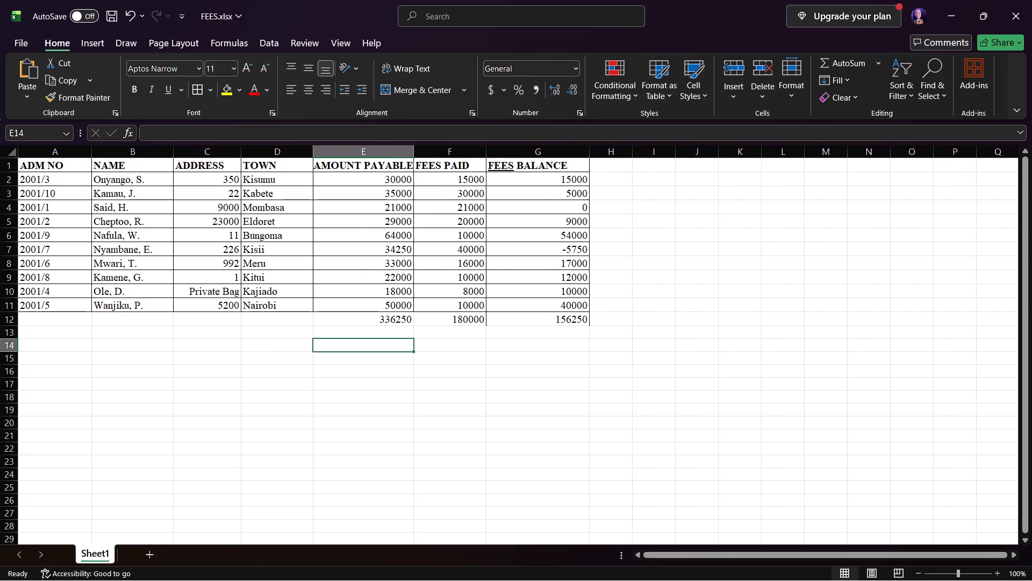
left_click_drag(417, 153, 442, 148)
left_click_drag(439, 149, 438, 150)
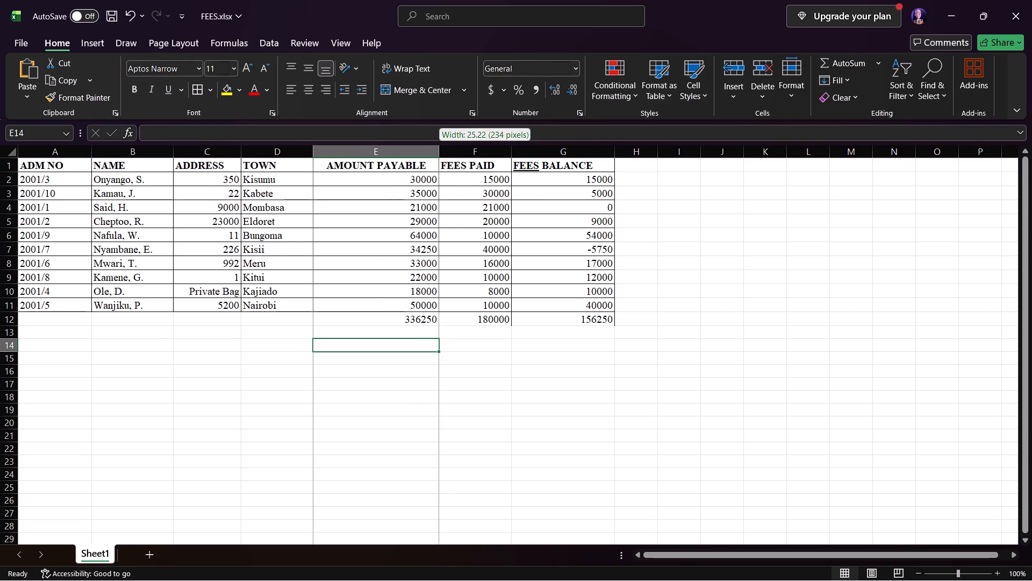
left_click_drag(438, 150, 434, 151)
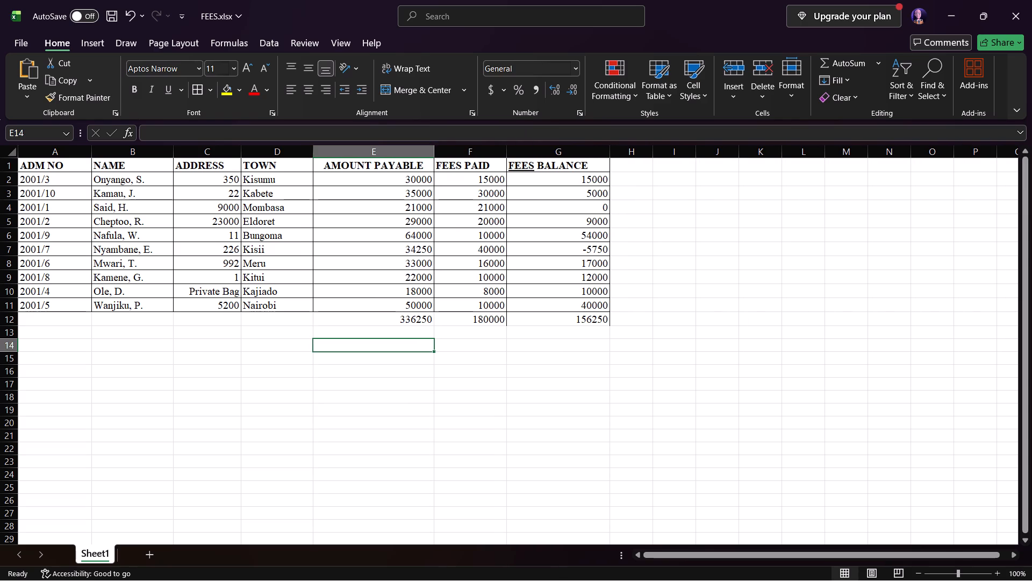
left_click(238, 378)
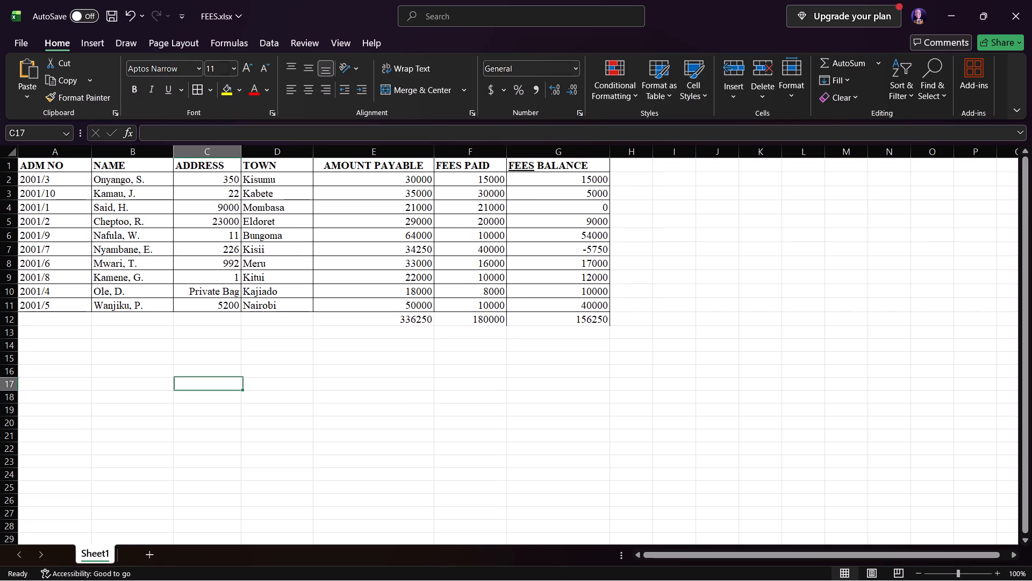
Wrap the FEES BALANCE heading in G1 onto two lines, narrowing column G and making row 1 taller.
left_click(420, 165)
left_click(529, 163)
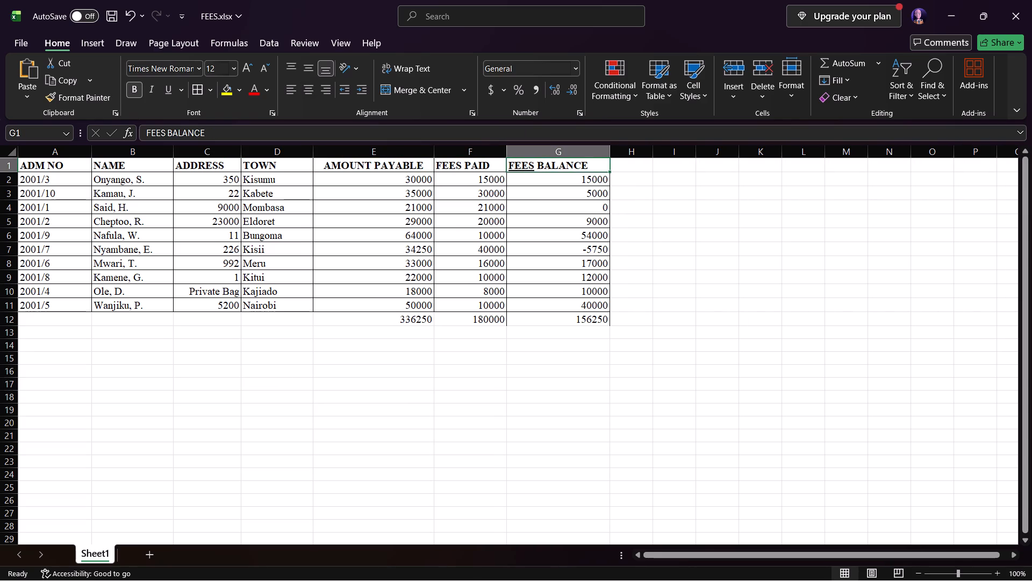
right_click(529, 163)
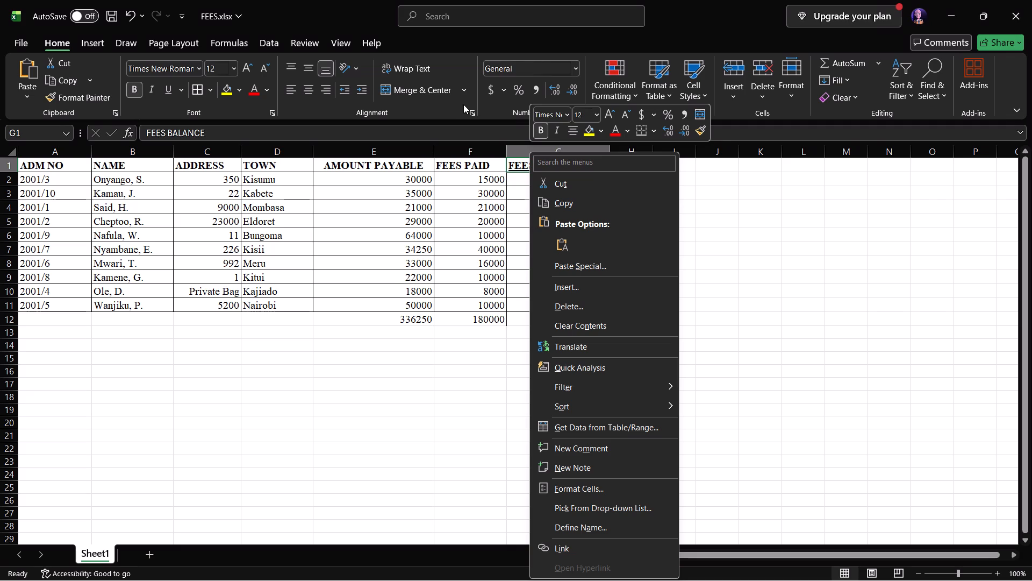
left_click(393, 62)
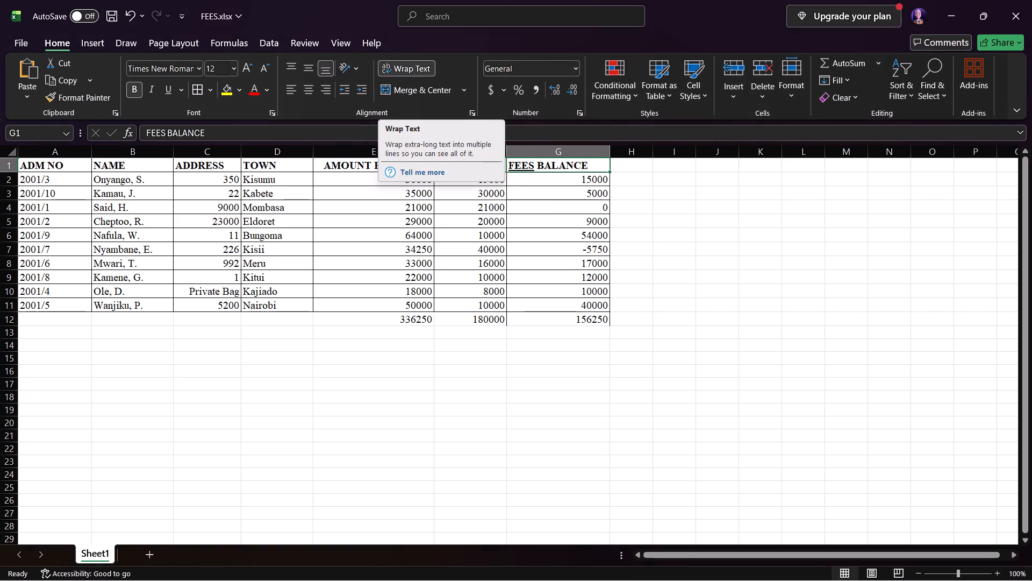
left_click_drag(611, 154, 581, 154)
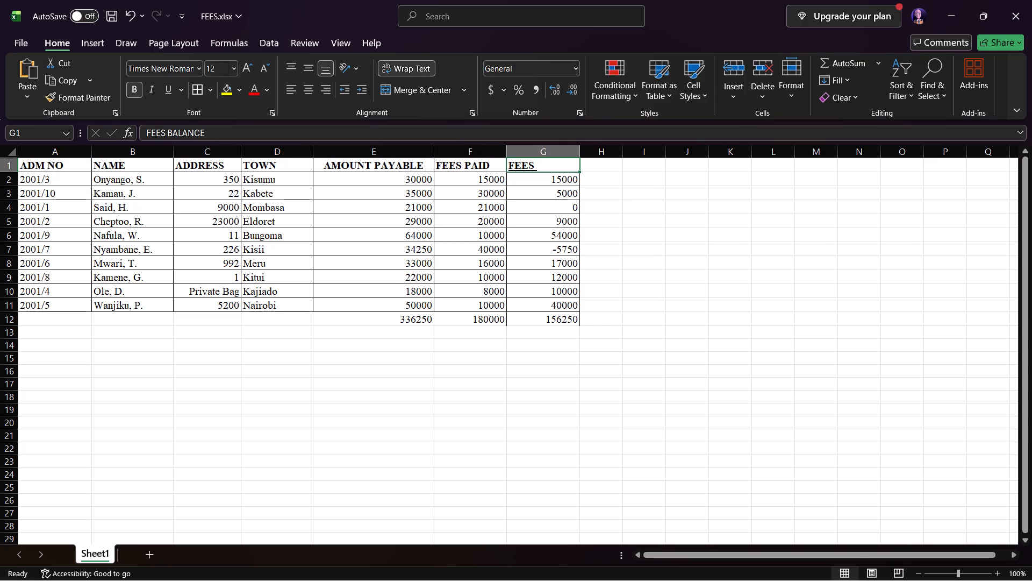
left_click_drag(8, 171, 7, 184)
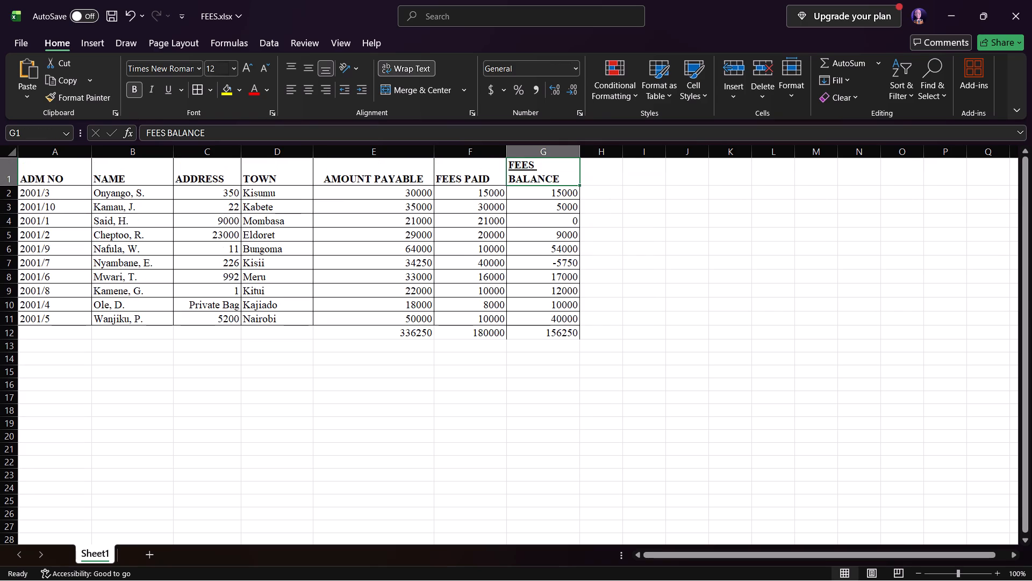
Wrap the AMOUNT PAYABLE heading in E1 onto two lines and narrow column E.
left_click(388, 179)
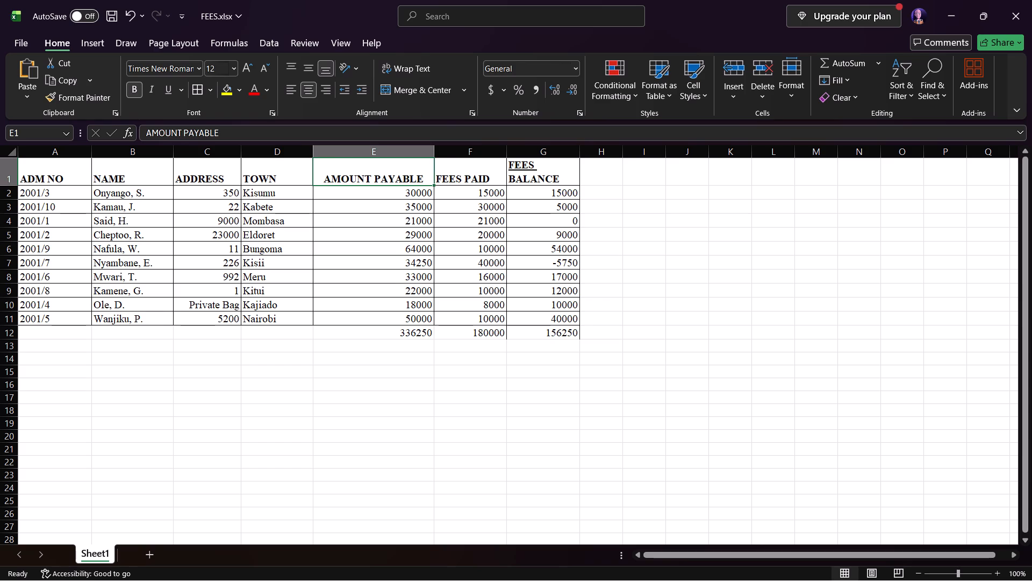
left_click(408, 69)
left_click_drag(435, 150, 408, 154)
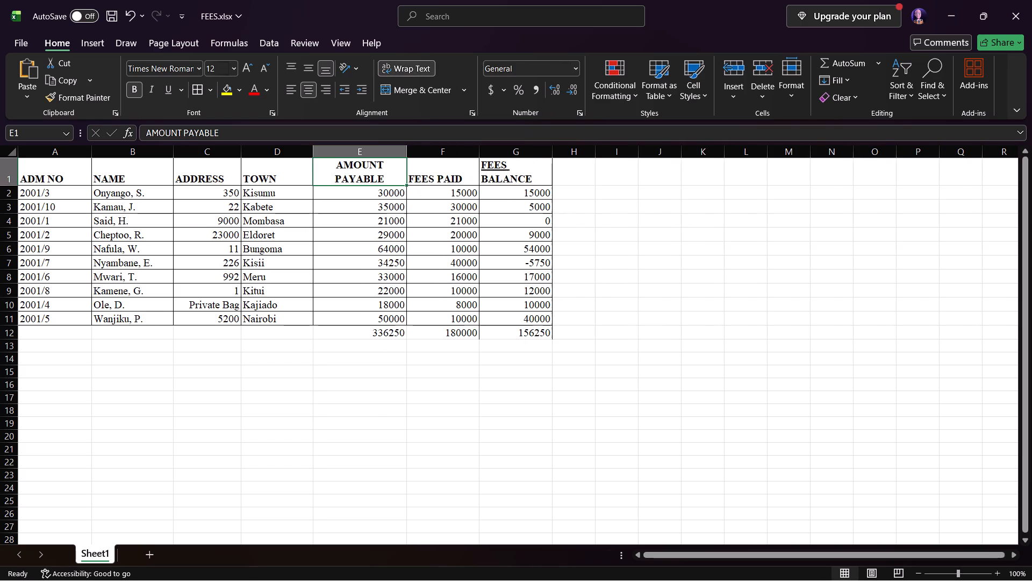
left_click(639, 224)
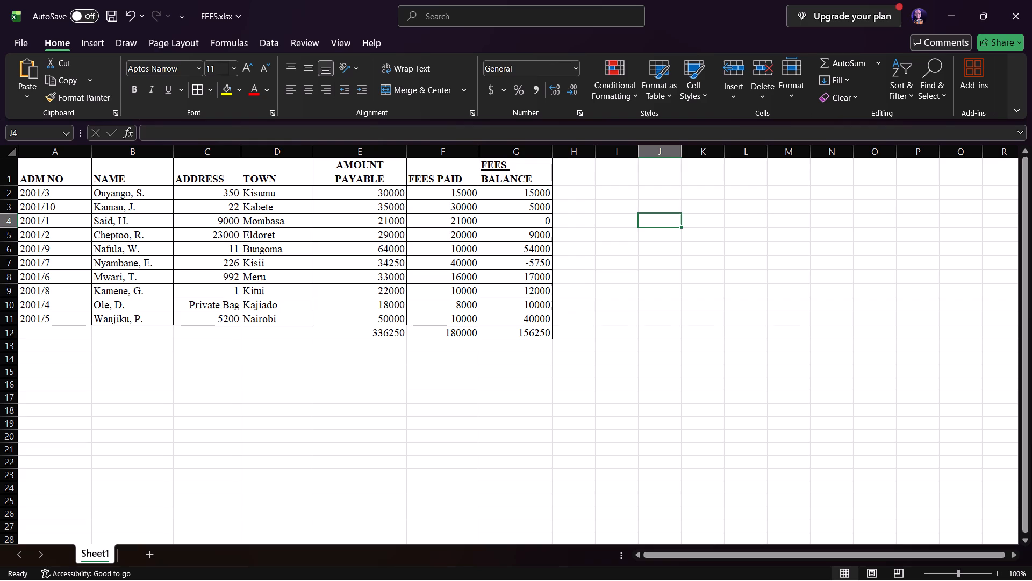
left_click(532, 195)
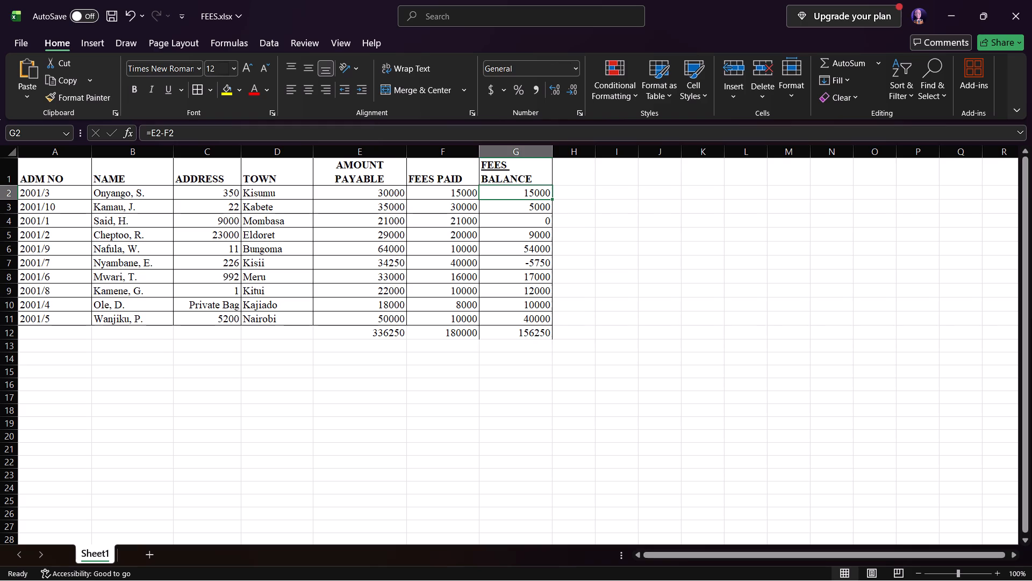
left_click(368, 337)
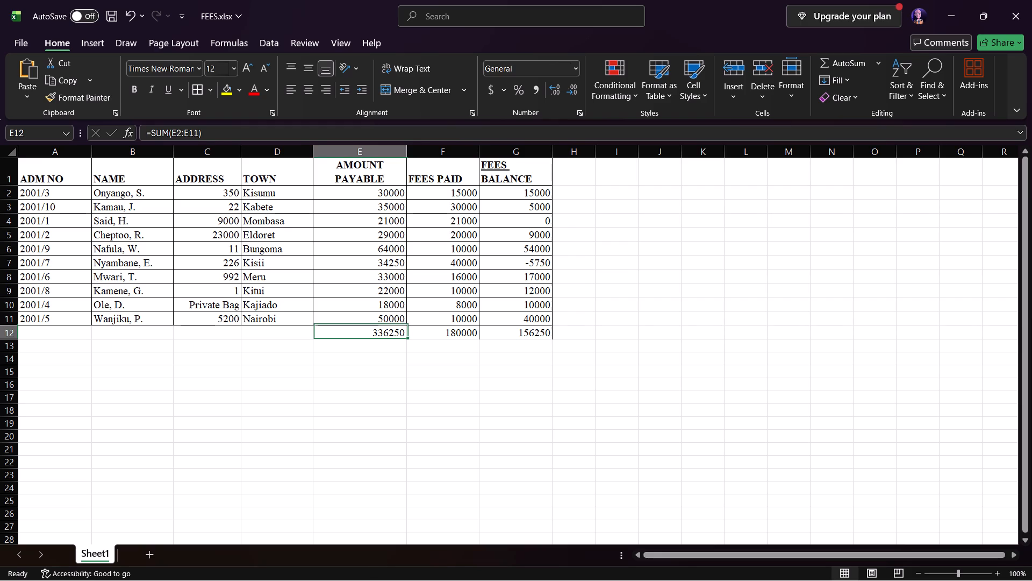
Underline only the word AMOUNT in the AMOUNT PAYABLE heading in E1.
double_click(350, 166)
left_click(350, 166)
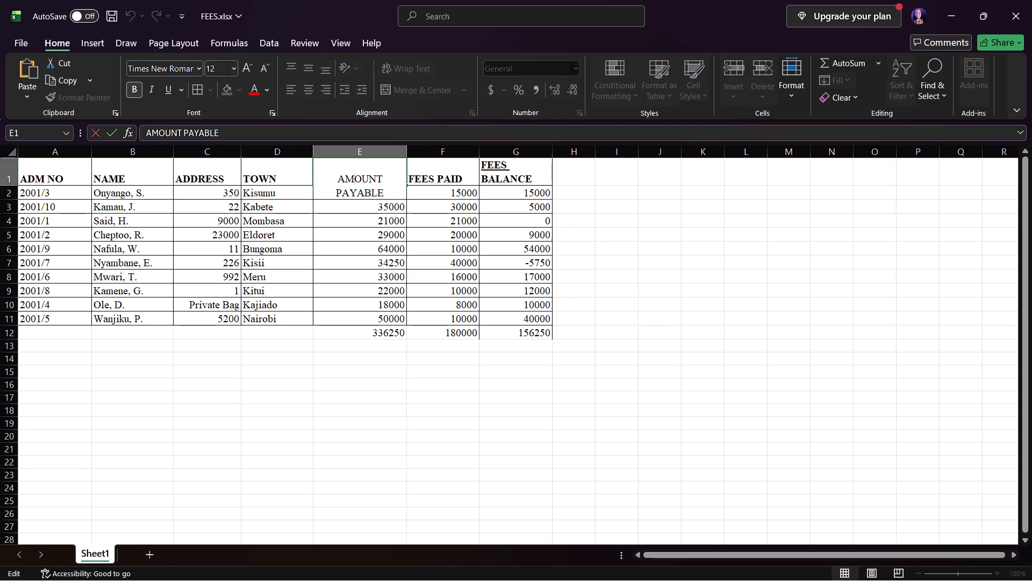
double_click(347, 180)
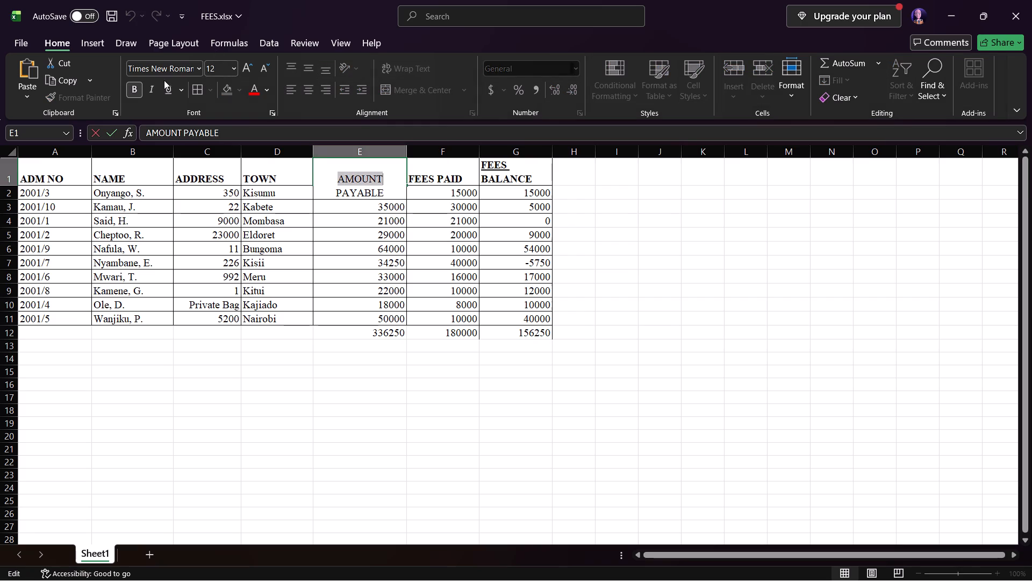
left_click(170, 91)
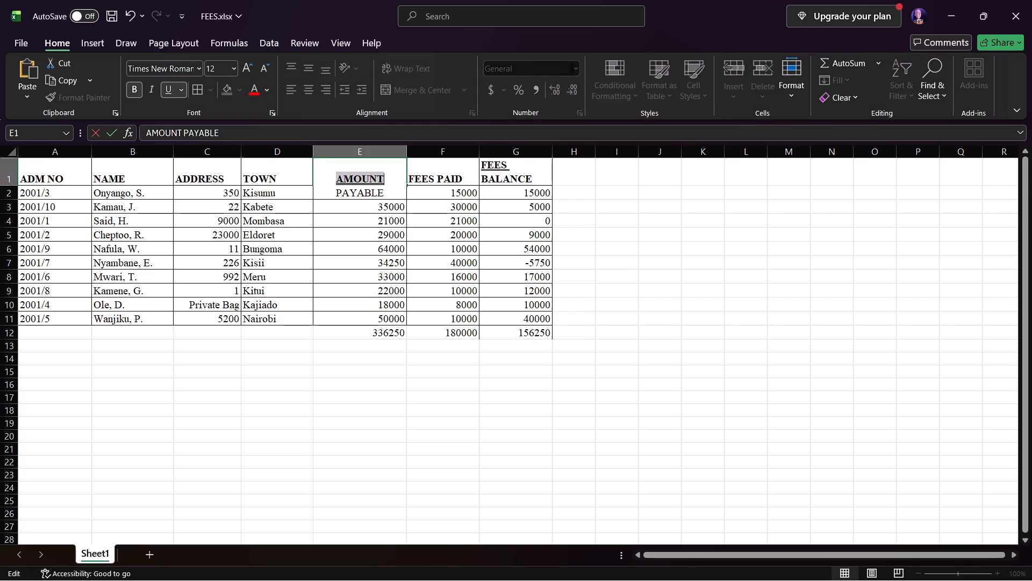
left_click(662, 224)
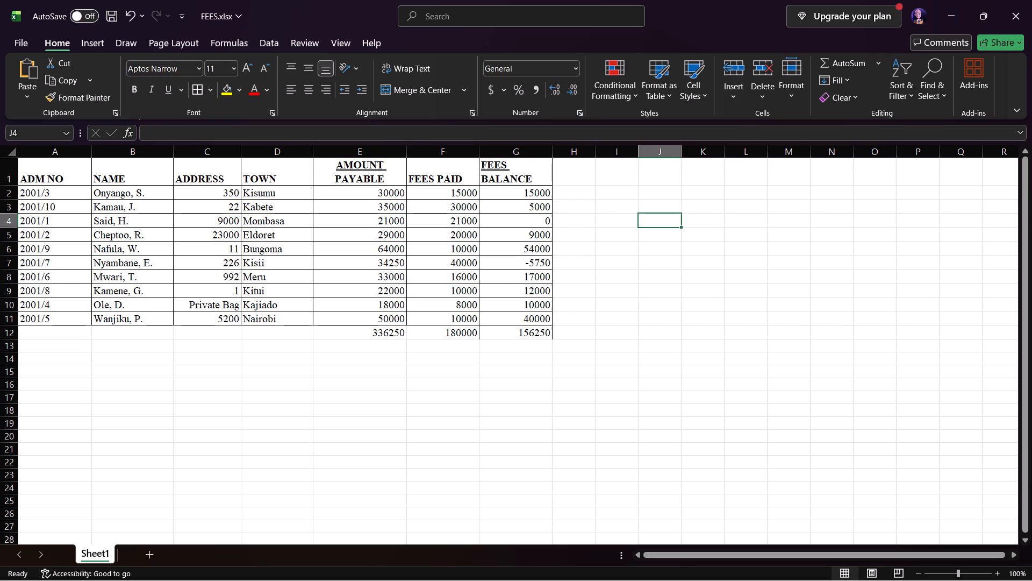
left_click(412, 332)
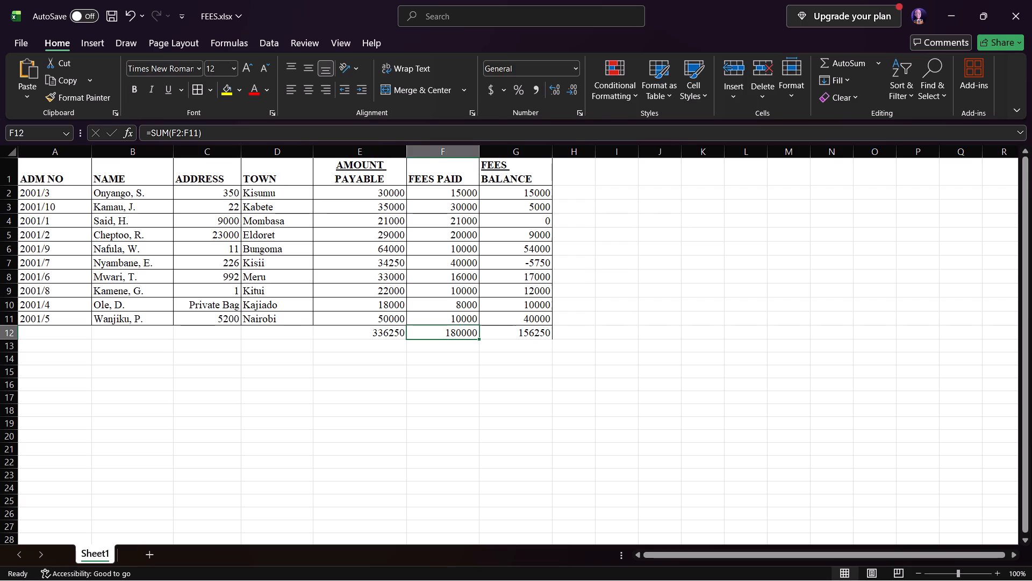
Enter the heading Remarks in H1, beside FEES BALANCE.
left_click(580, 193)
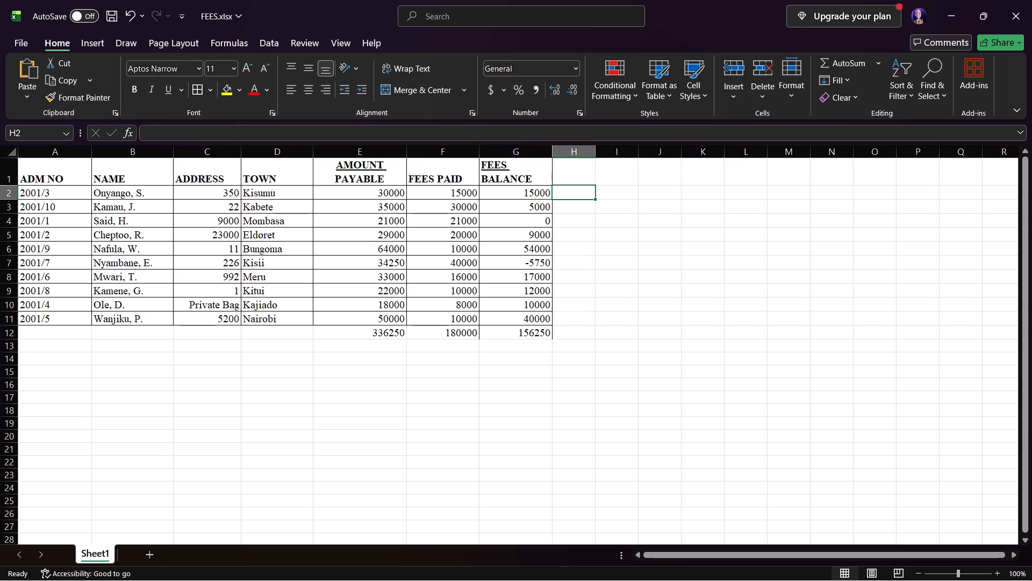
left_click(579, 180)
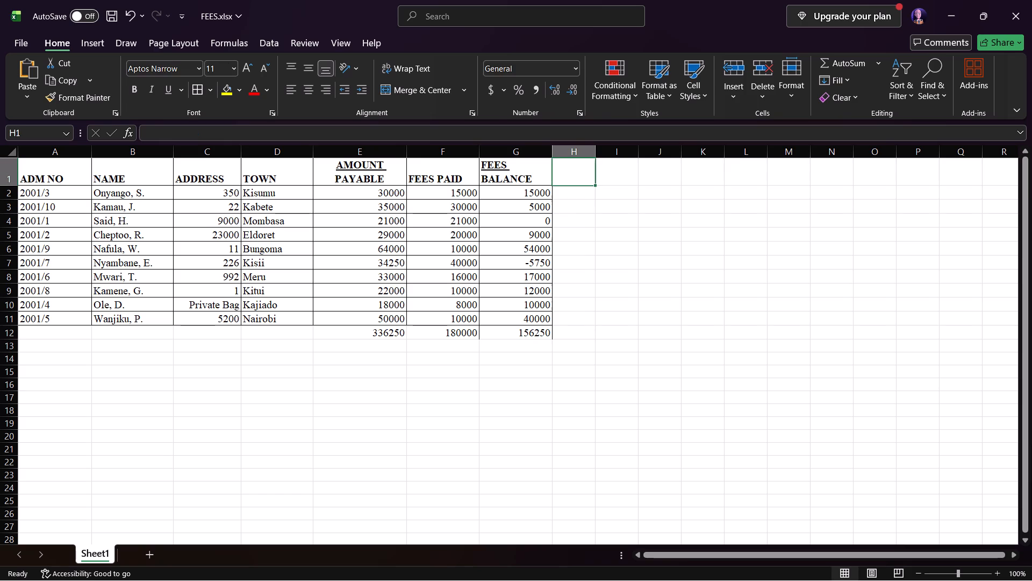
type("Re")
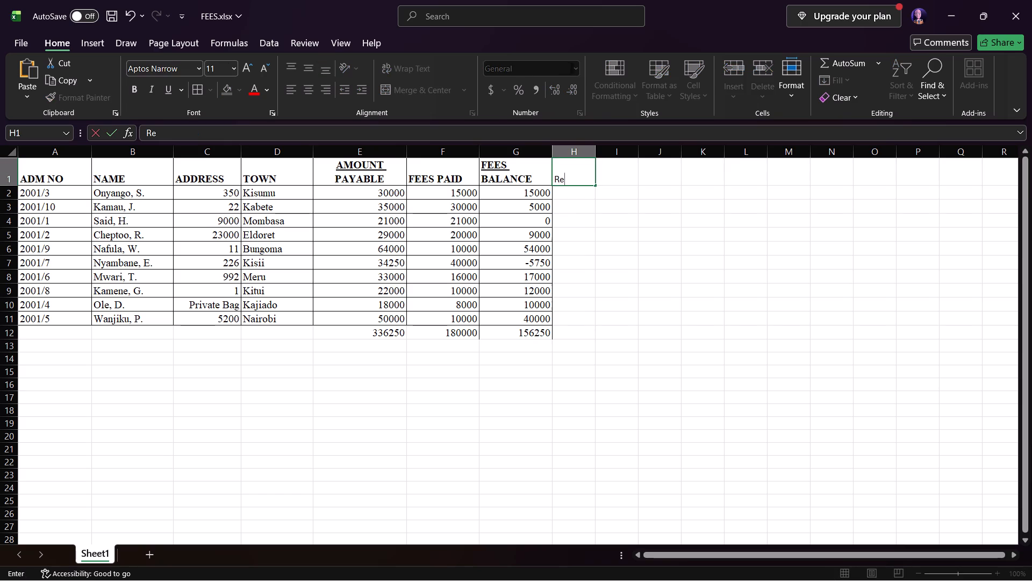
type("marks")
Format the Remarks heading text in H1 as Times New Roman, size 12, bold.
key("ctrl+a")
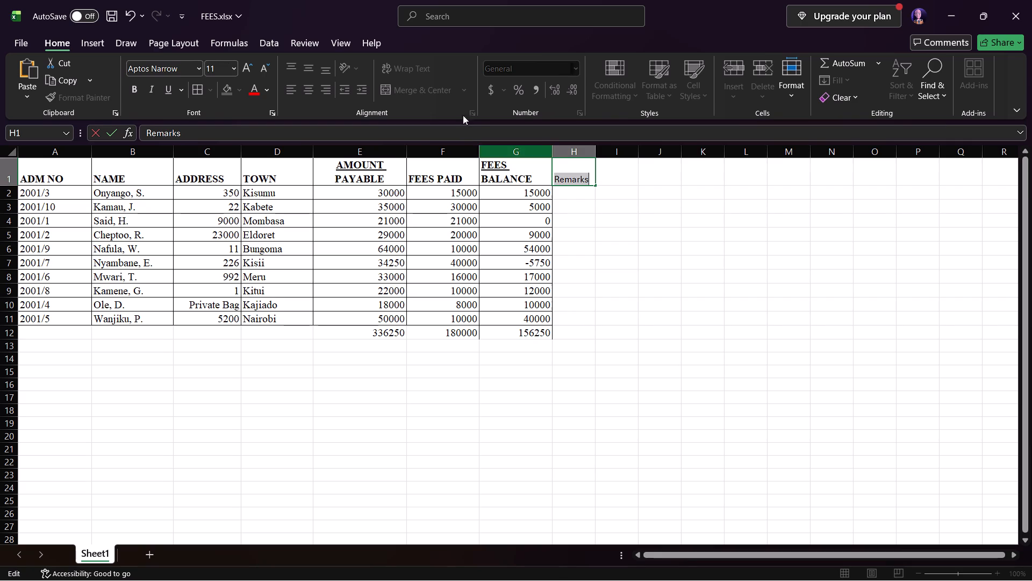
left_click(197, 73)
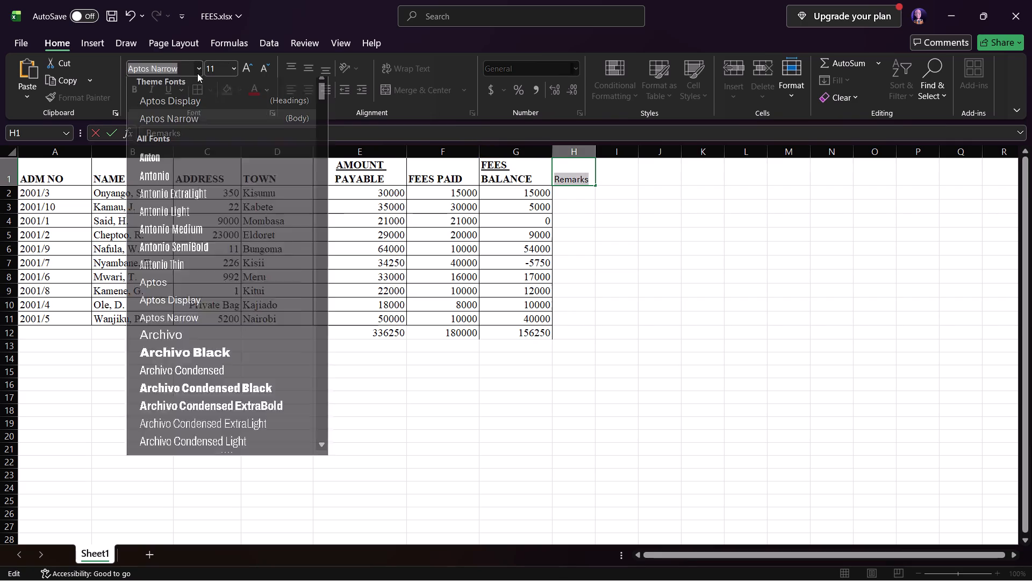
type("tim")
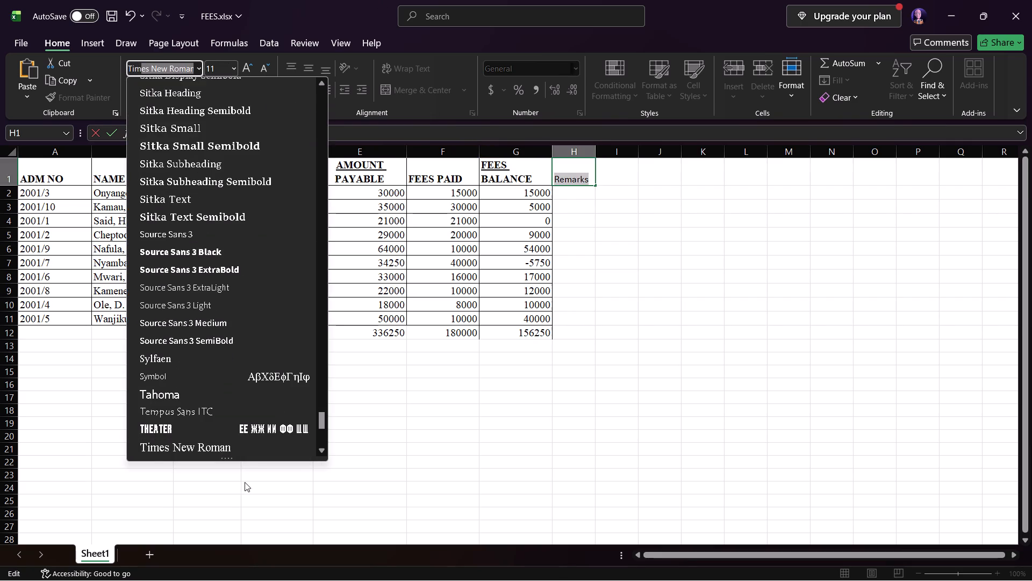
left_click(248, 448)
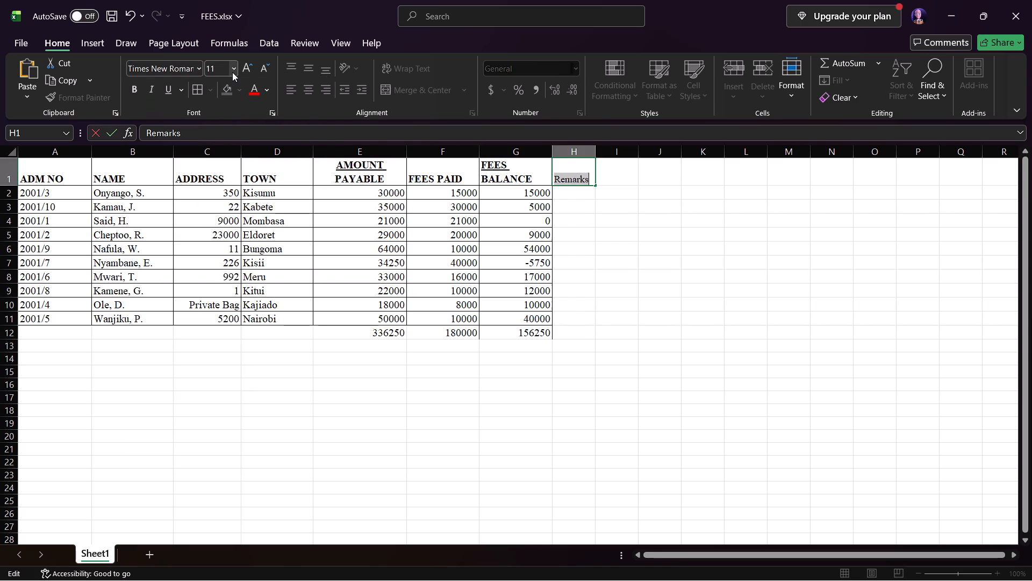
left_click(232, 72)
left_click(220, 147)
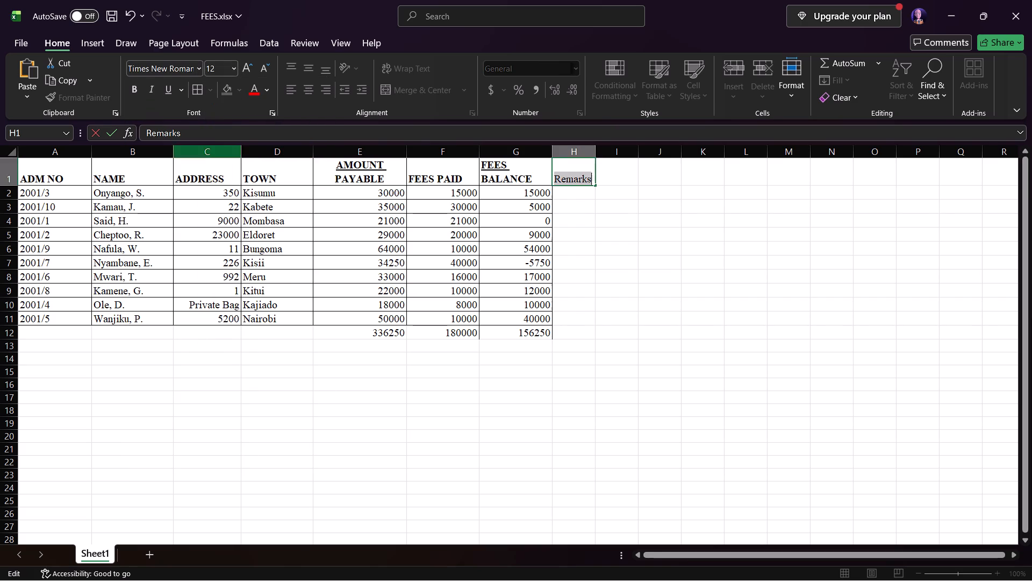
left_click(141, 88)
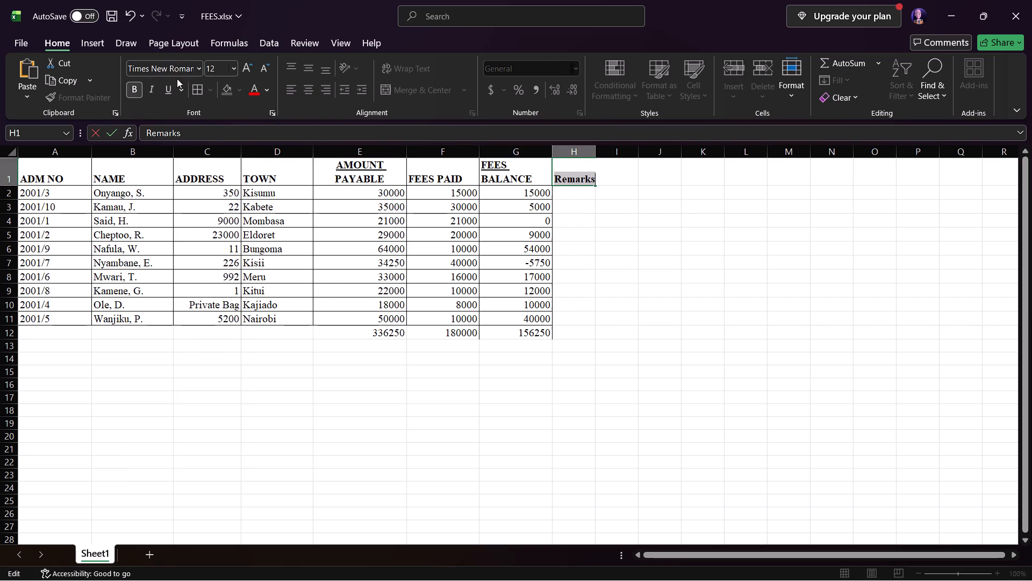
Widen the Remarks column H to about twice its width.
left_click(597, 152)
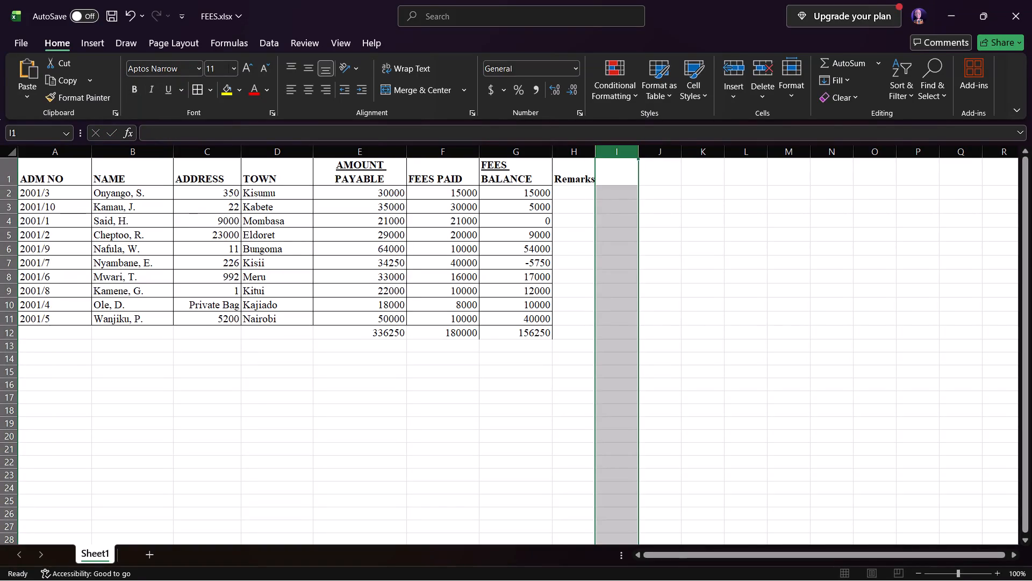
left_click_drag(598, 153, 694, 143)
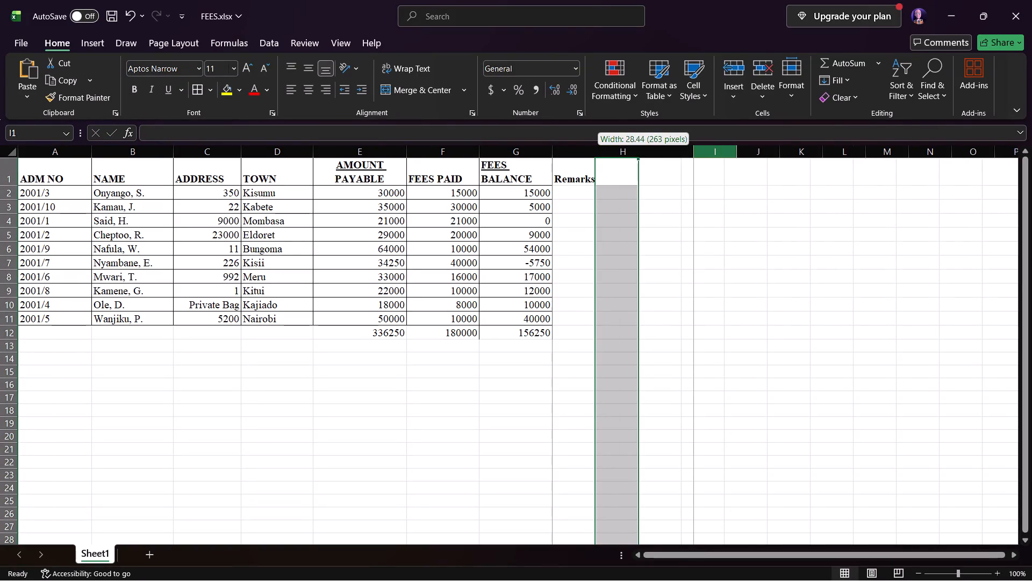
left_click_drag(694, 143, 640, 153)
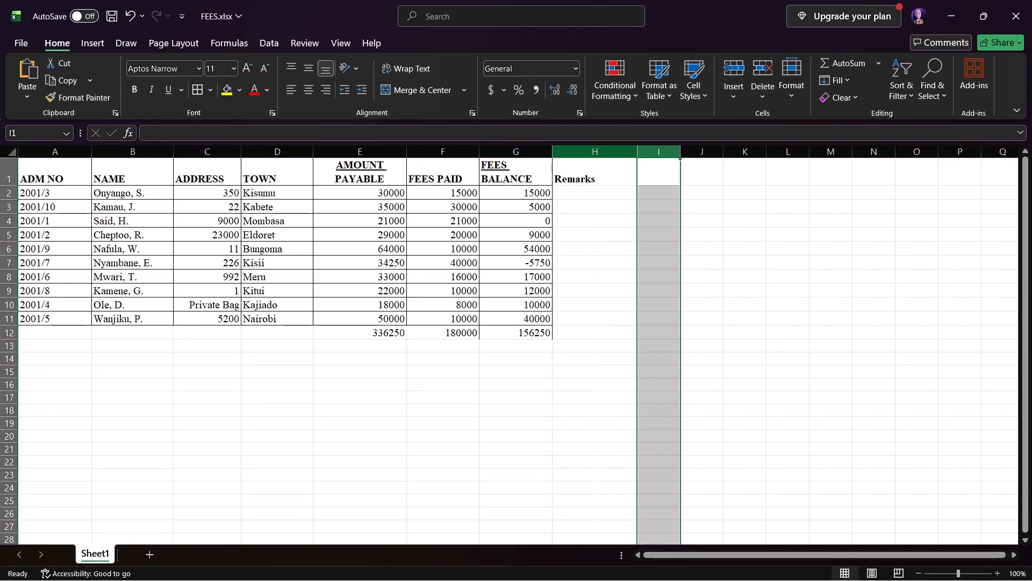
Start an IF formula in H2 whose logical test begins with G2<=.
left_click(610, 189)
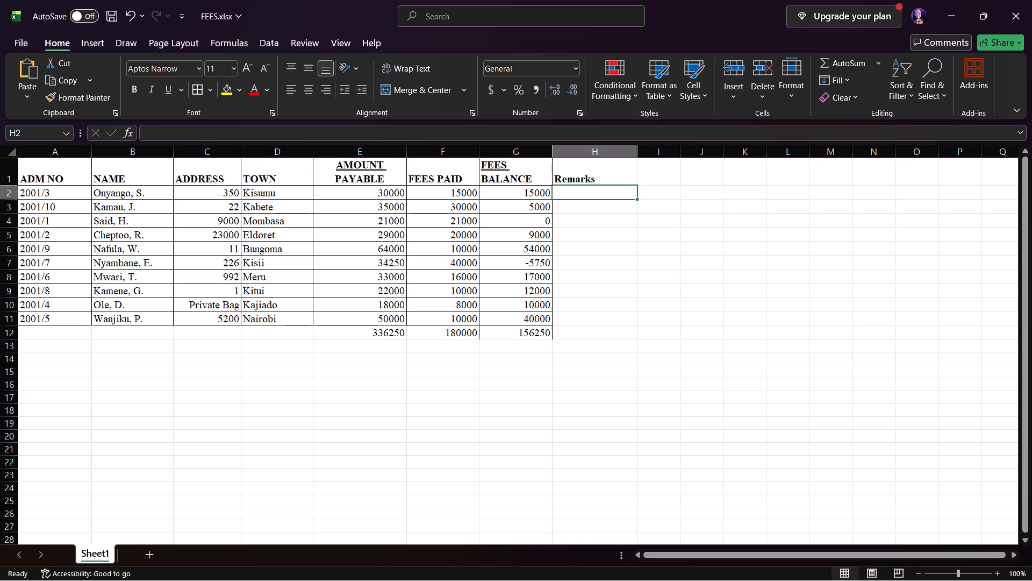
key("equal")
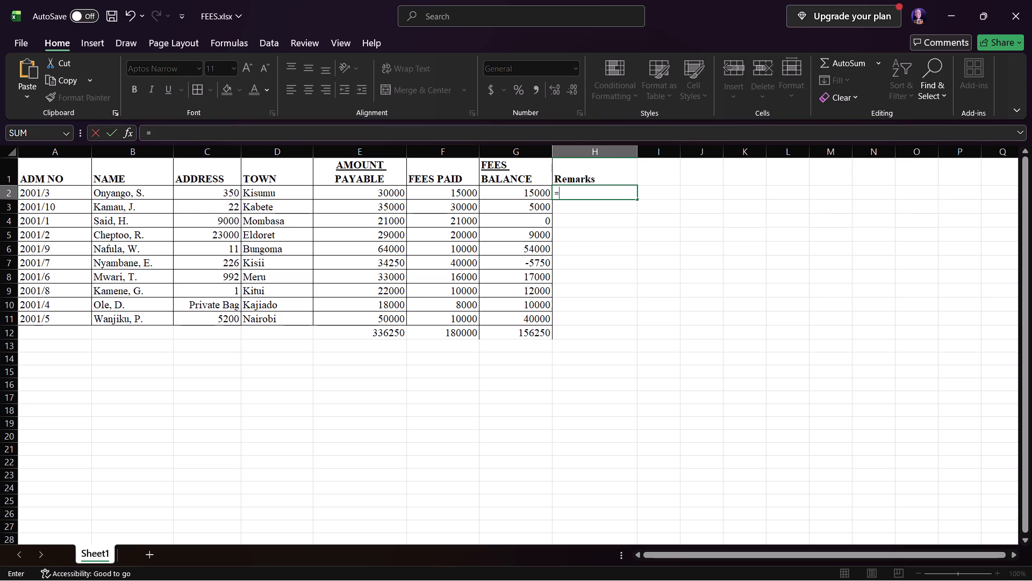
key("shift+i")
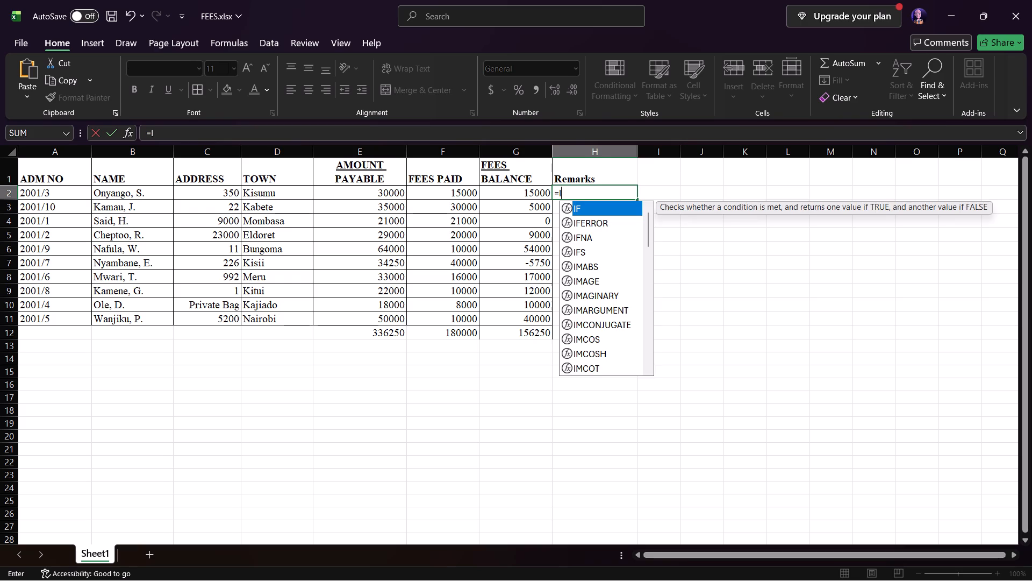
double_click(599, 210)
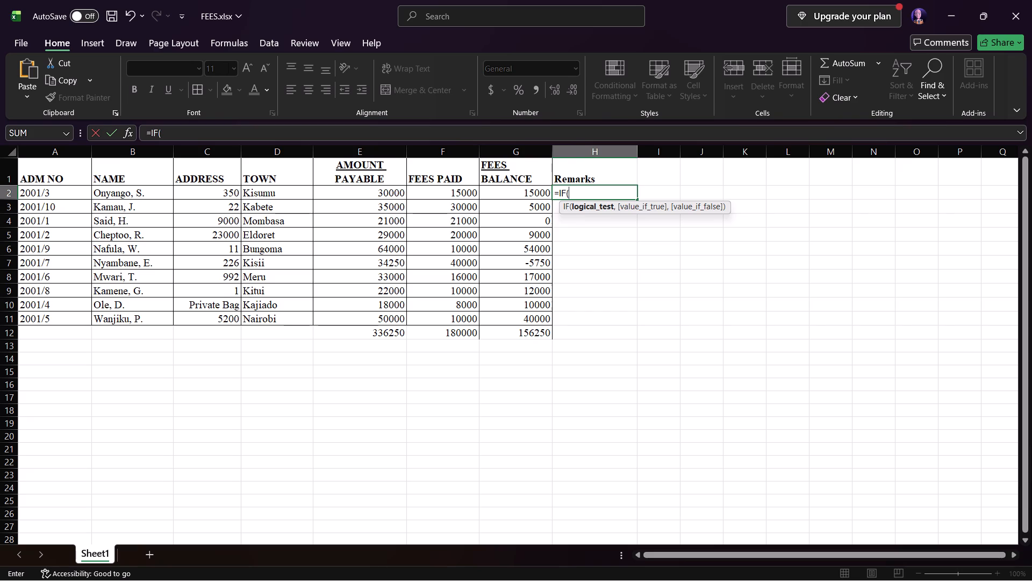
left_click(520, 194)
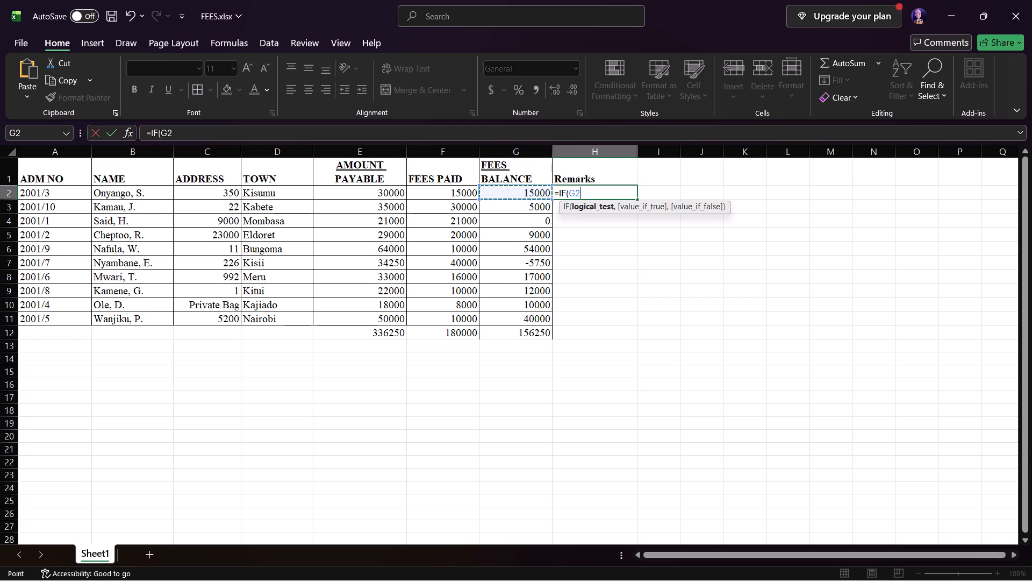
type("<,")
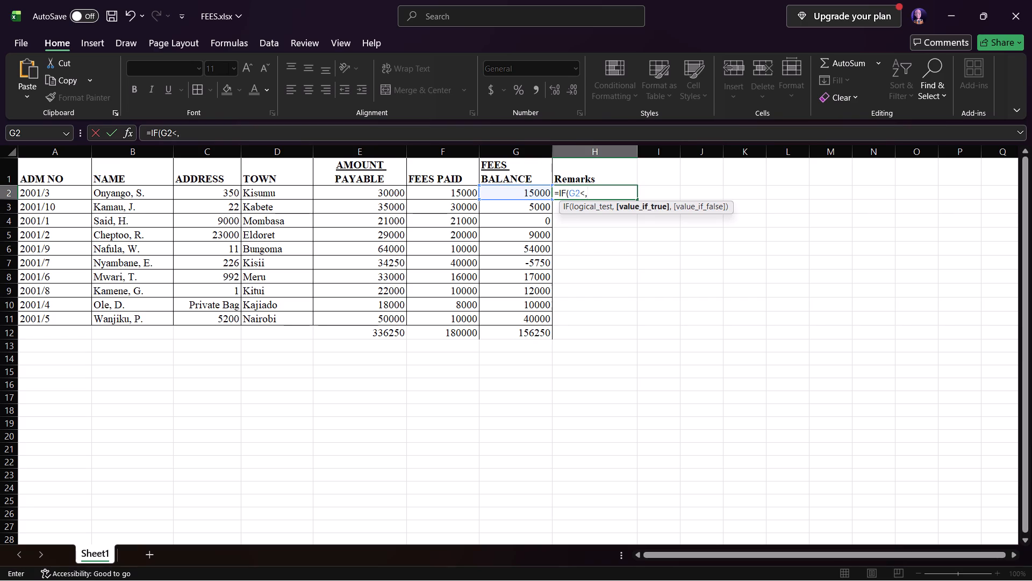
key("BackSpace")
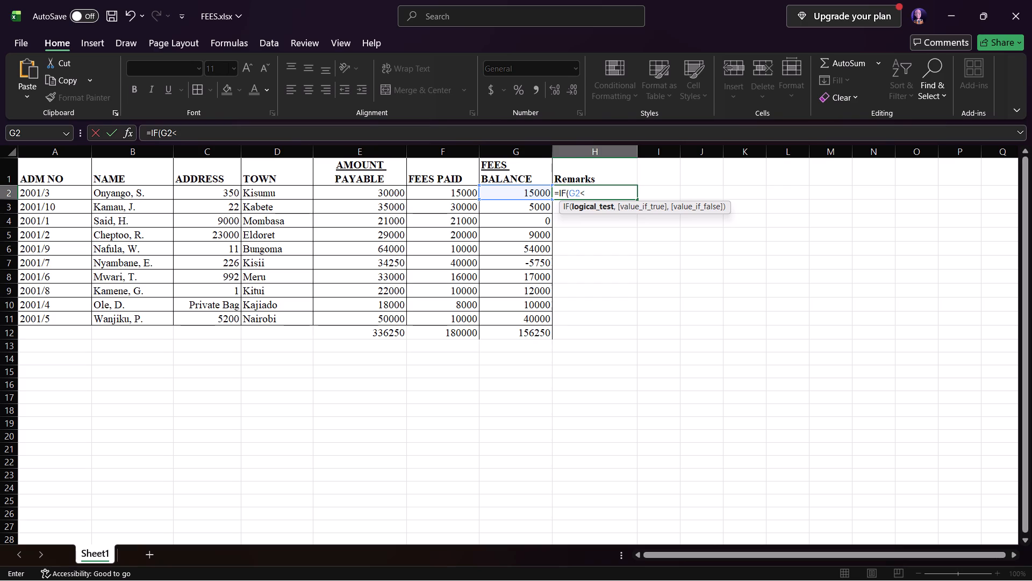
key("equal")
Complete the logical test of the H2 formula so it reads G2<=(1/4)*E2.
type("()")
key("Left")
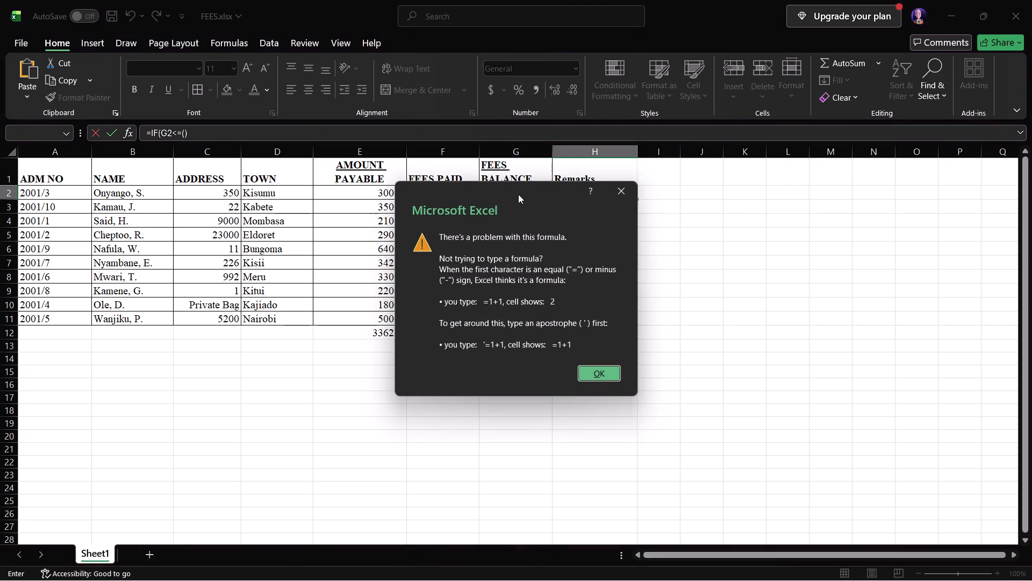
left_click(621, 189)
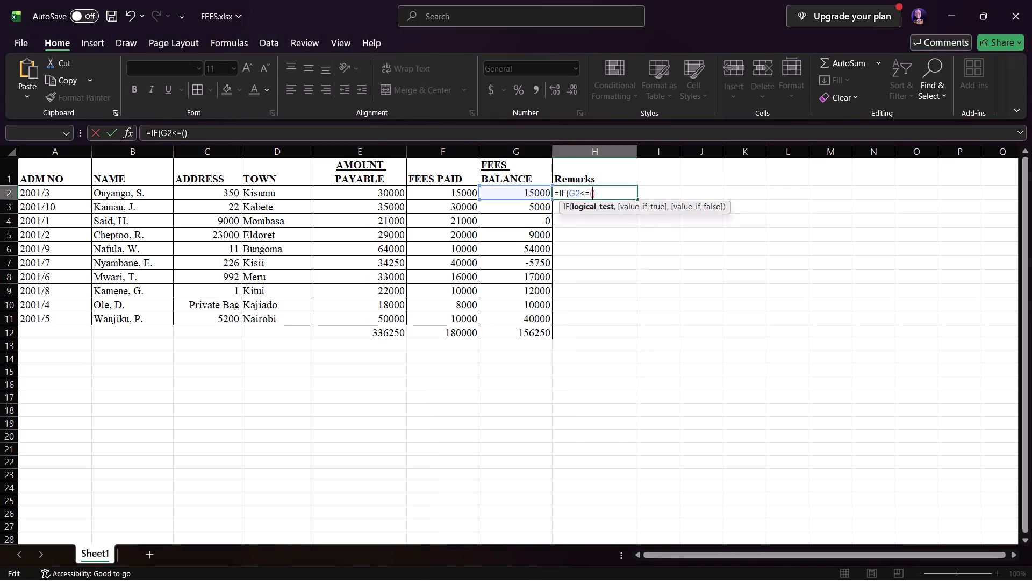
left_click(597, 192)
type("1/4")
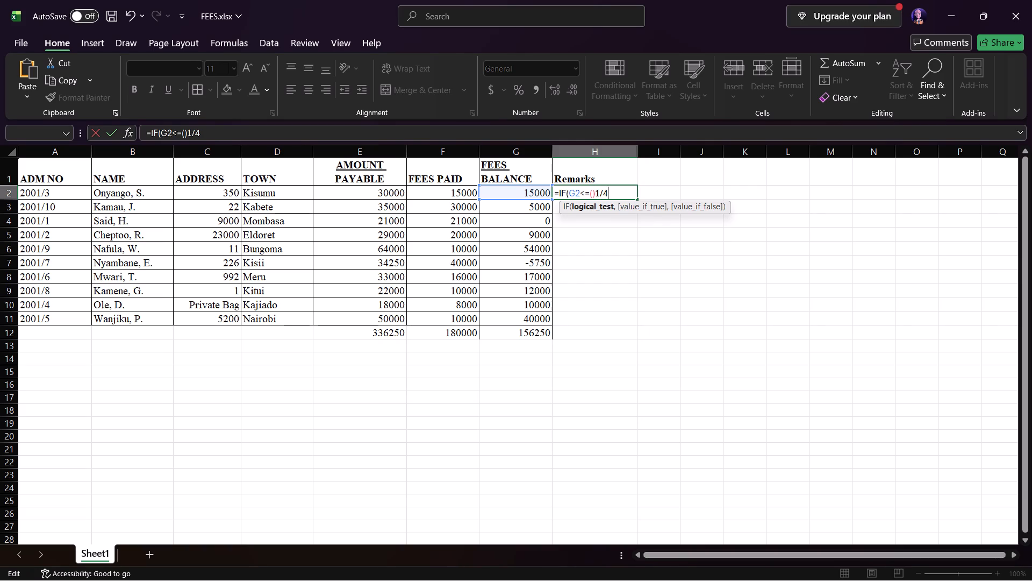
left_click(601, 193)
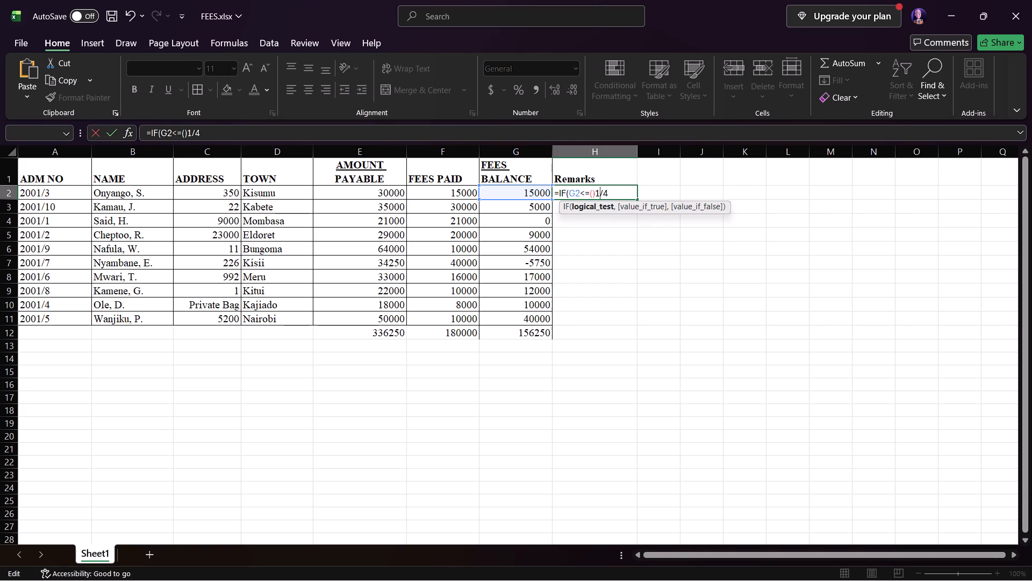
left_click(596, 194)
key("BackSpace")
key("Right")
key("Right")
key("Right")
key("Right")
key("shift+parenright")
key("shift+asterisk")
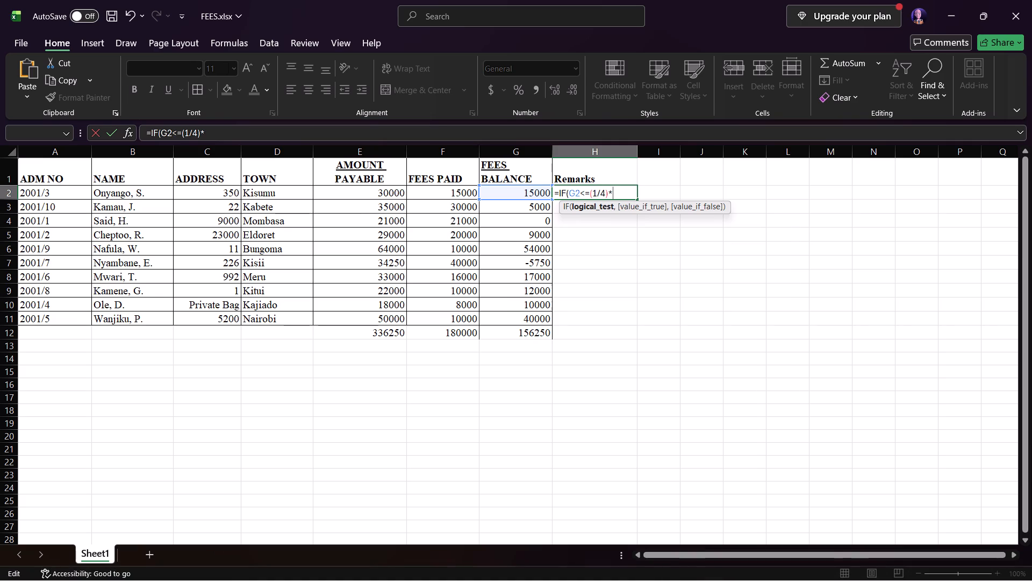
left_click(392, 196)
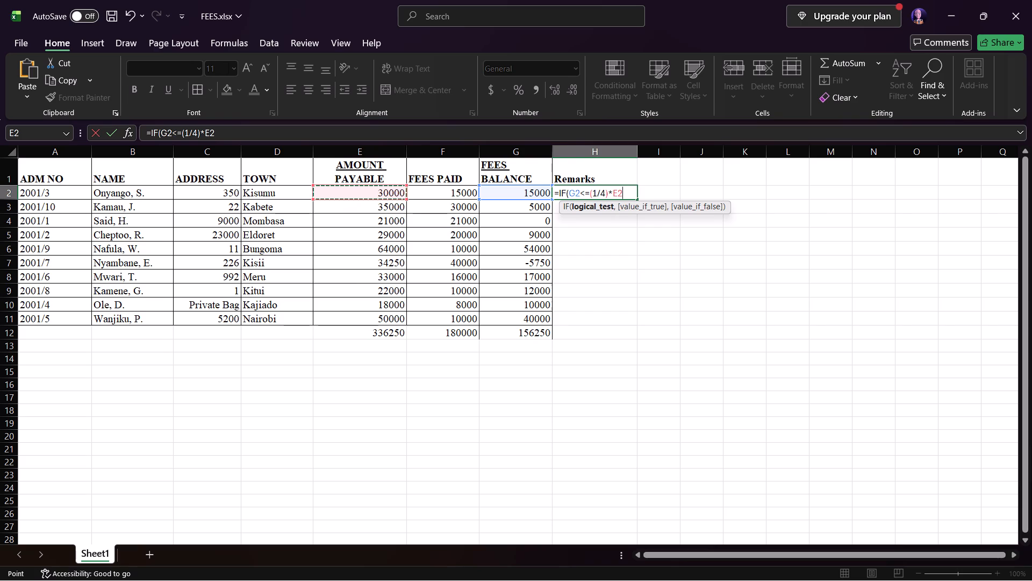
Add empty quotation marks as the value if true in H2 and accept the corrected formula =IF(G2<=(1/4)*E2,"").
key("comma")
key("space")
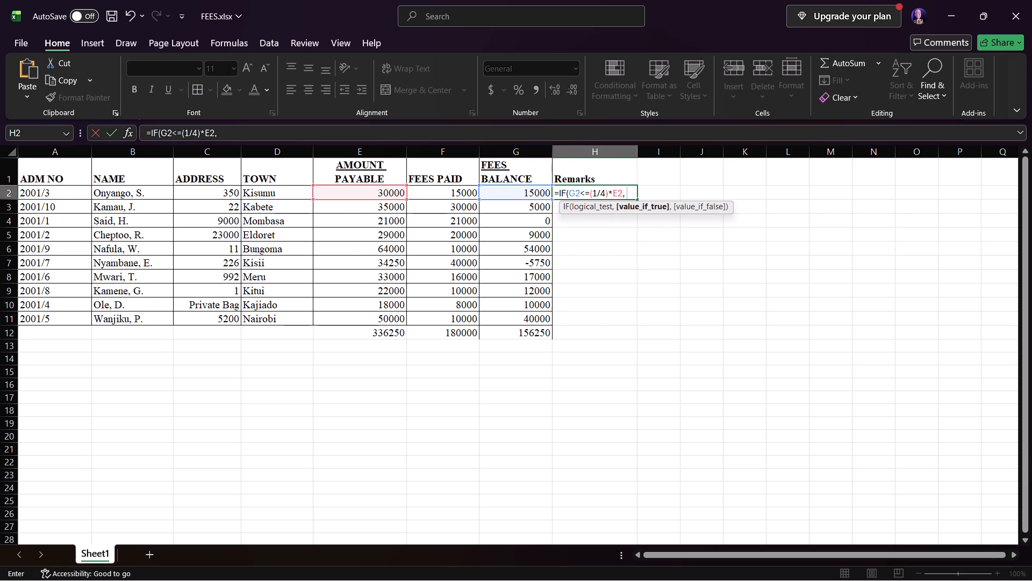
type("\"\"")
key("Left")
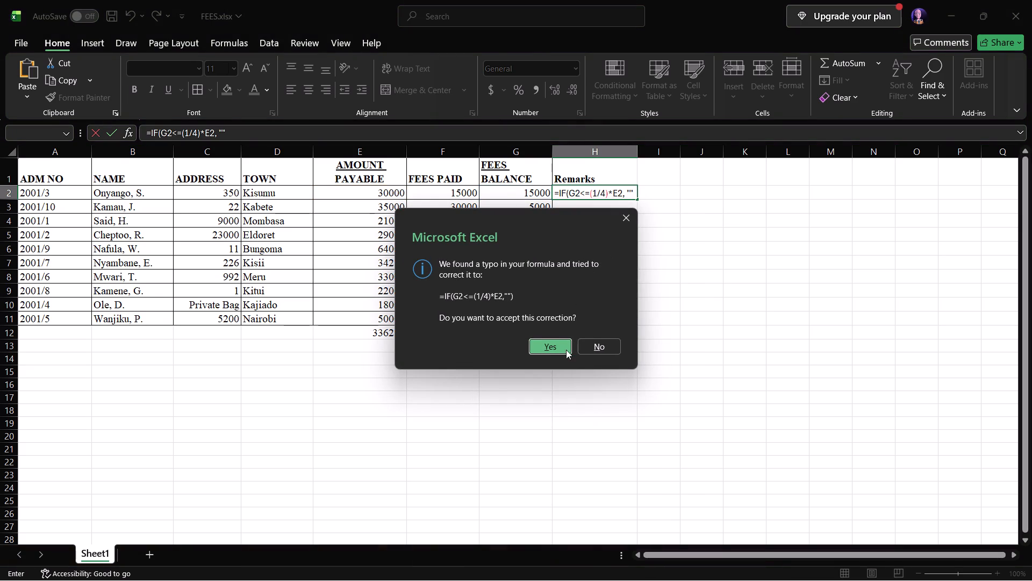
left_click(557, 343)
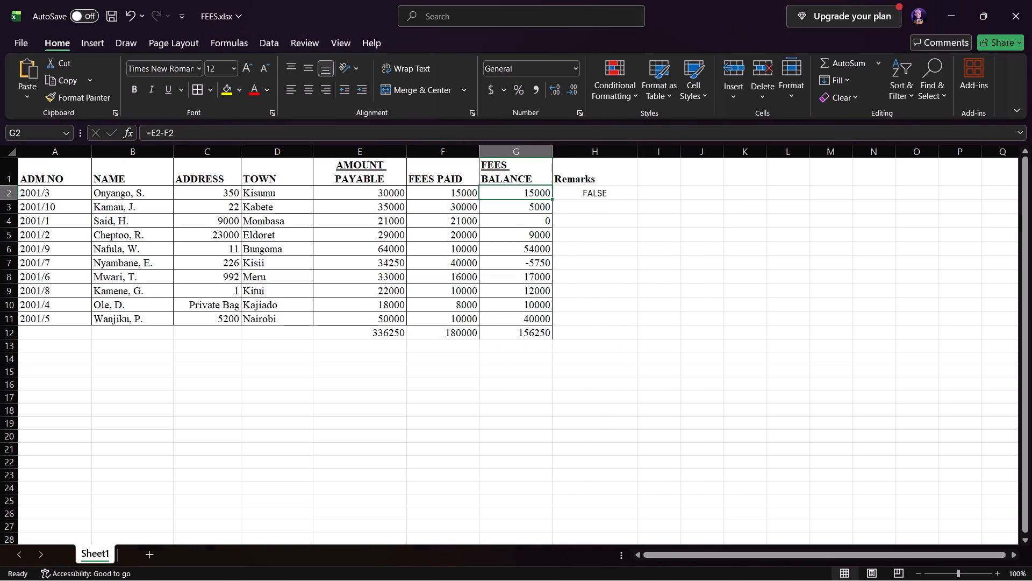
Reopen the IF formula in H2 and put Proceed inside the empty quotation marks as the value if true.
double_click(593, 196)
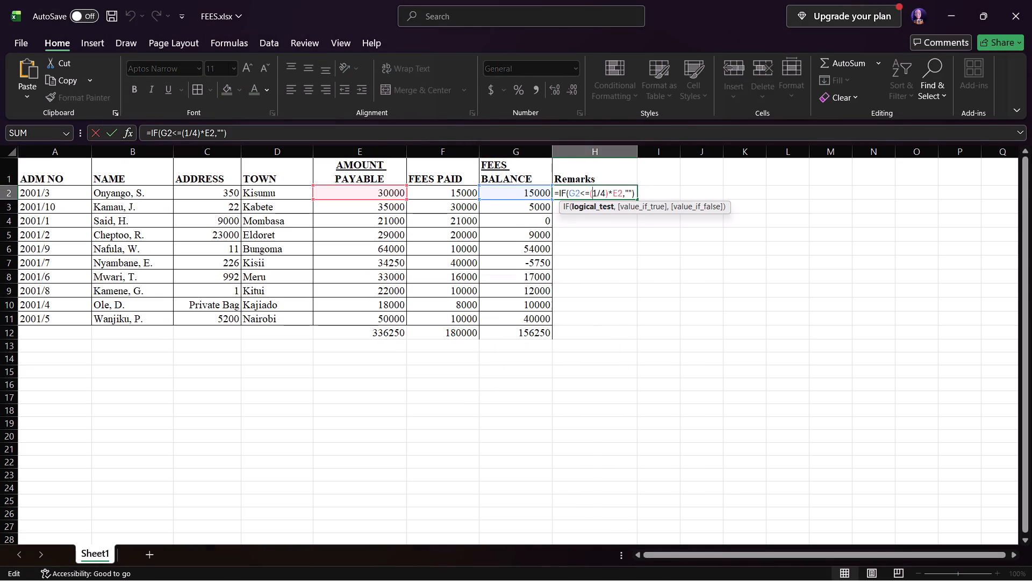
left_click(628, 192)
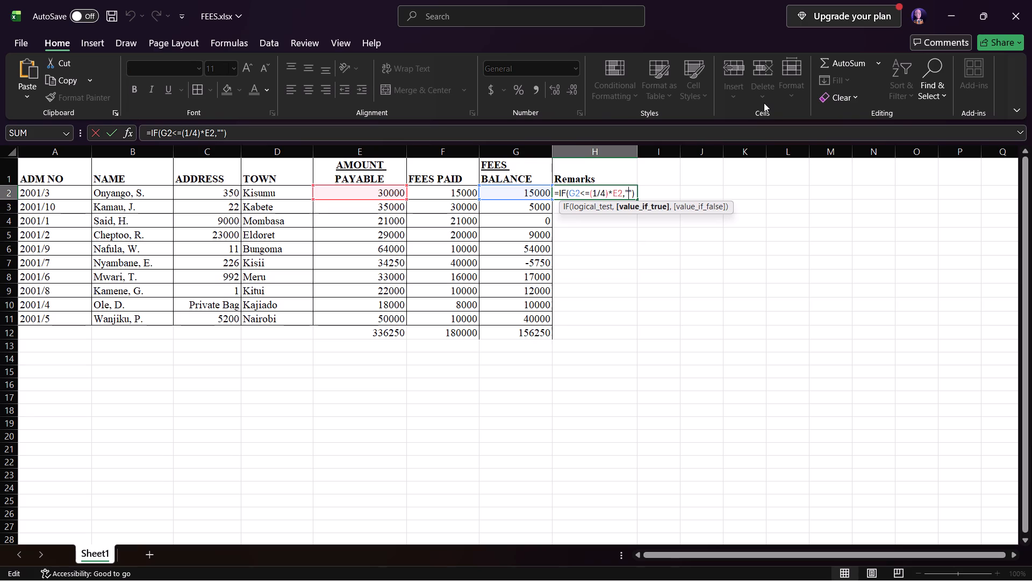
type("Pr")
type("oceed")
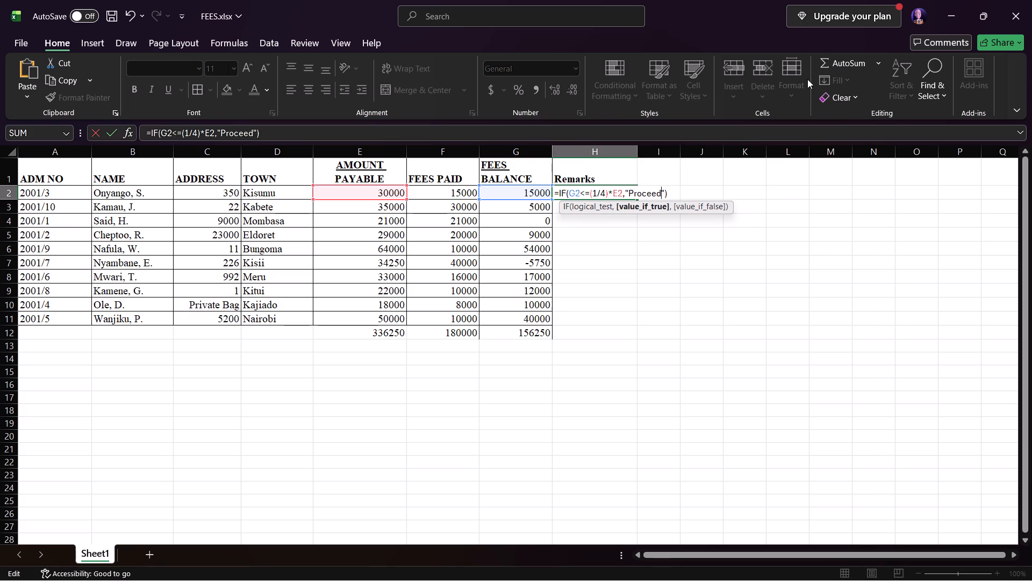
key("Right")
key("Right")
key("Left")
Add a comma after "Proceed" in the H2 formula and open a nested IF function as the value if false.
type(",")
key("space")
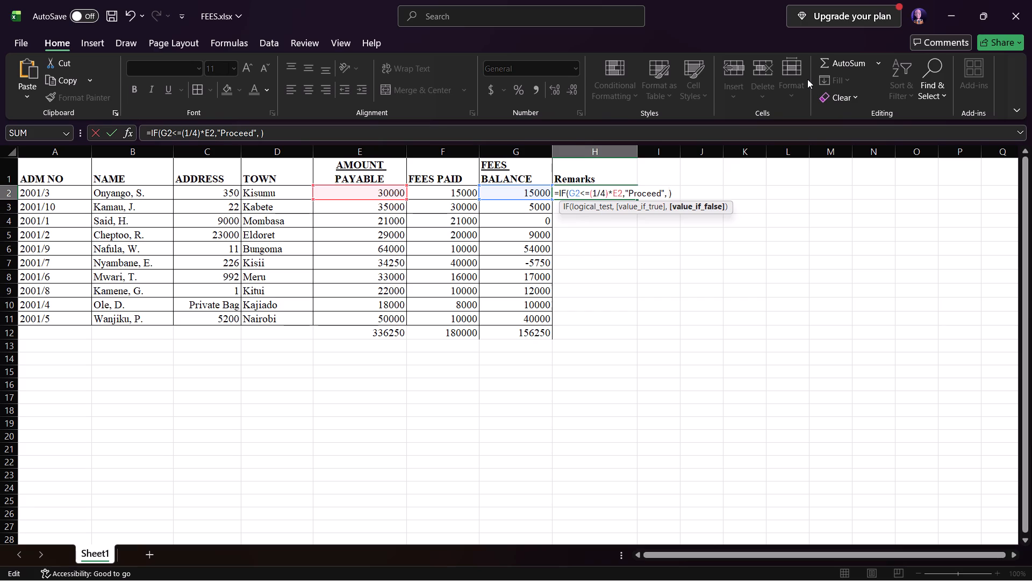
key("i")
key("BackSpace")
key("shift+i")
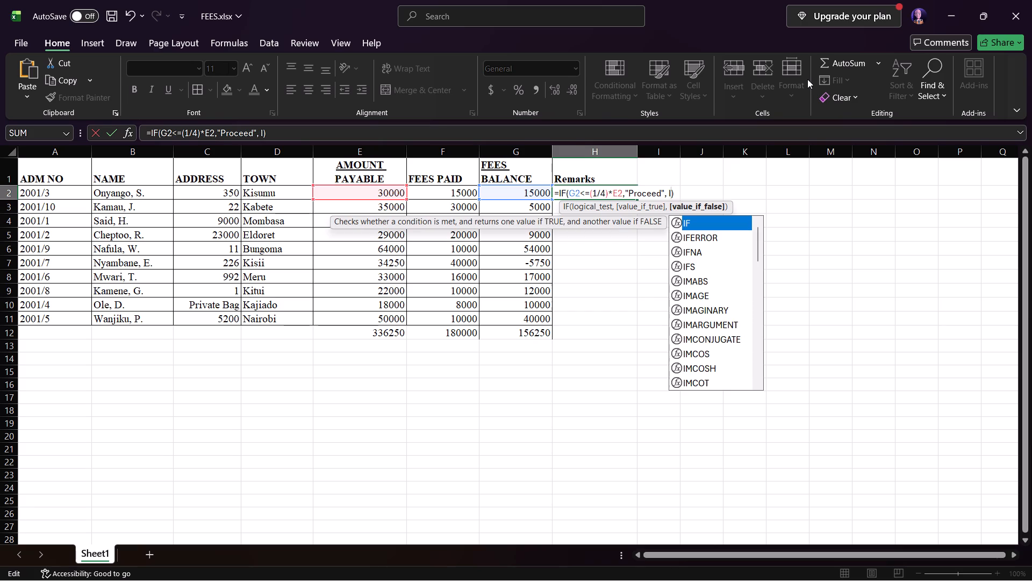
key("shift+f")
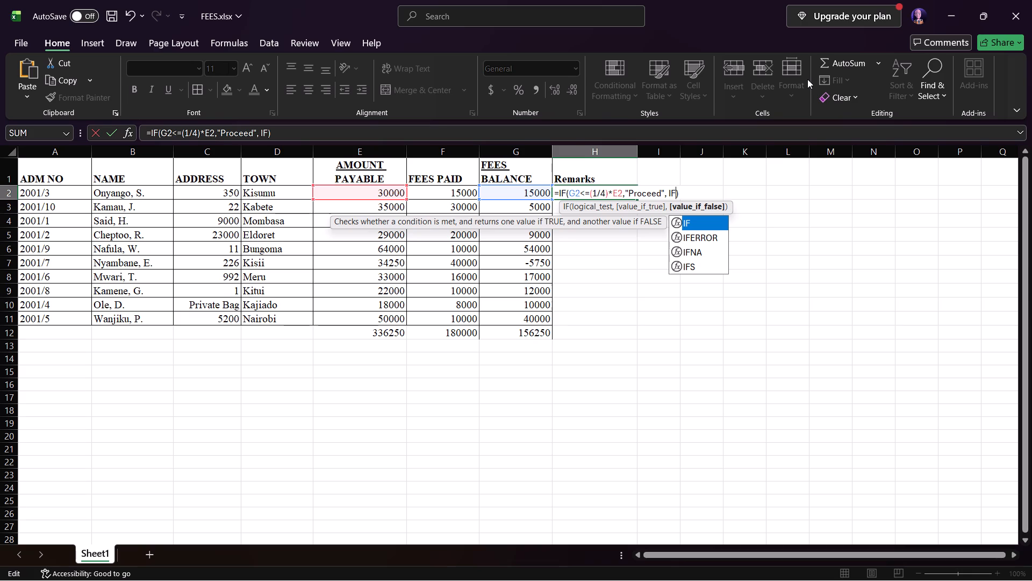
key("shift+parenleft")
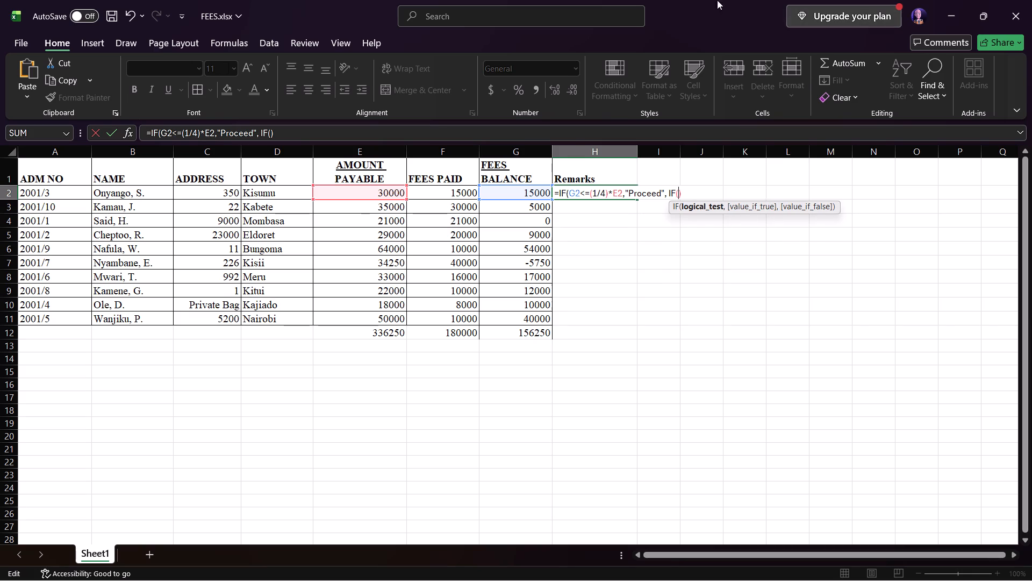
Enter G2<= (1/2)*E5 as the logical test of the nested IF in H2.
left_click(520, 195)
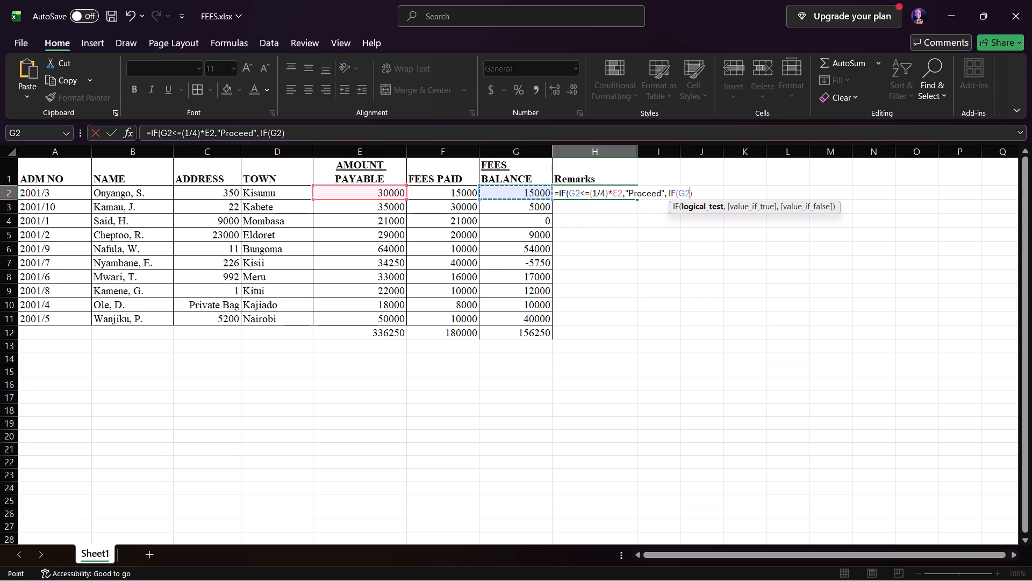
key("shift+less")
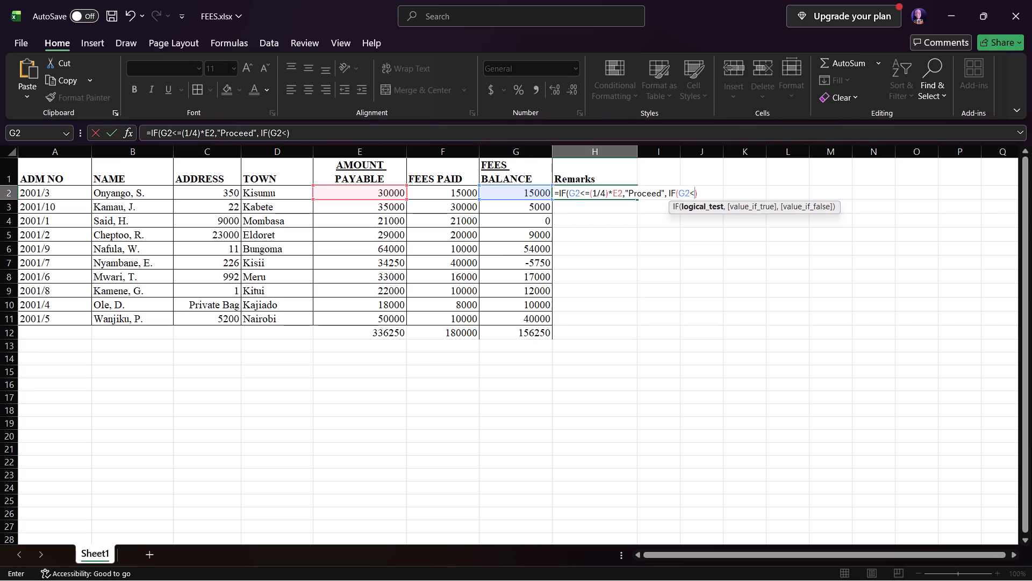
key("equal")
key("space")
type("()")
left_click(703, 194)
type("1/2")
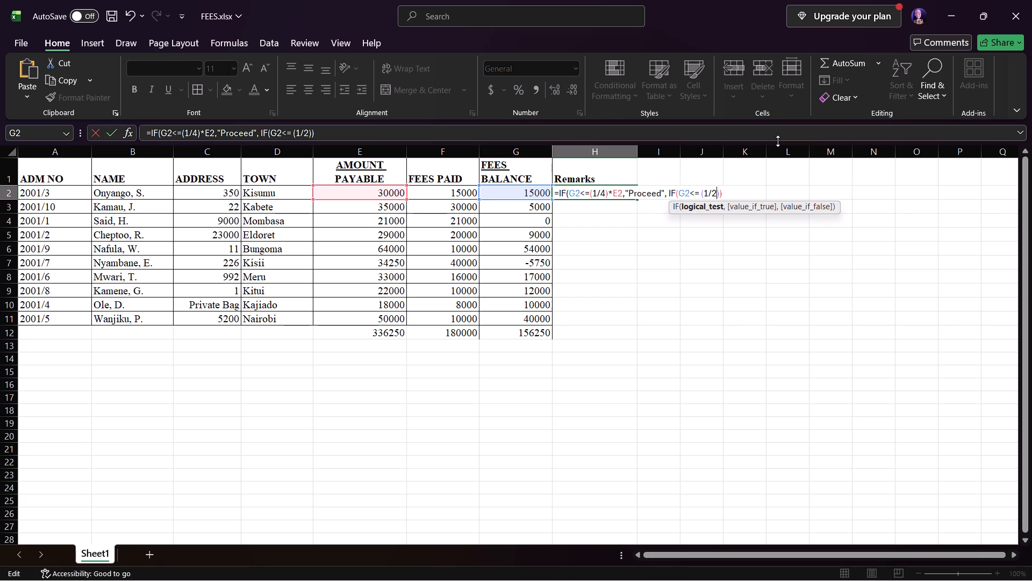
left_click(718, 192)
key("shift+asterisk")
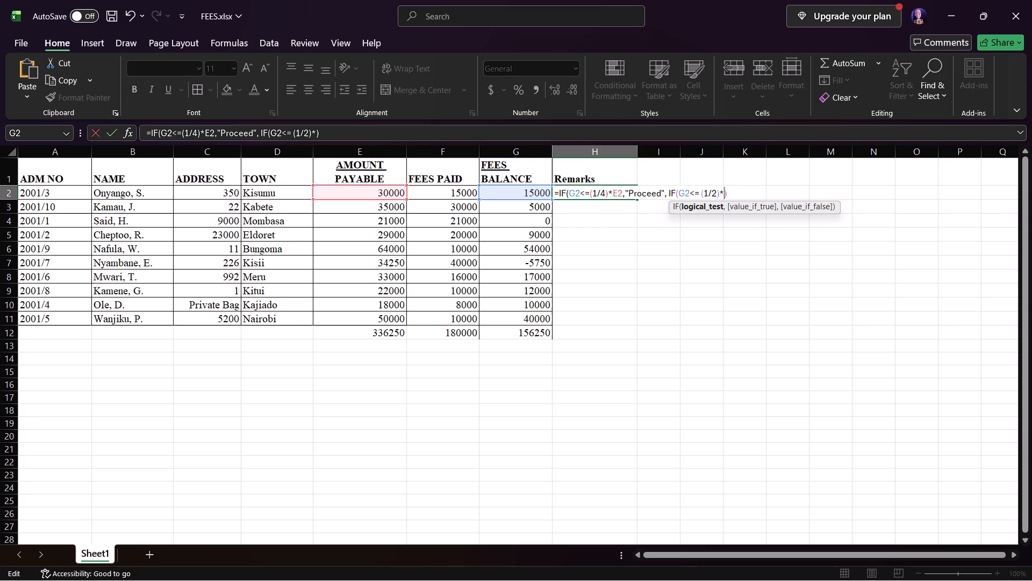
key("shift+e")
key("shift+percent")
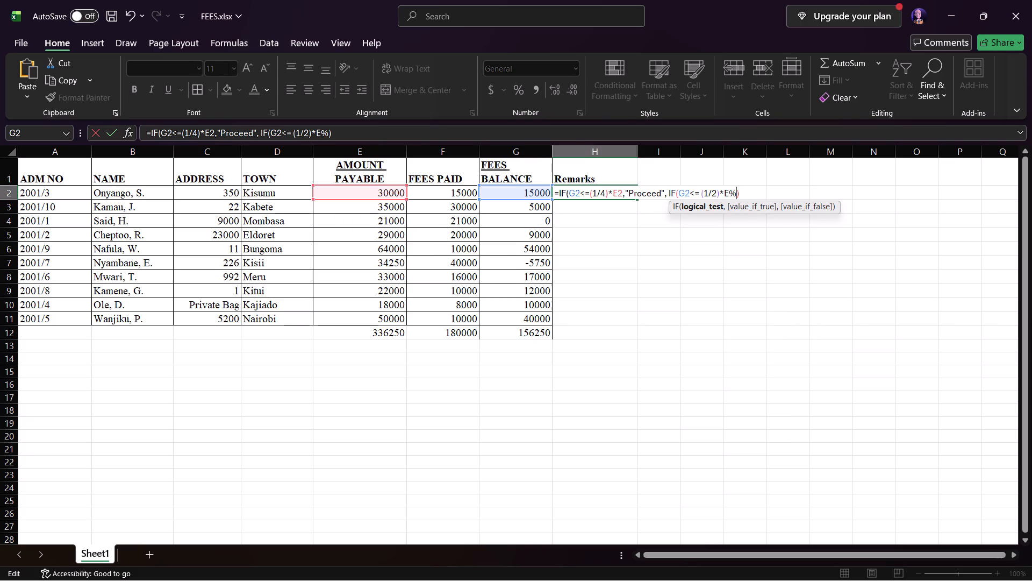
key("BackSpace")
key("5")
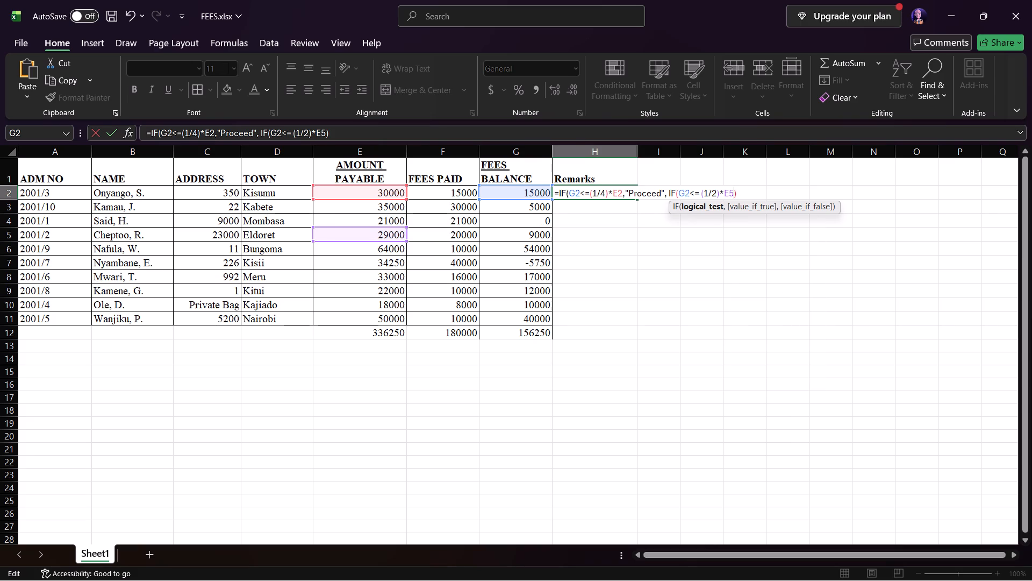
Add "See Principal" as the value if true of the nested IF in H2.
key("comma")
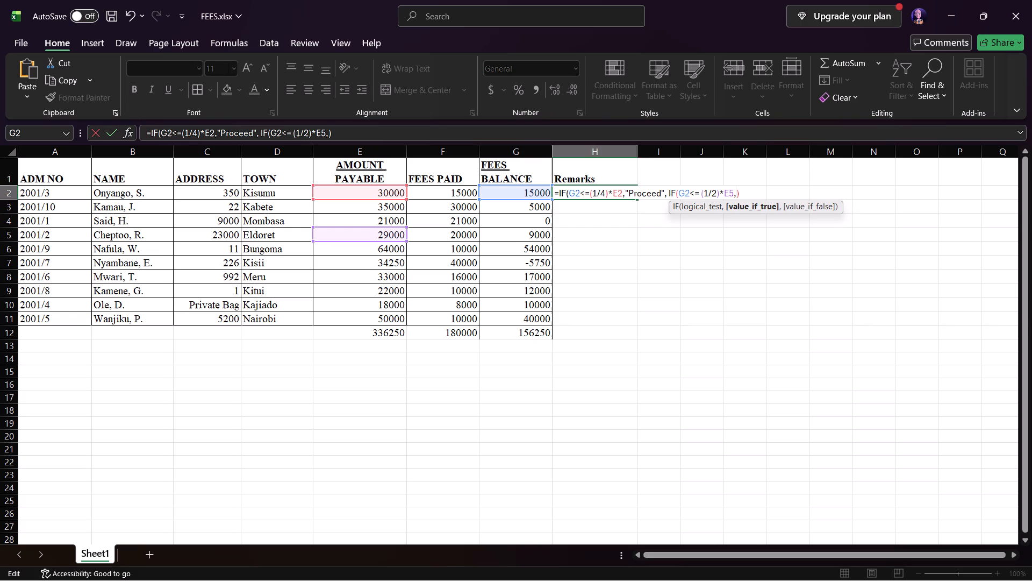
key("space")
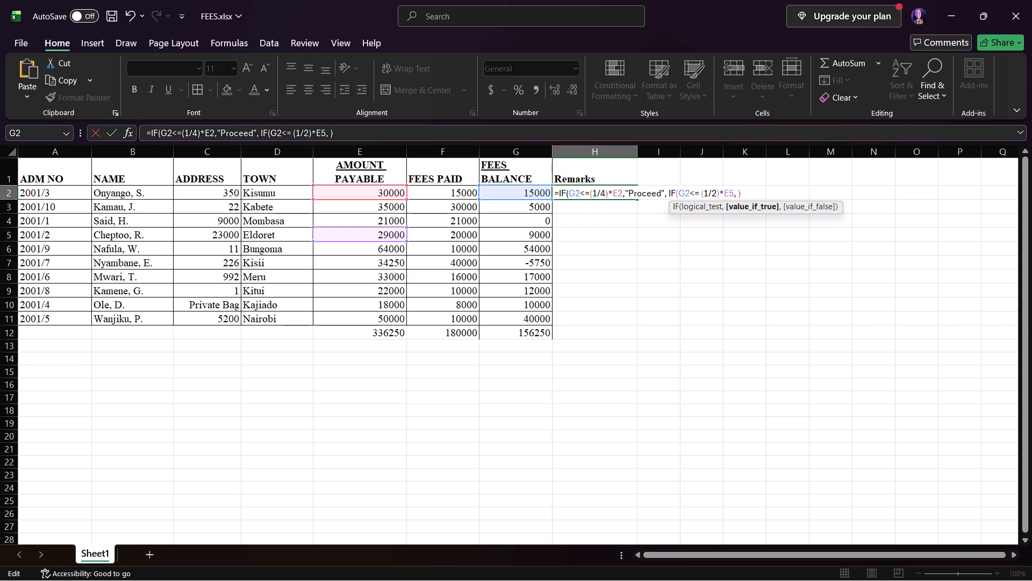
type("\"\"")
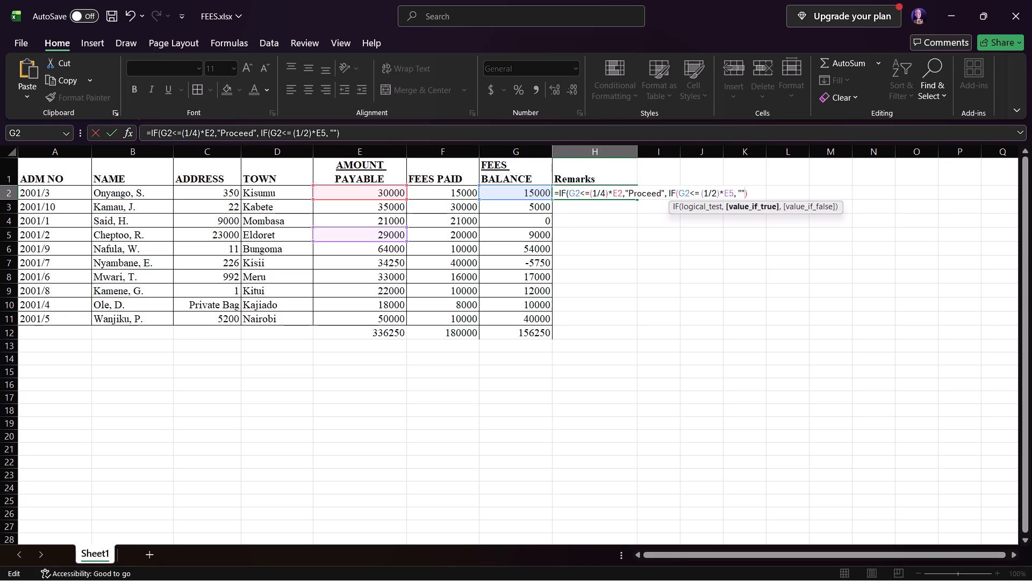
left_click(741, 188)
type("See")
key("space")
type("Princo")
key("BackSpace")
type("ipal")
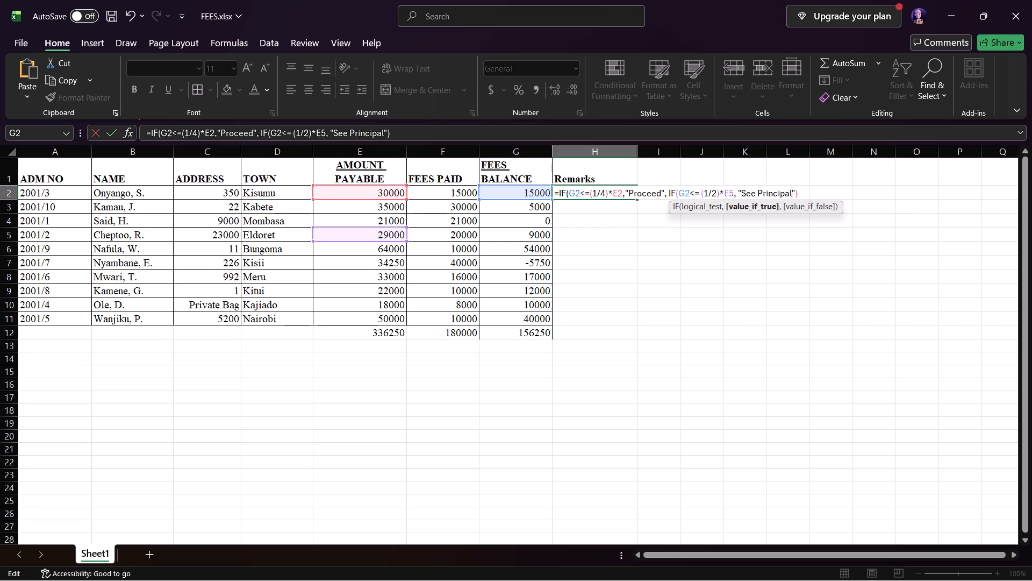
key("Right")
Add "Send home" as the nested IF's value if false, close the outer parenthesis and accept the H2 formula.
key("comma")
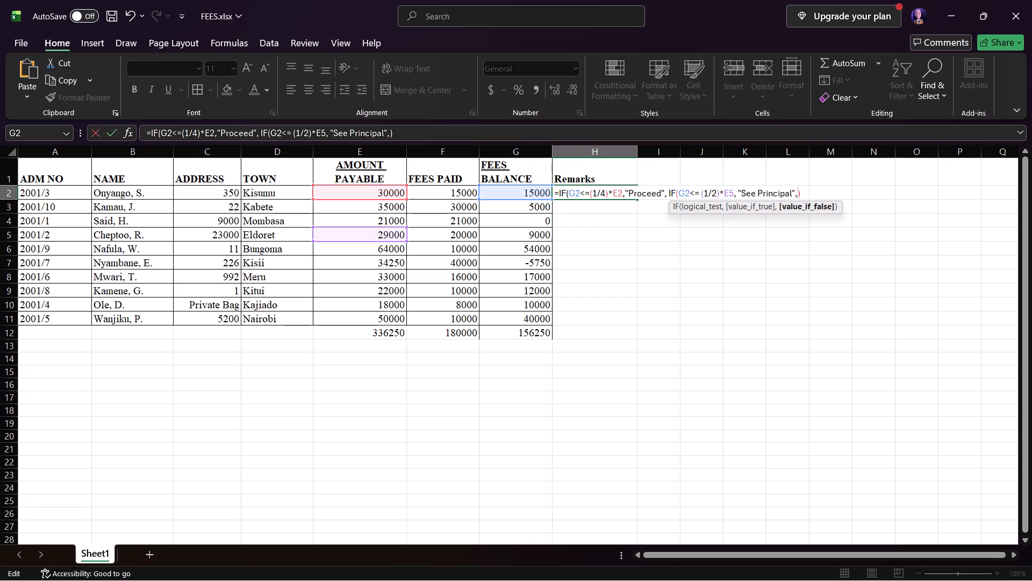
key("space")
type("\"\"")
key("Left")
type("Se")
type("nd")
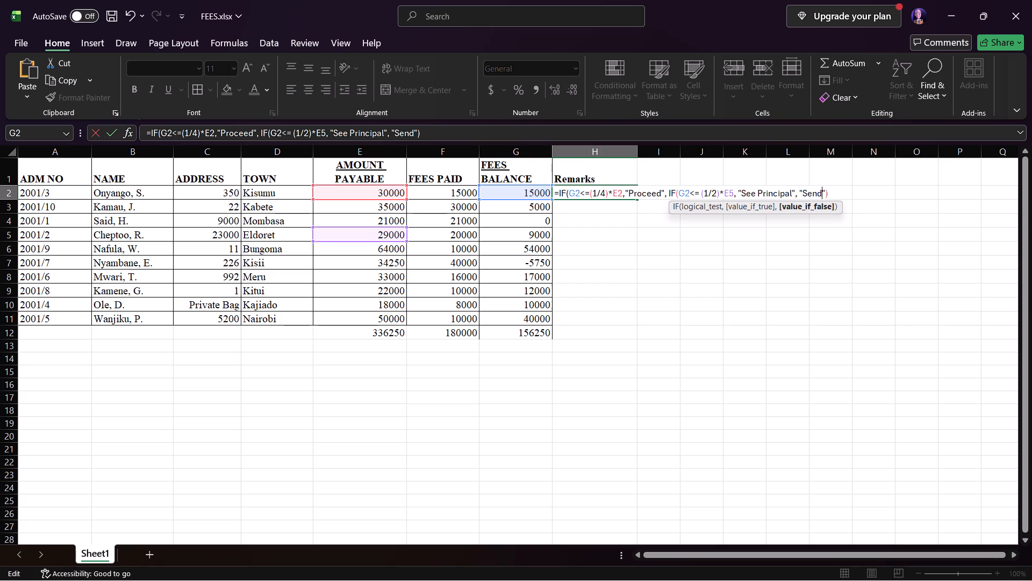
key("space")
type("home")
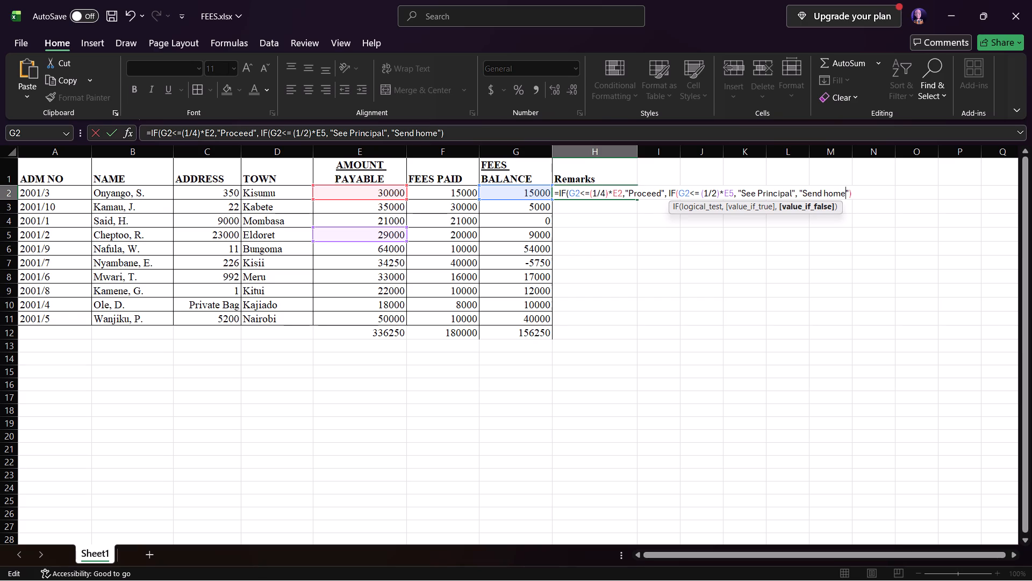
key("Right")
key("Right")
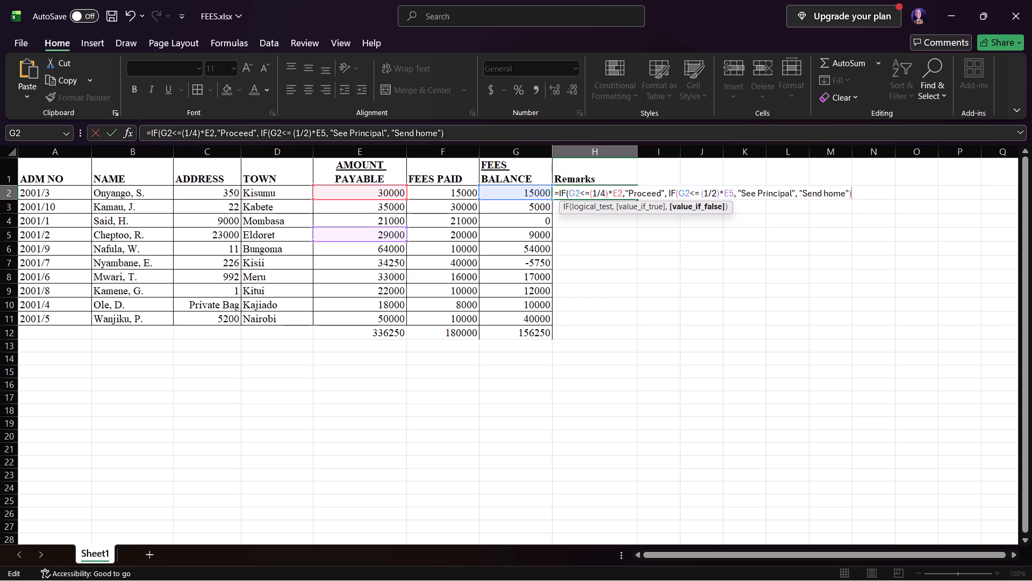
key("shift+parenright")
key("Return")
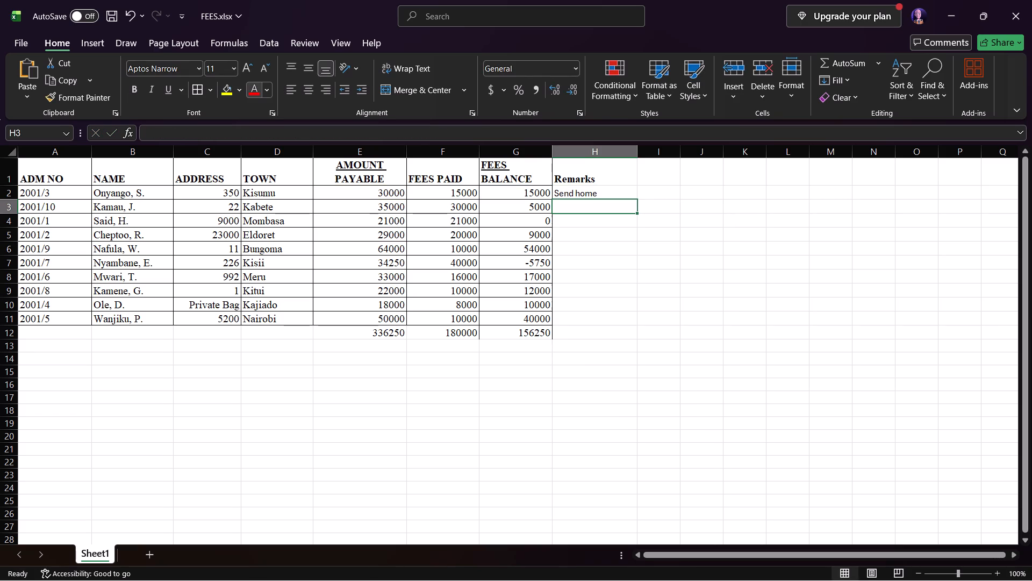
Fill the H2 Remarks formula down through H11 and check the copied formulas in several cells.
left_click(617, 191)
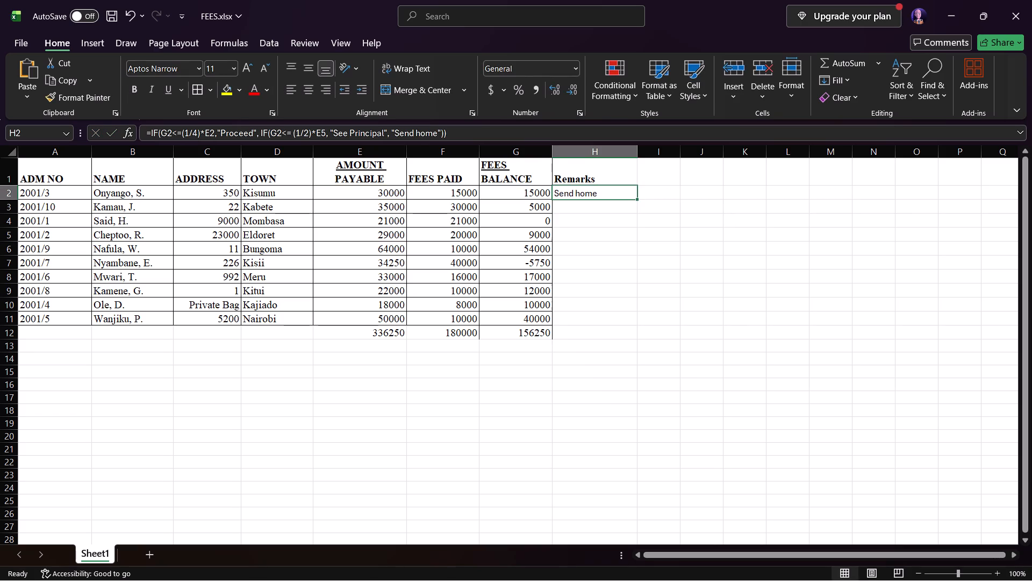
left_click_drag(639, 197, 632, 322)
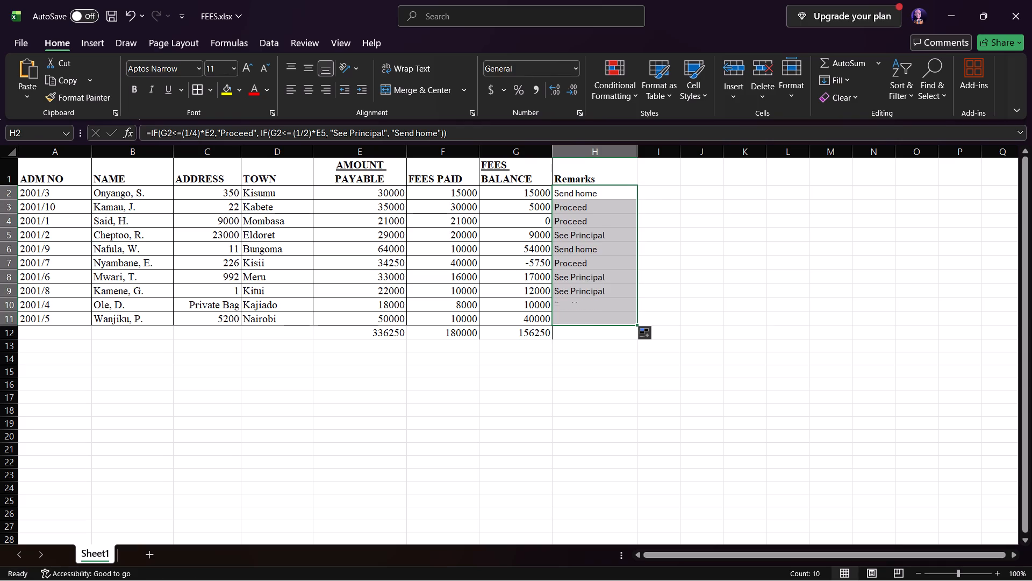
left_click(710, 192)
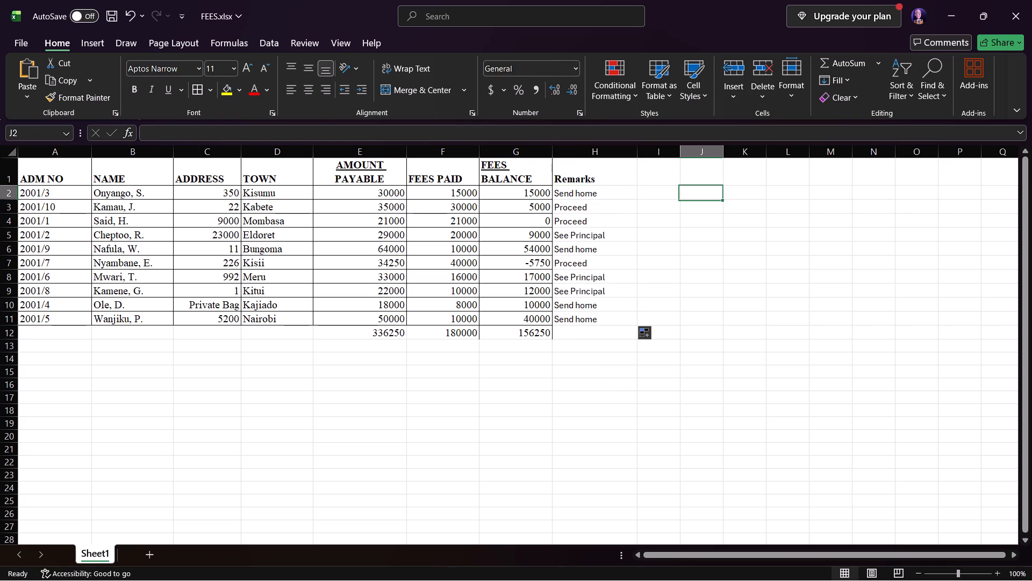
left_click(579, 261)
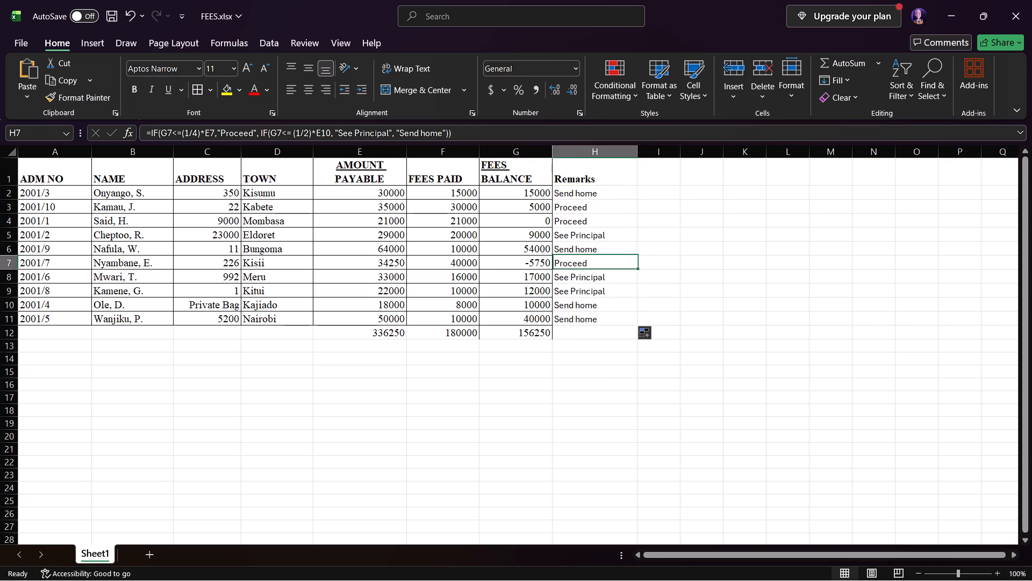
left_click(610, 305)
left_click(605, 324)
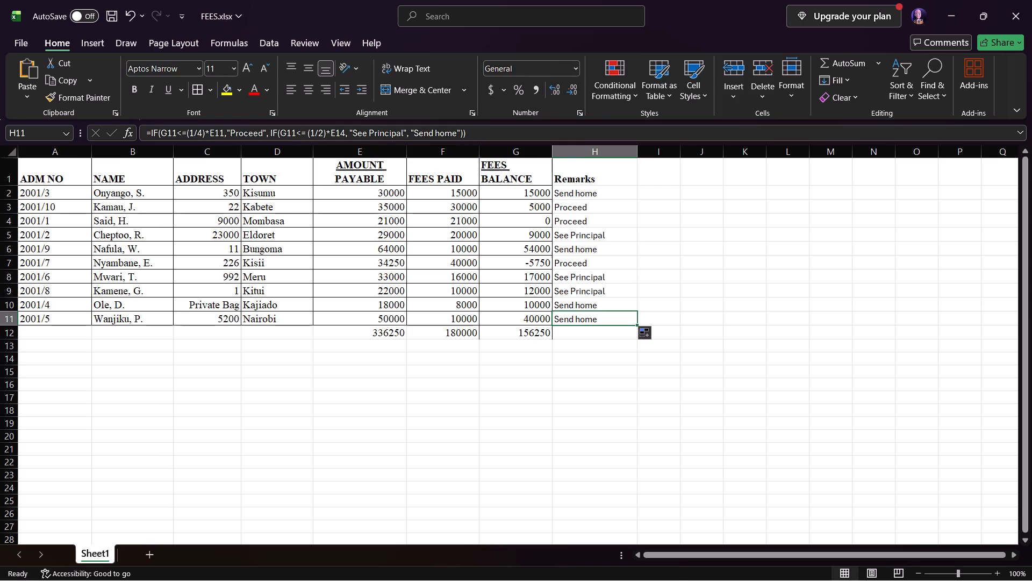
Apply all borders to the range A1:H11 so the Remarks column is included in the table grid.
left_click_drag(68, 173, 615, 313)
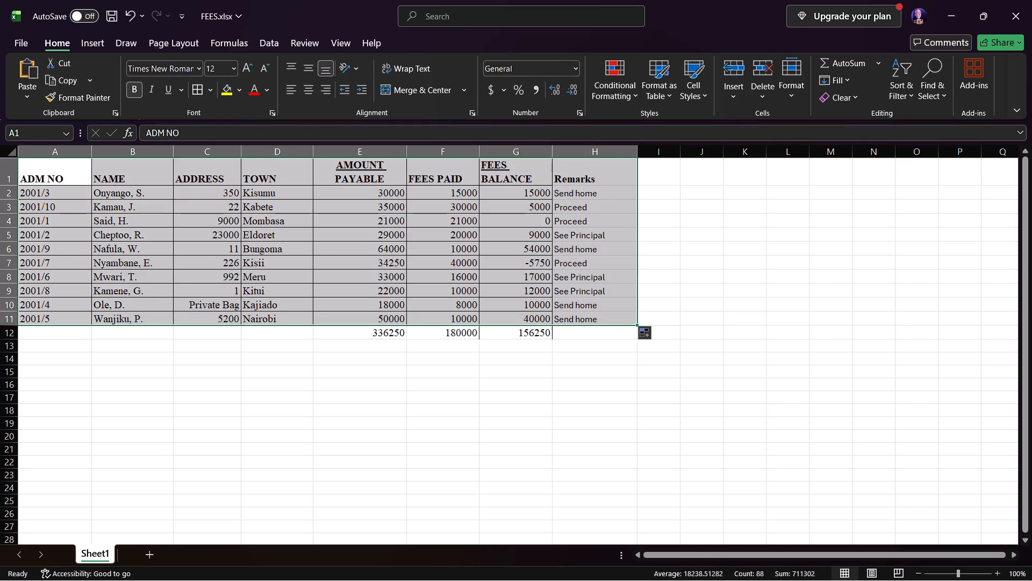
left_click(200, 87)
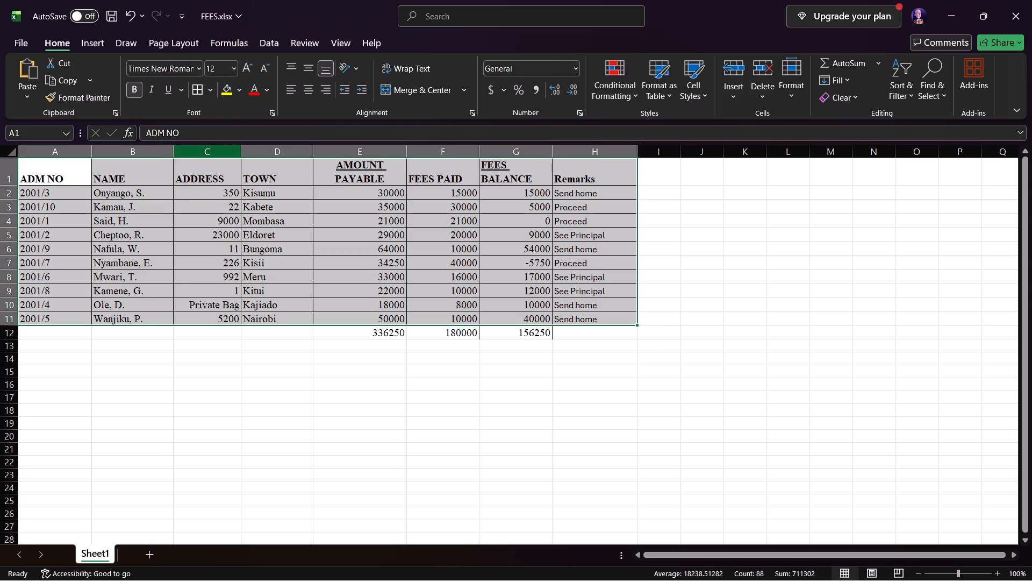
left_click(313, 416)
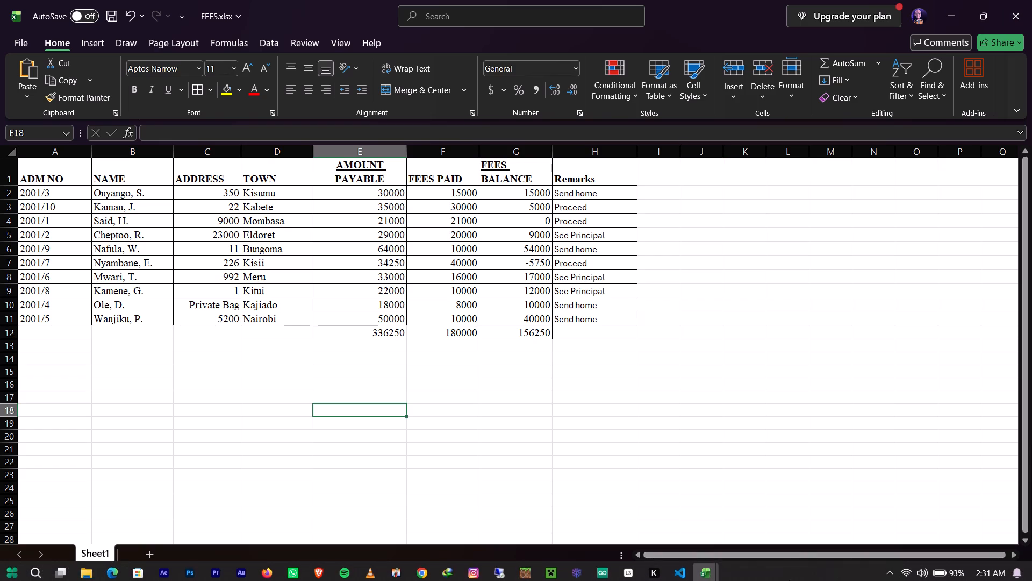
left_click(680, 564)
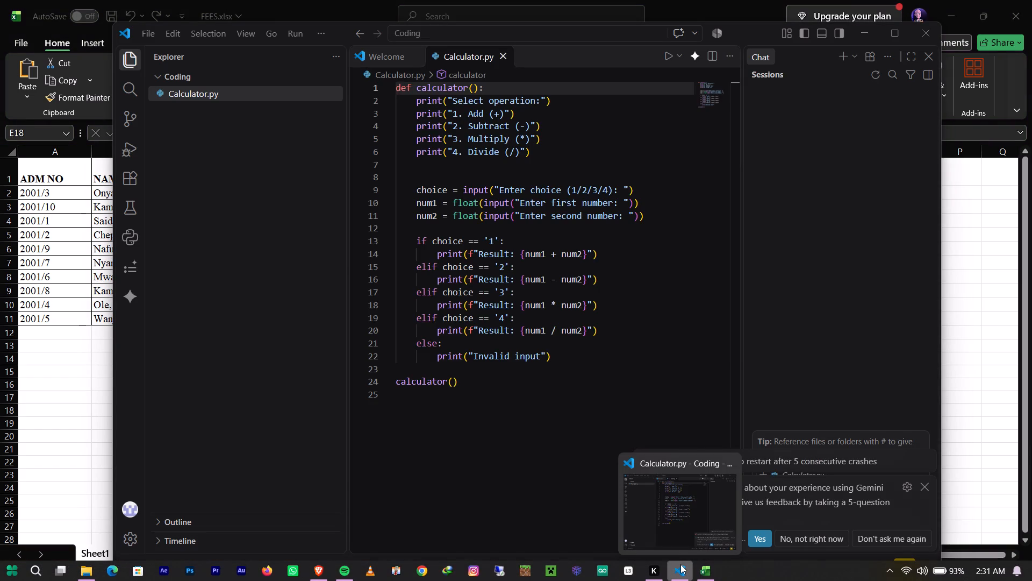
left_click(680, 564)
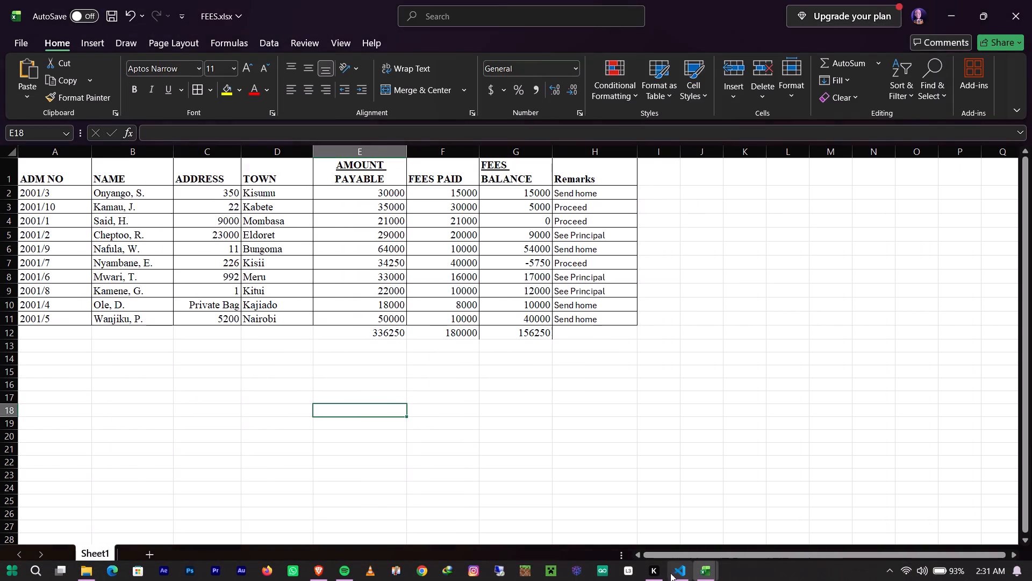
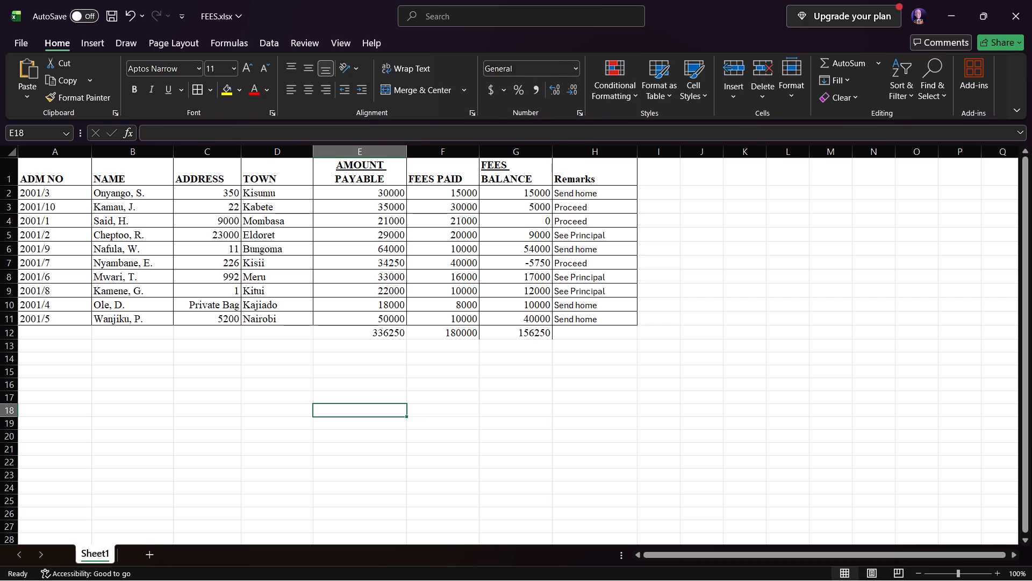
Enter the labels Proceed, See principal and Sent home in cells B15, B16 and B17 below the table.
left_click(158, 379)
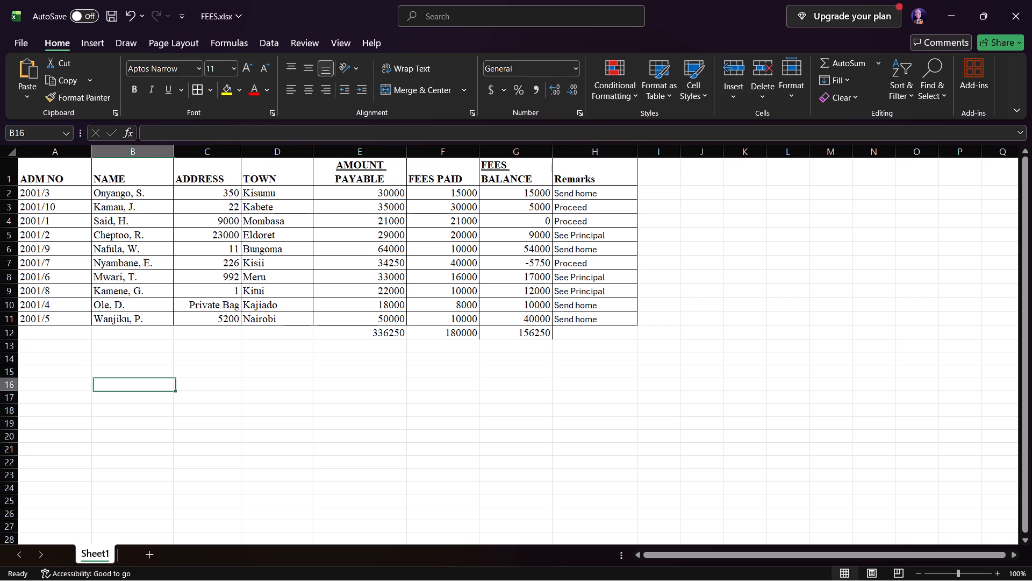
left_click(144, 373)
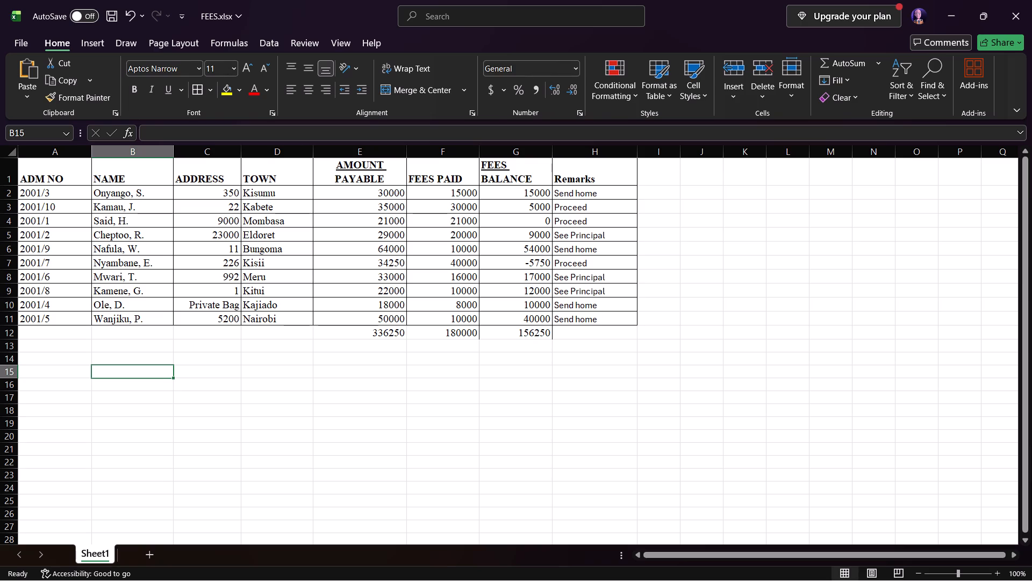
type("Procee")
key("d")
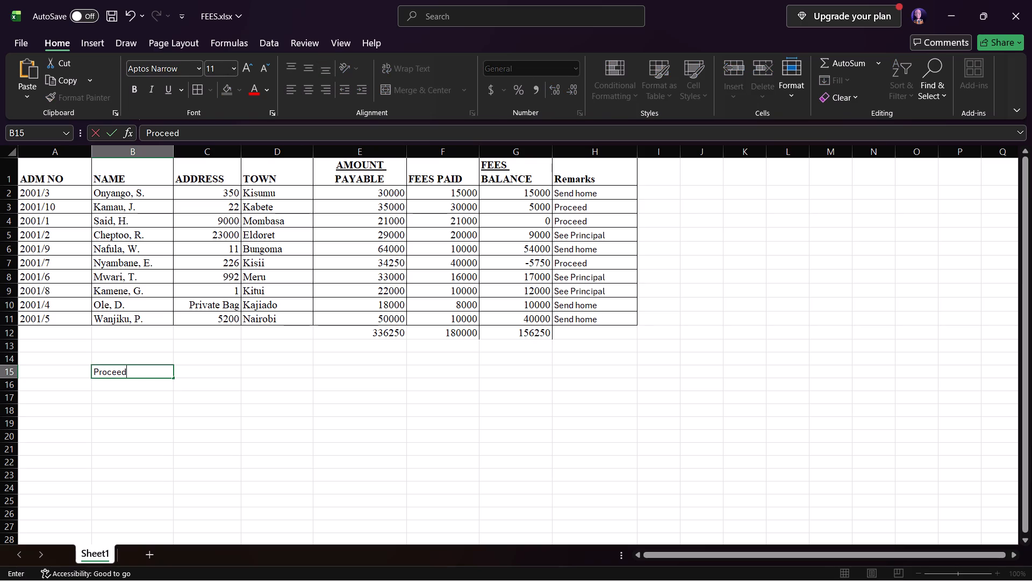
key("Down")
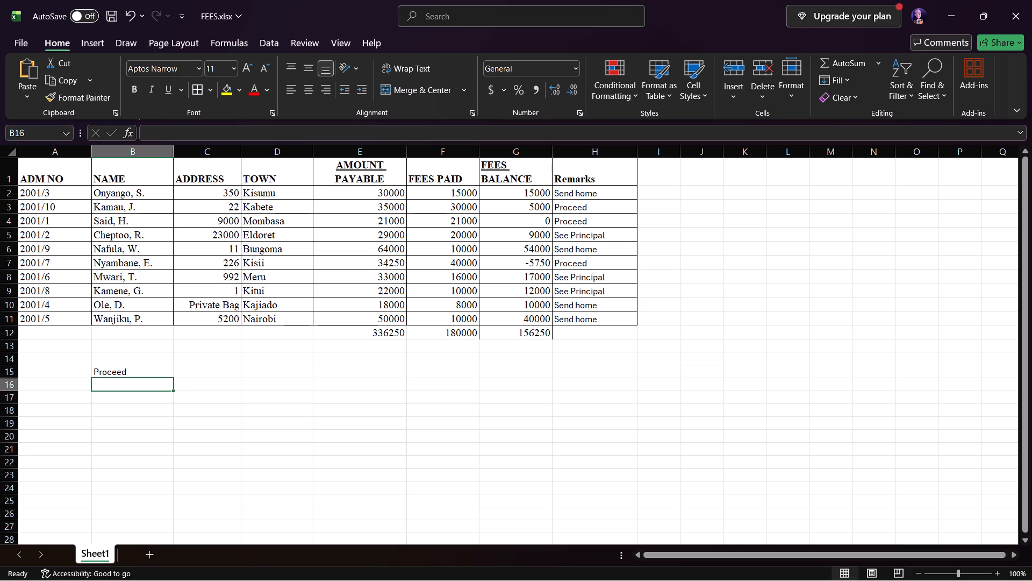
key("s")
key("BackSpace")
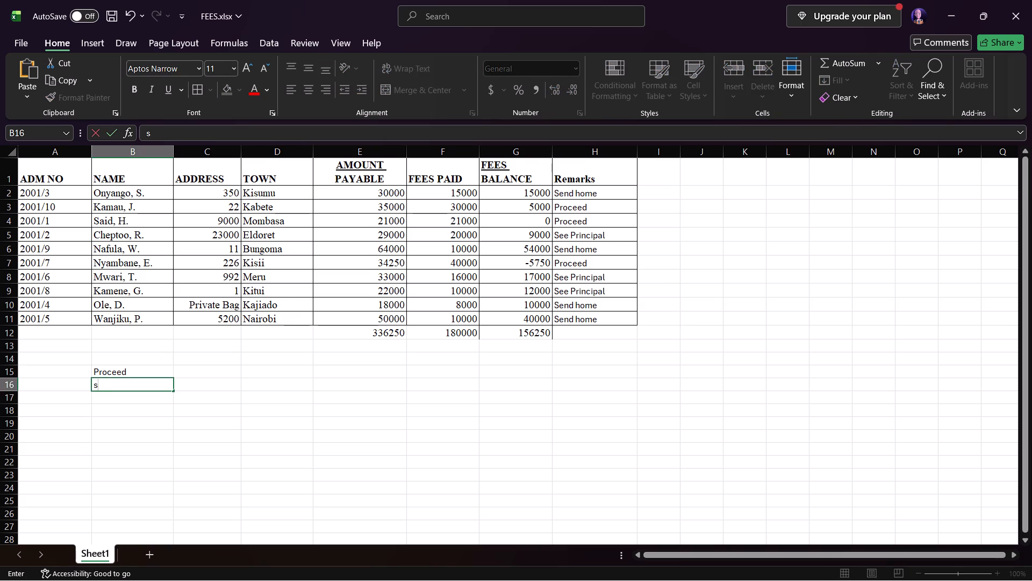
type("See")
key("space")
type("pricipal")
key("Down")
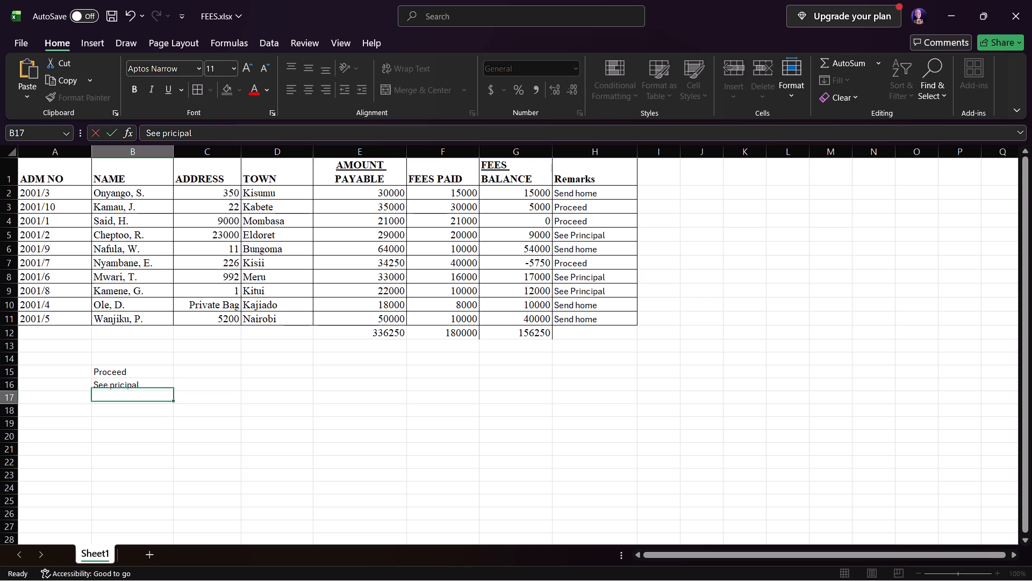
key("Up")
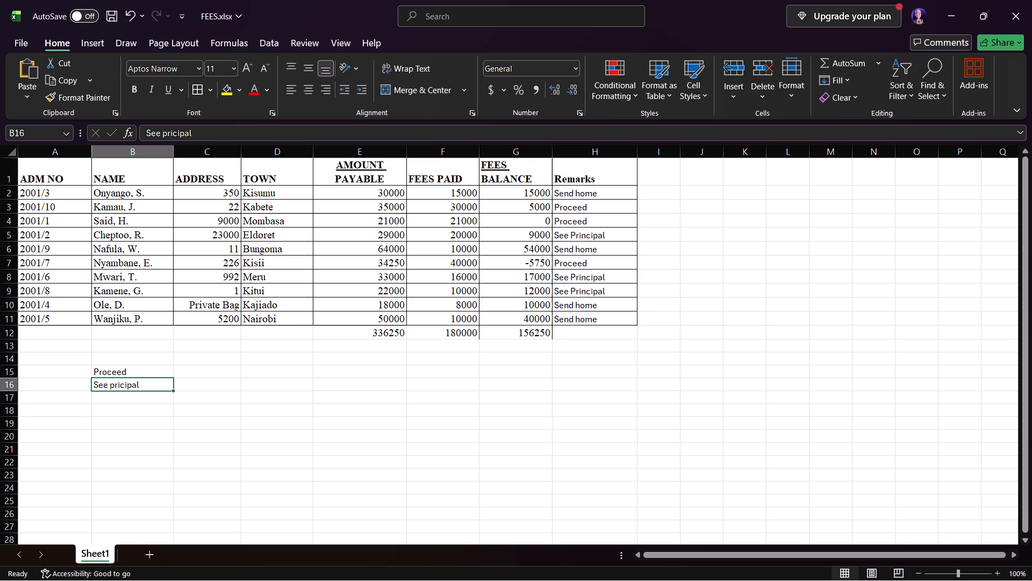
double_click(122, 384)
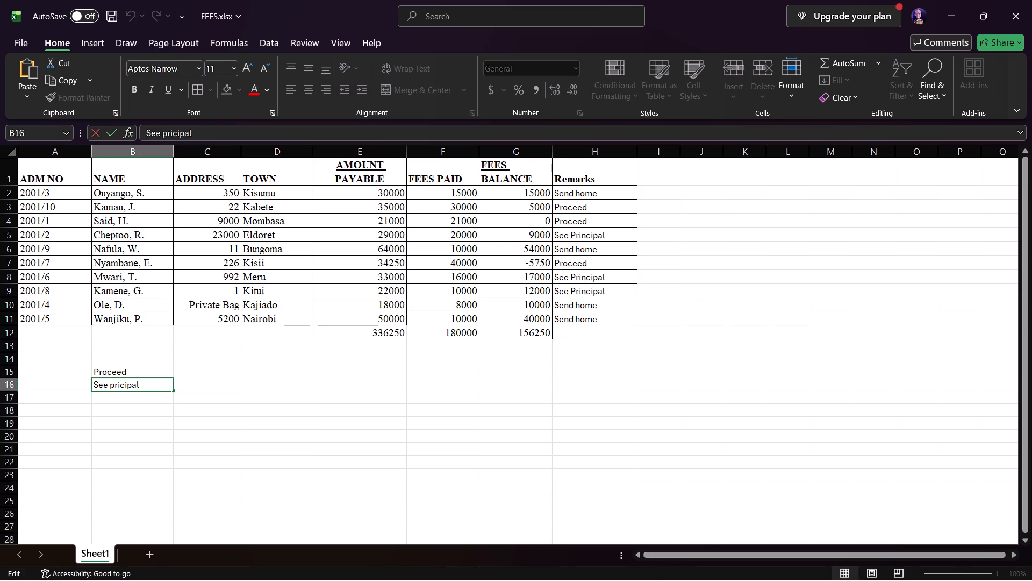
key("n")
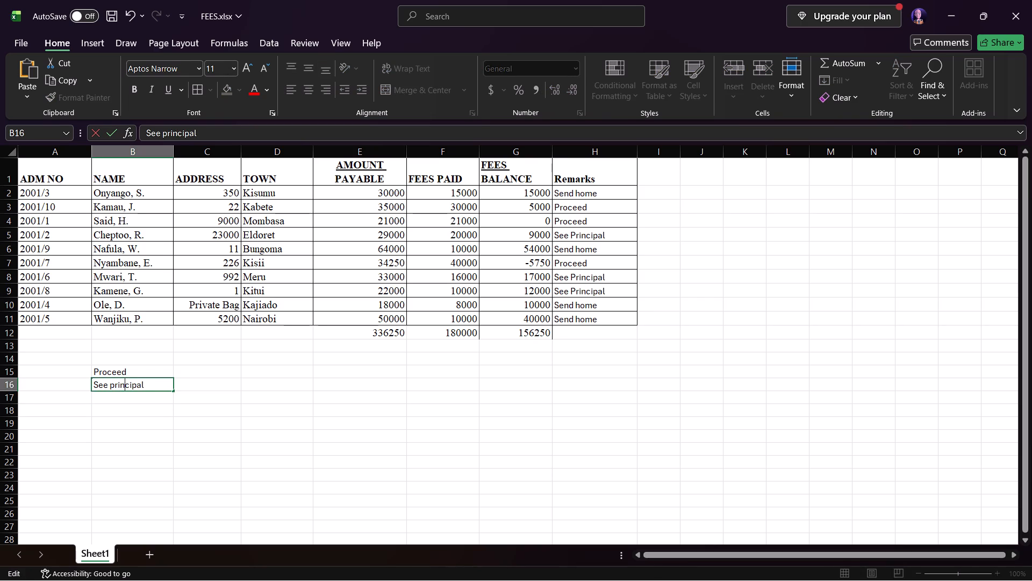
key("Down")
key("Return")
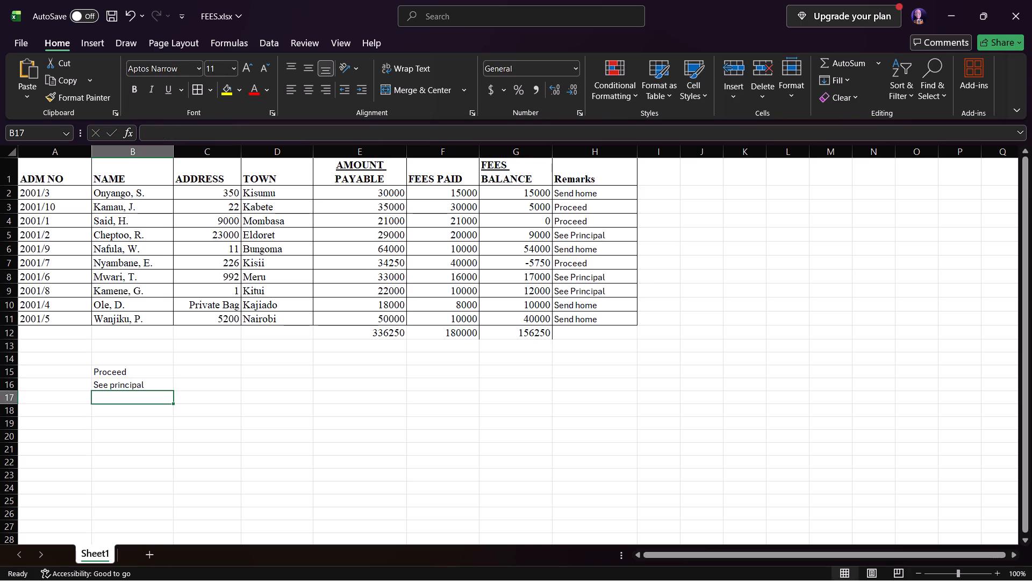
type("Sent home")
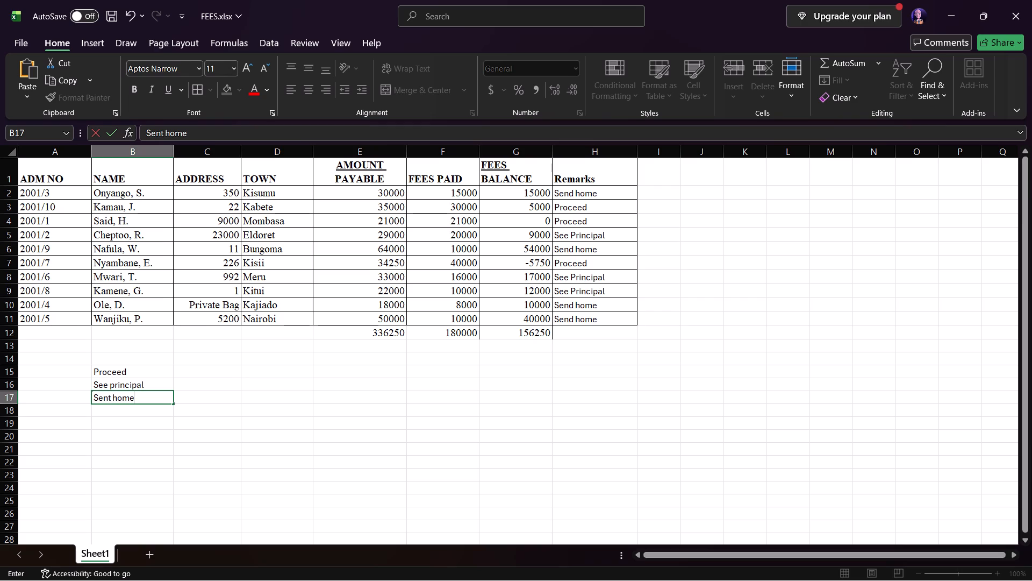
left_click(216, 374)
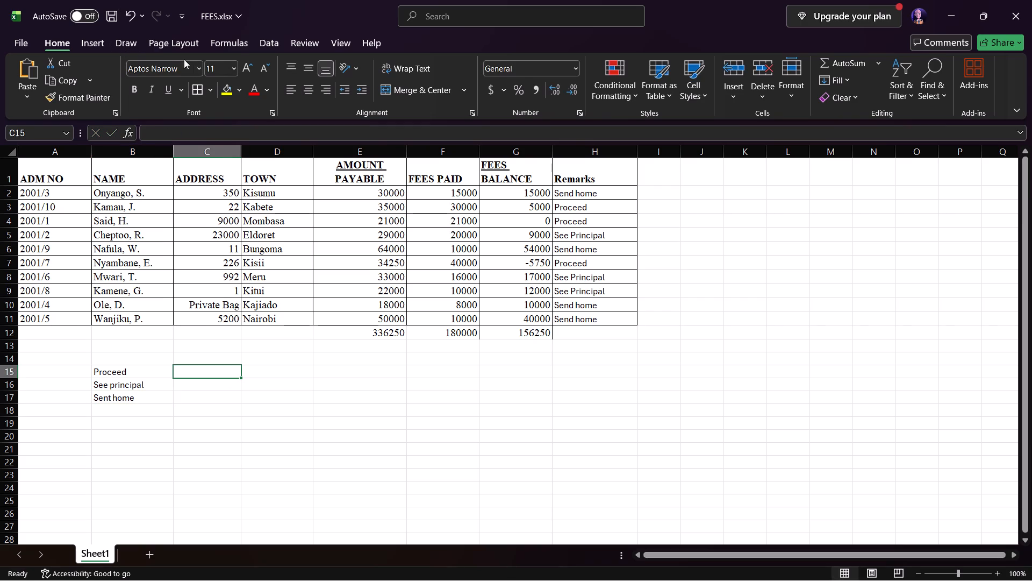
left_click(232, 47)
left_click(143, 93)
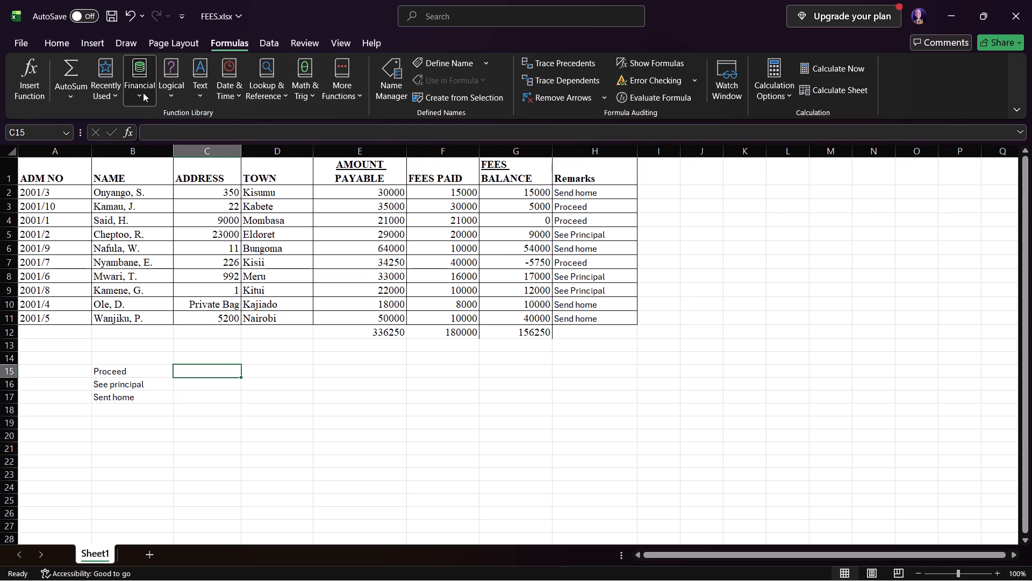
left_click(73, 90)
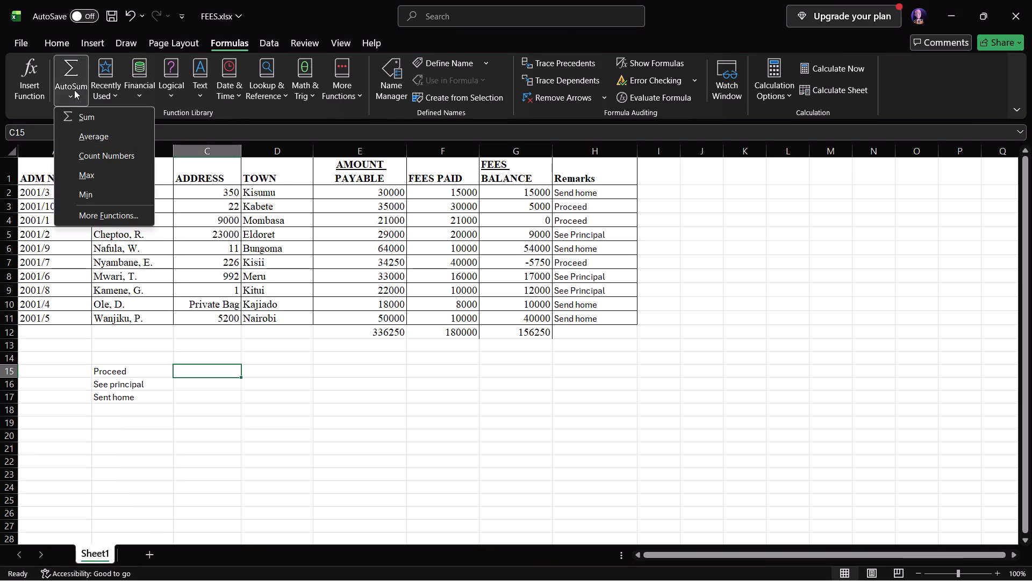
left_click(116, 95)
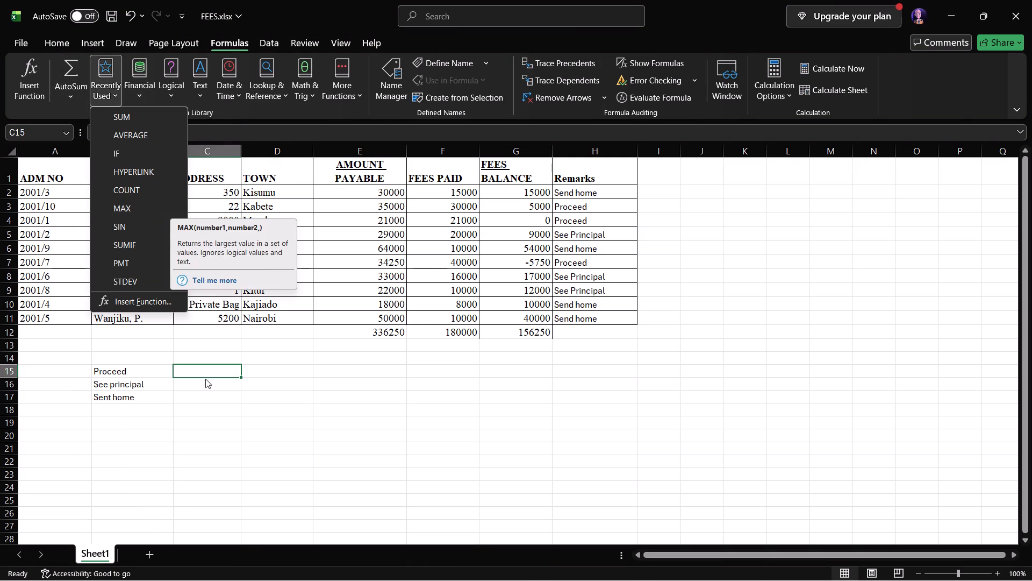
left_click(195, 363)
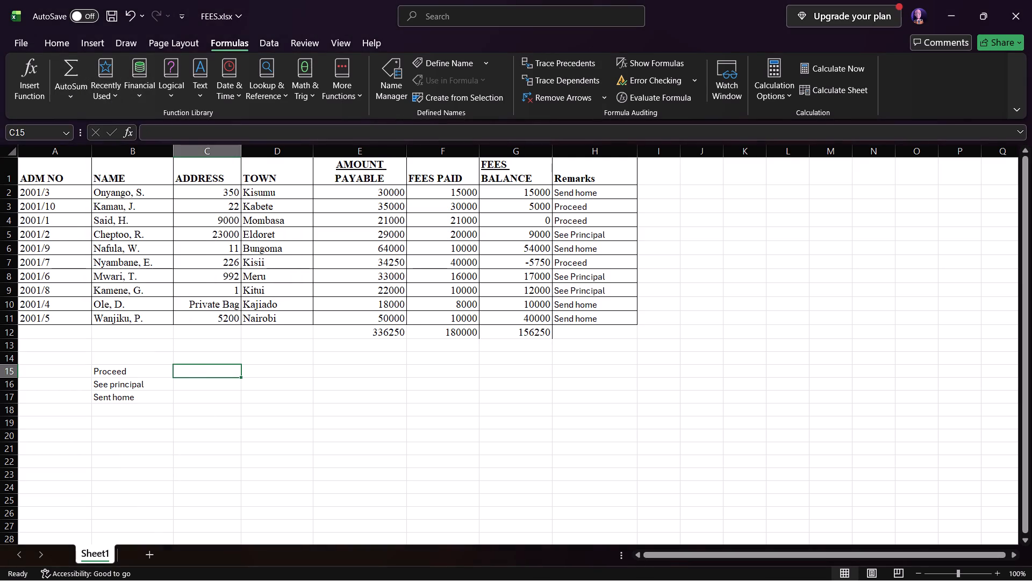
Start a COUNTIF formula in C15, beside the Proceed label, with the Remarks cells H2:H11 as its range.
key("equal")
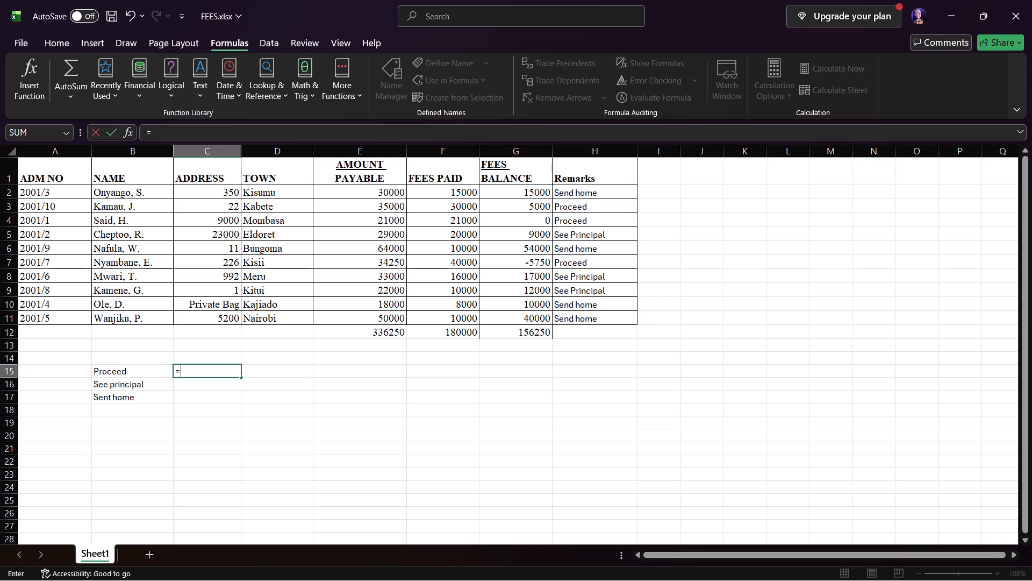
key("shift+c")
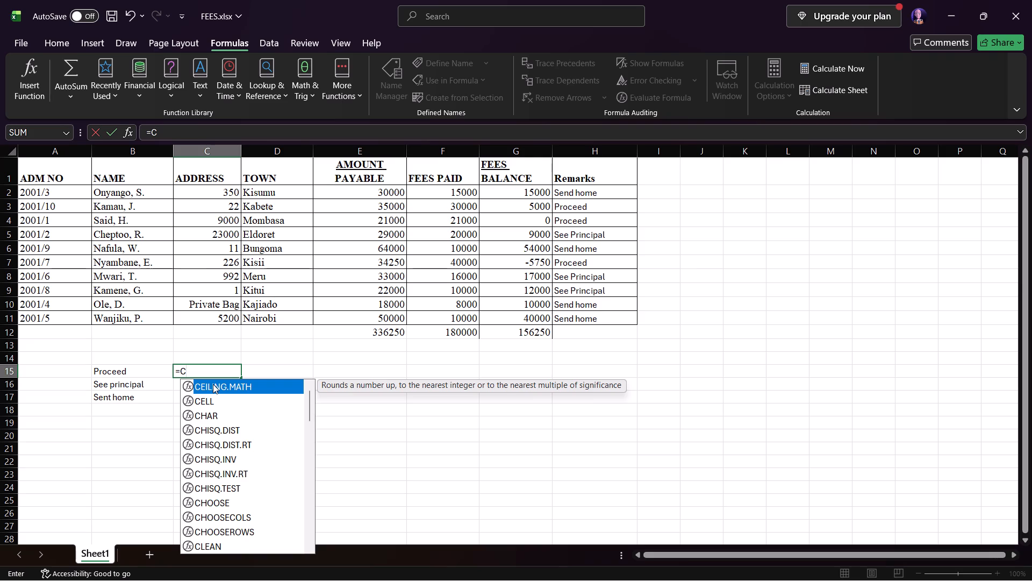
key("o")
type("unt")
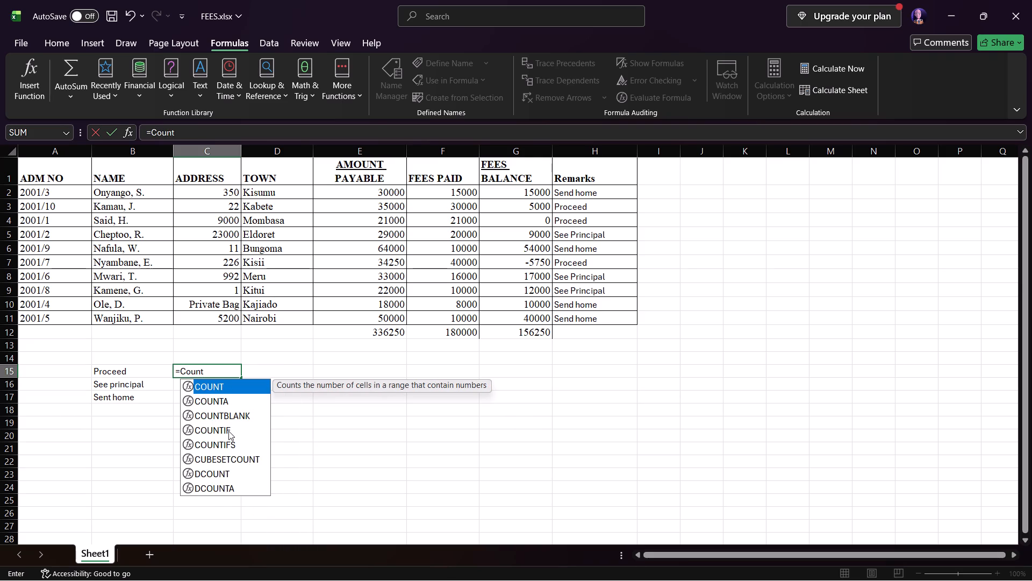
double_click(228, 431)
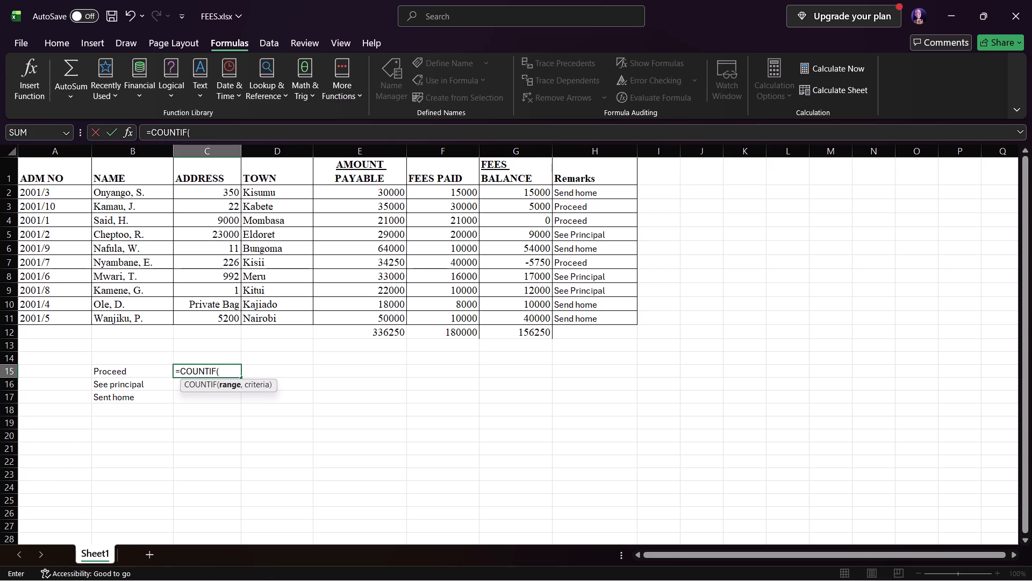
left_click_drag(618, 190, 615, 287)
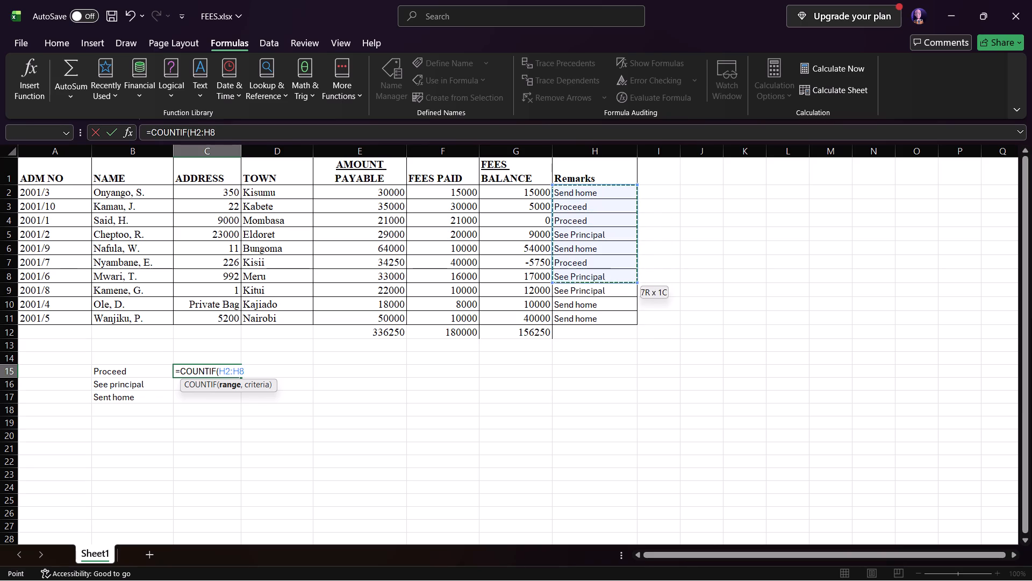
left_click_drag(615, 287, 612, 314)
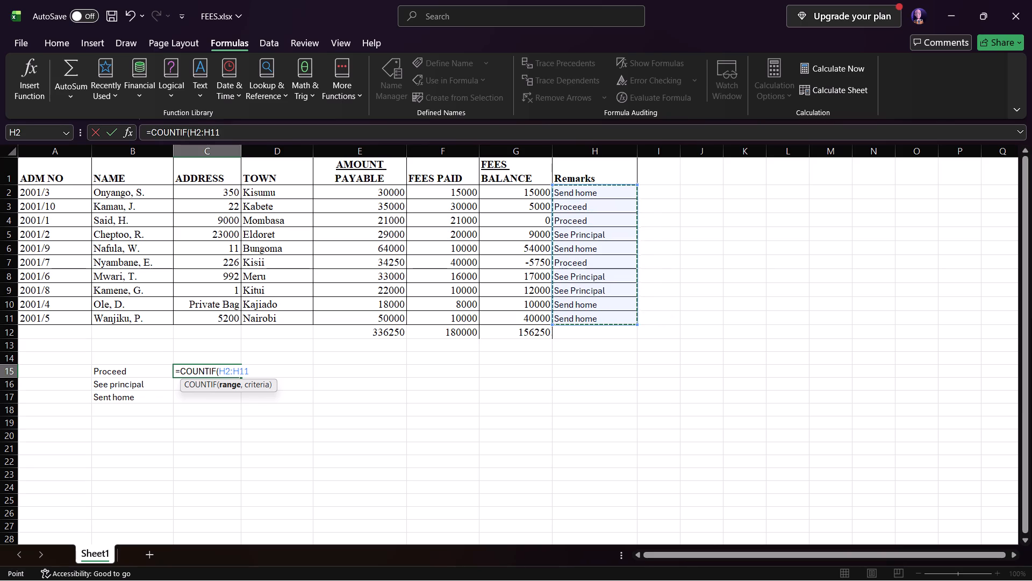
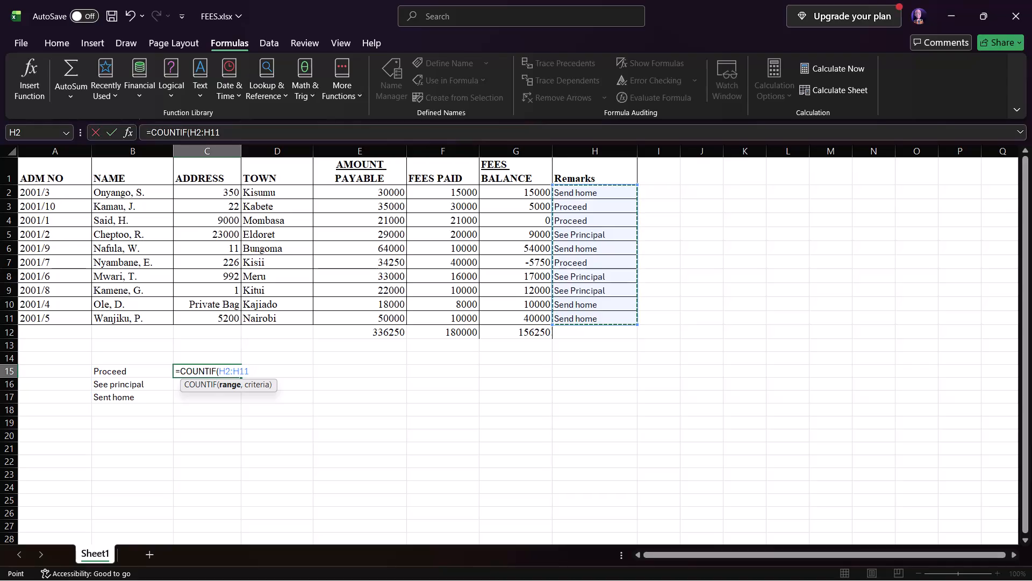
Complete the COUNTIF formula in C15 with the criterion "Proceed".
key("comma")
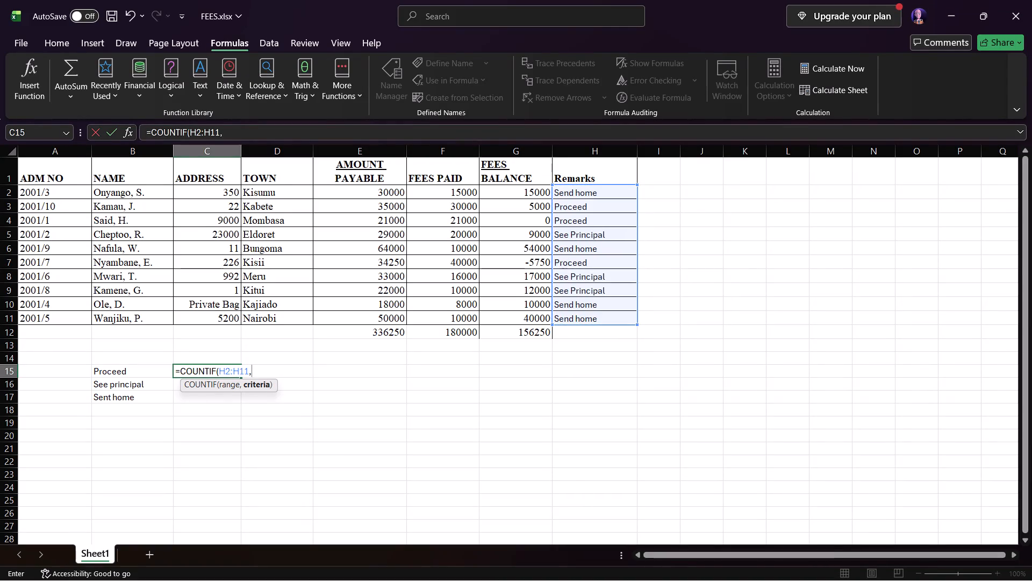
key("space")
key("shift+quotedbl")
key("shift+quotedbl")
key("BackSpace")
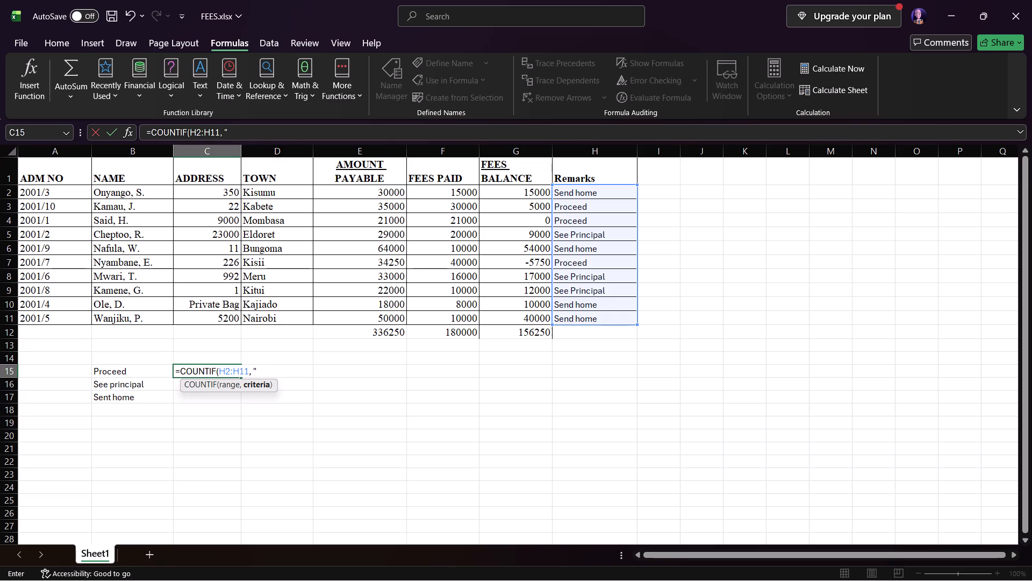
key("shift+p")
type("rocee")
key("d")
key("shift+quotedbl")
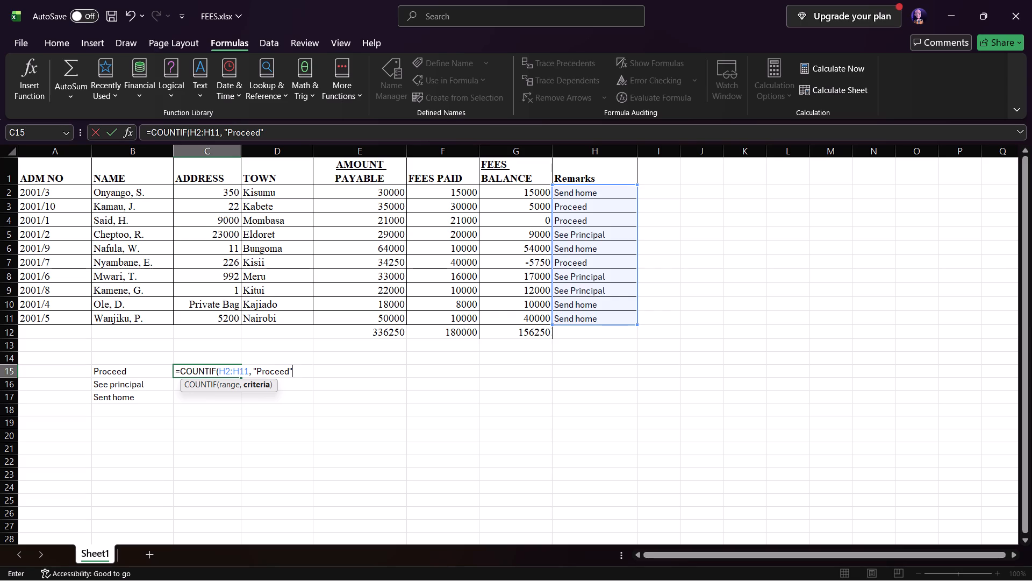
key("shift+parenright")
key("Return")
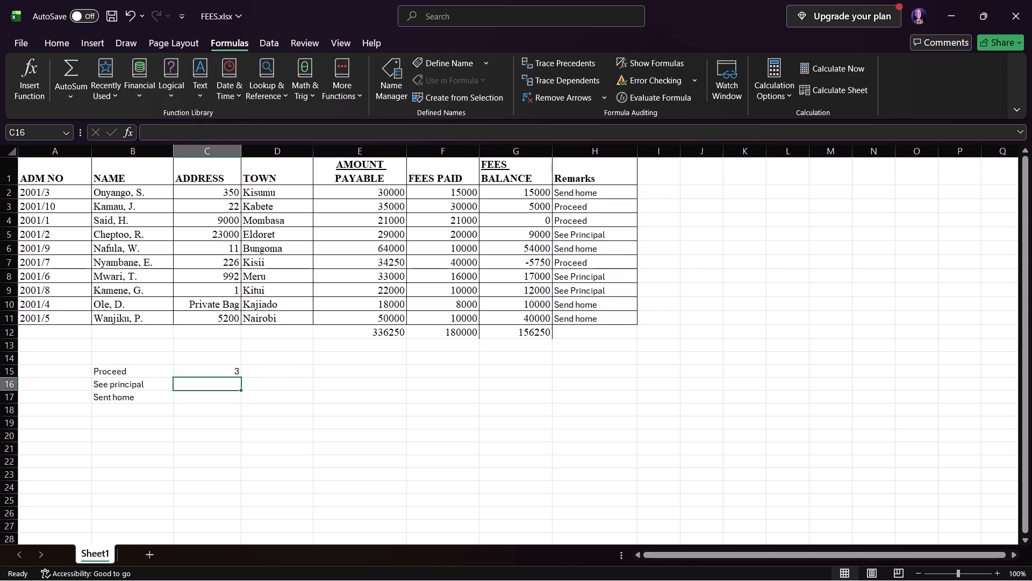
Fill the COUNTIF formula from C15 down through C17, beside the See principal and Sent home labels.
left_click(218, 374)
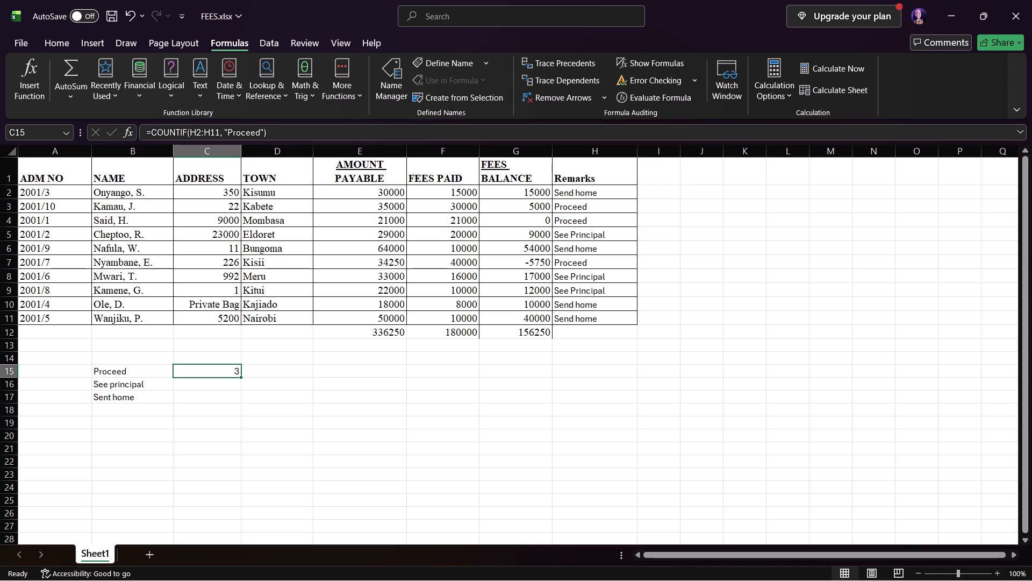
left_click_drag(241, 377, 242, 395)
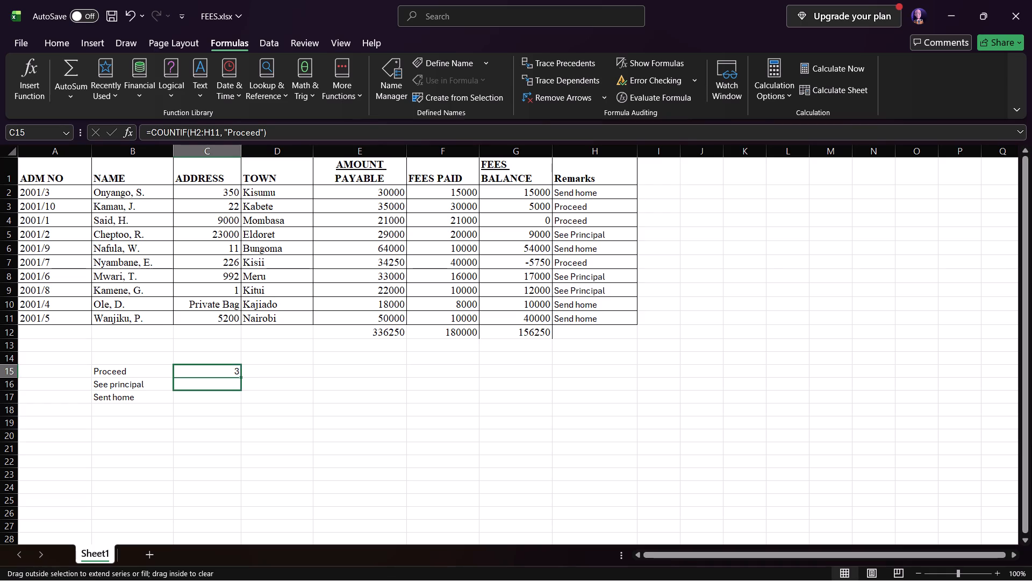
left_click_drag(242, 395, 241, 399)
Compare the COUNTIF formulas in C15, C16 and C17, checking their ranges and criteria.
left_click(234, 385)
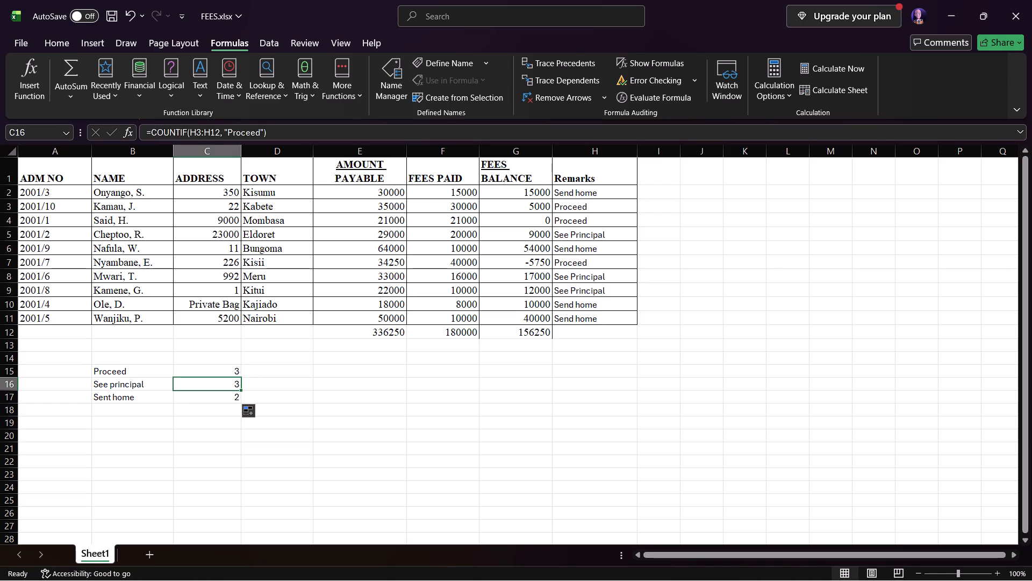
left_click(233, 383)
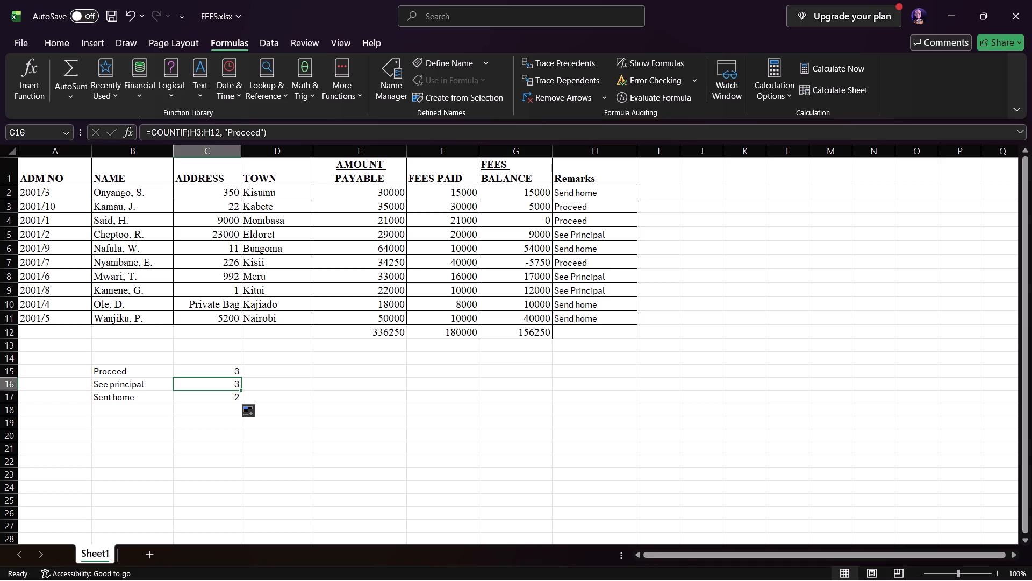
left_click(228, 371)
left_click(226, 396)
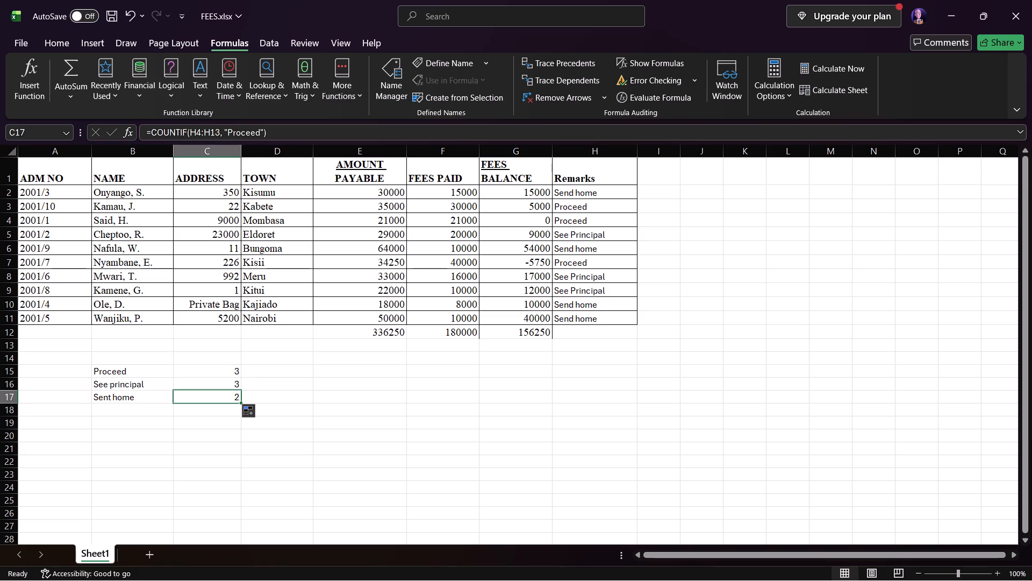
left_click(231, 374)
left_click(230, 393)
left_click(231, 402)
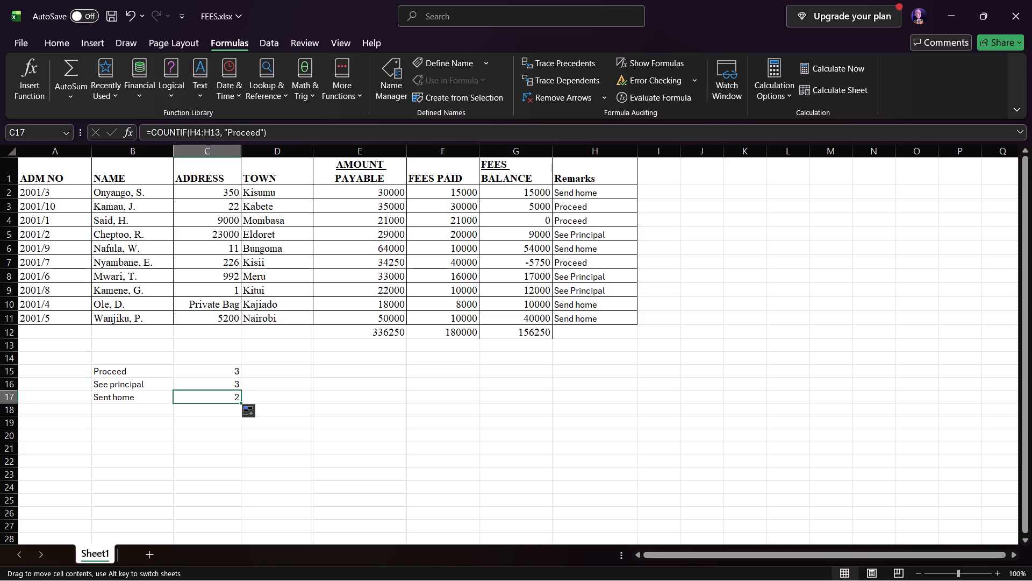
left_click(231, 375)
Correct the COUNTIF range in C16, beside See principal, to H2:H11.
left_click(232, 383)
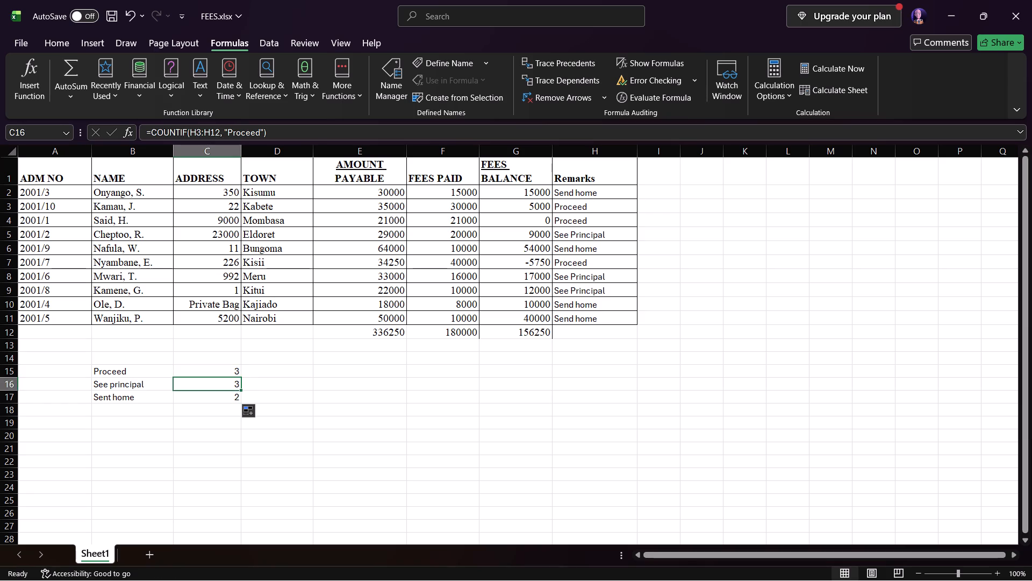
left_click(198, 129)
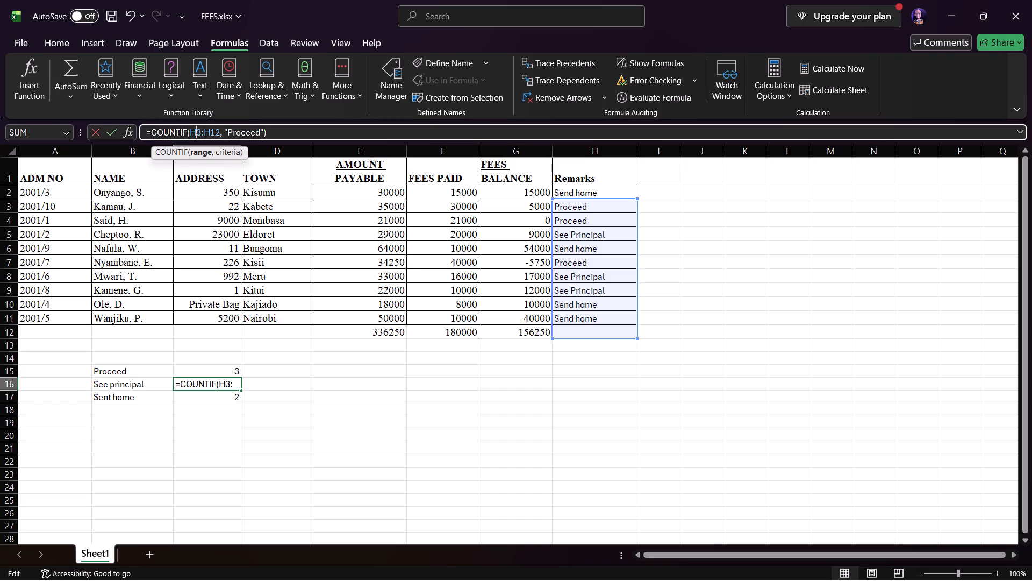
left_click(202, 131)
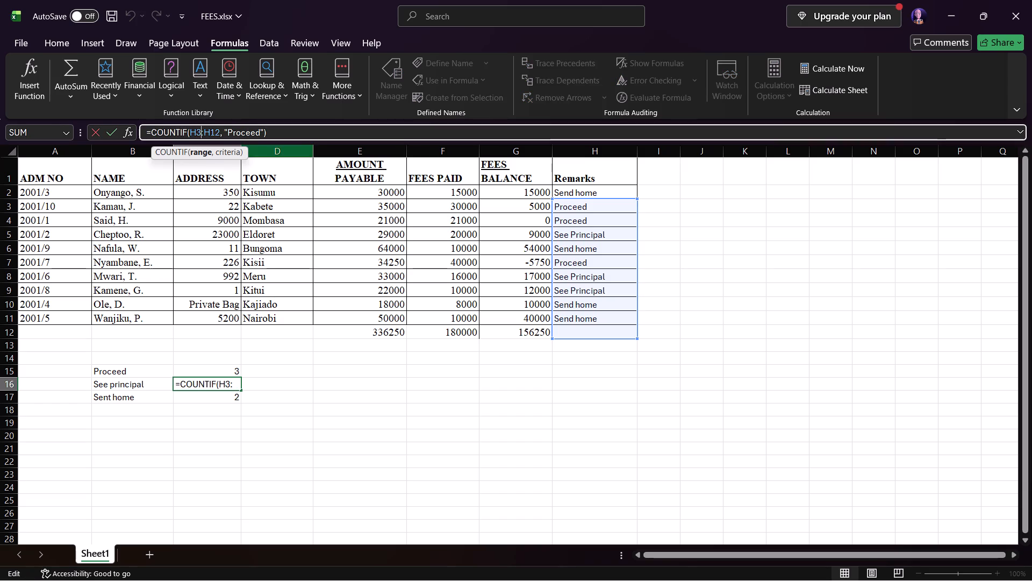
key("BackSpace")
key("2")
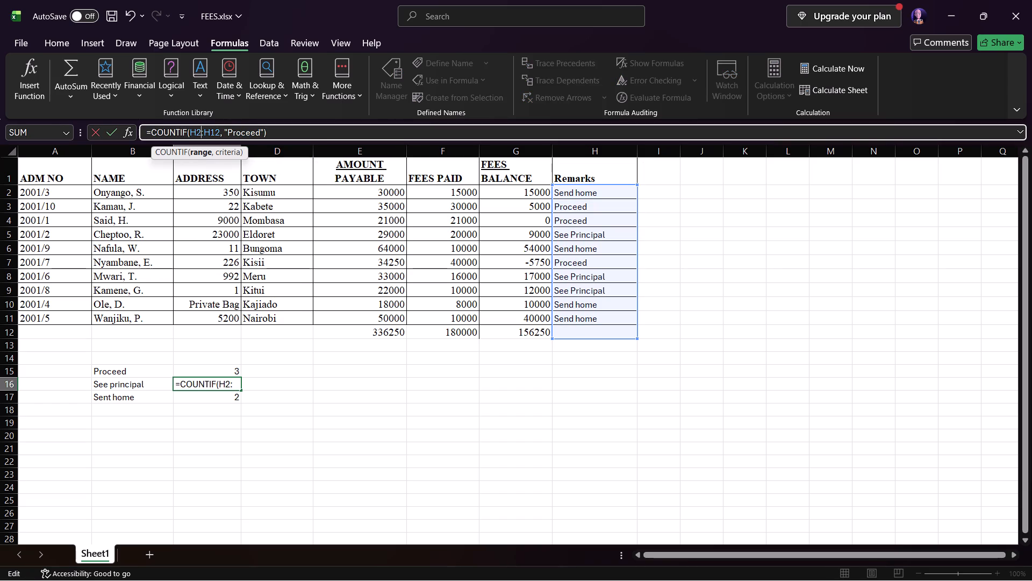
left_click(216, 134)
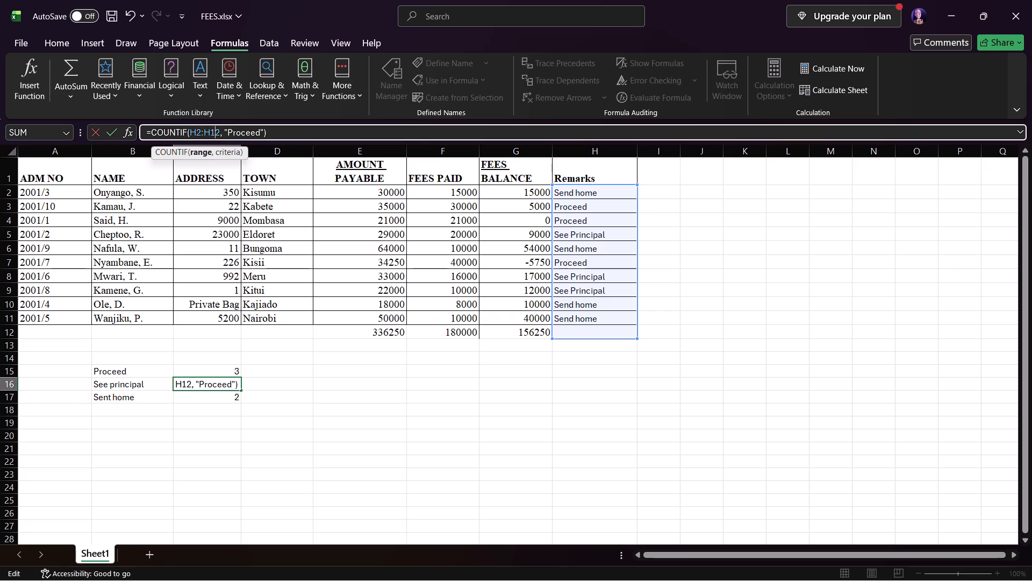
key("Right")
key("BackSpace")
key("1")
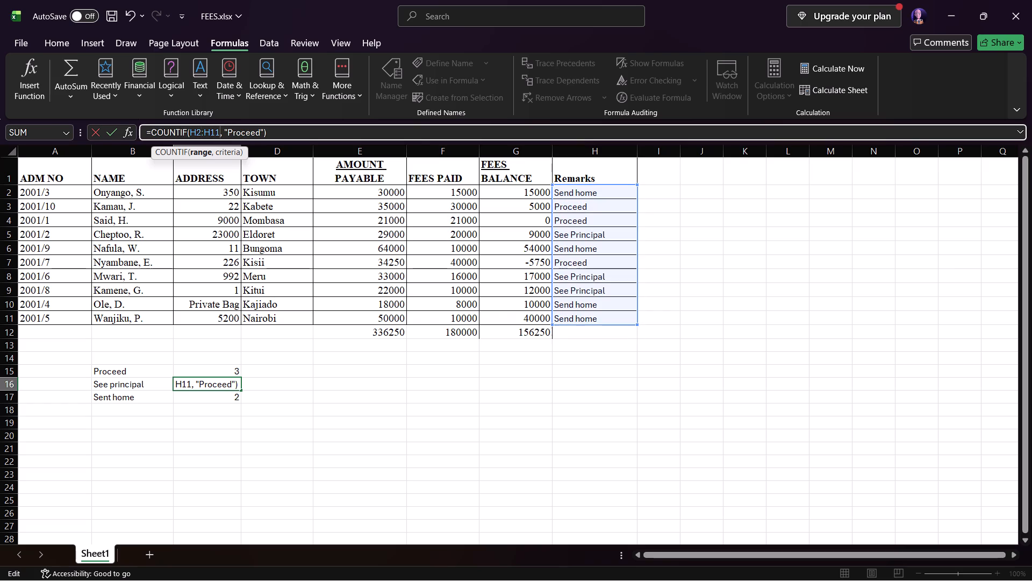
Replace the criterion in the C16 COUNTIF formula with "See Principal", keeping the quotation marks.
double_click(254, 129)
left_click(235, 130)
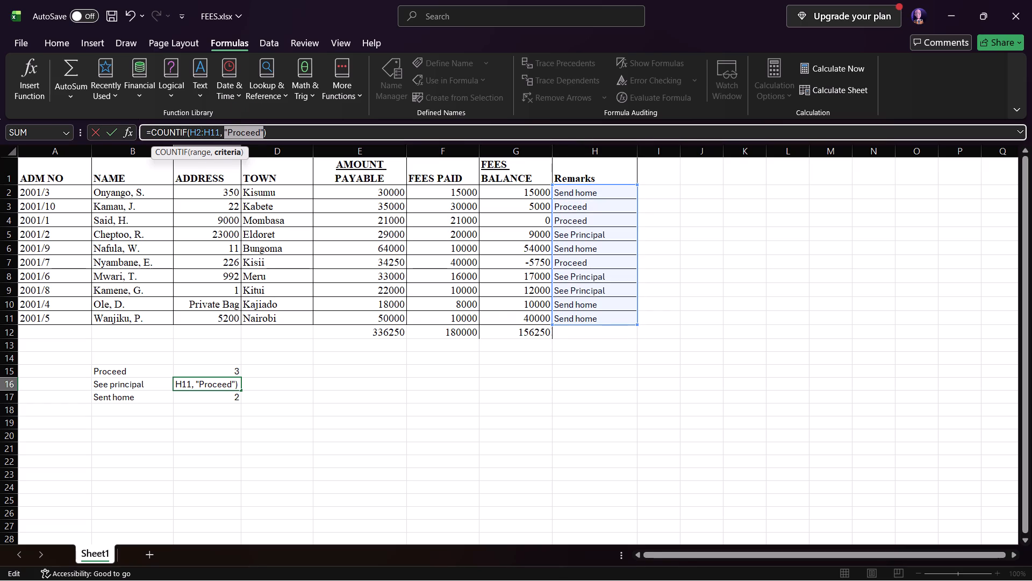
double_click(235, 130)
key("Right")
key("Left")
key("Left")
key("Left")
key("Left")
key("Left")
key("Left")
key("Left")
key("Left")
key("shift+Right")
key("shift+Right")
key("shift+Right")
key("shift+Right")
key("shift+Right")
key("shift+Right")
key("shift+Right")
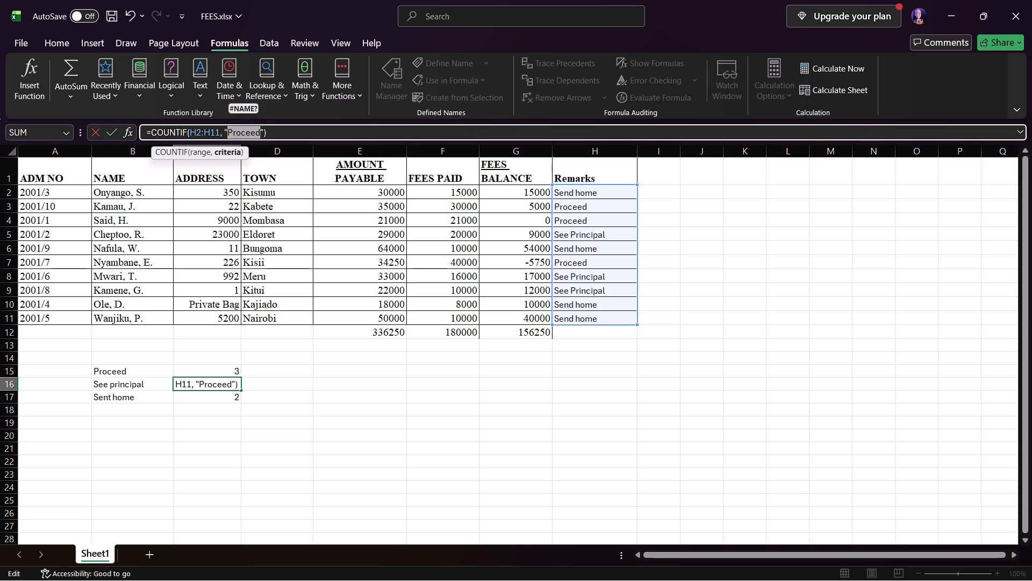
key("shift+s")
type("ee")
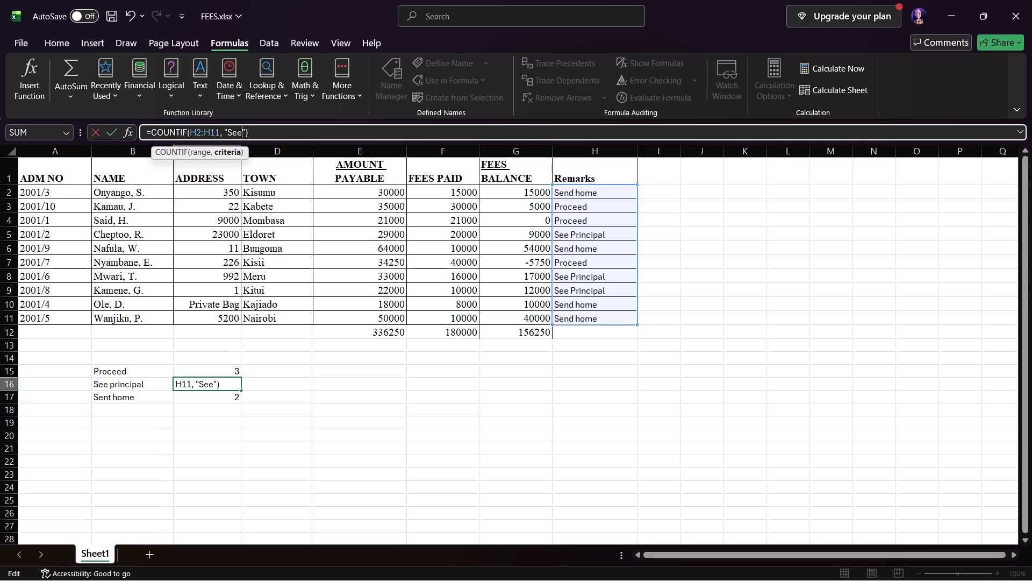
key("space")
key("shift+p")
type("rincipal")
key("Return")
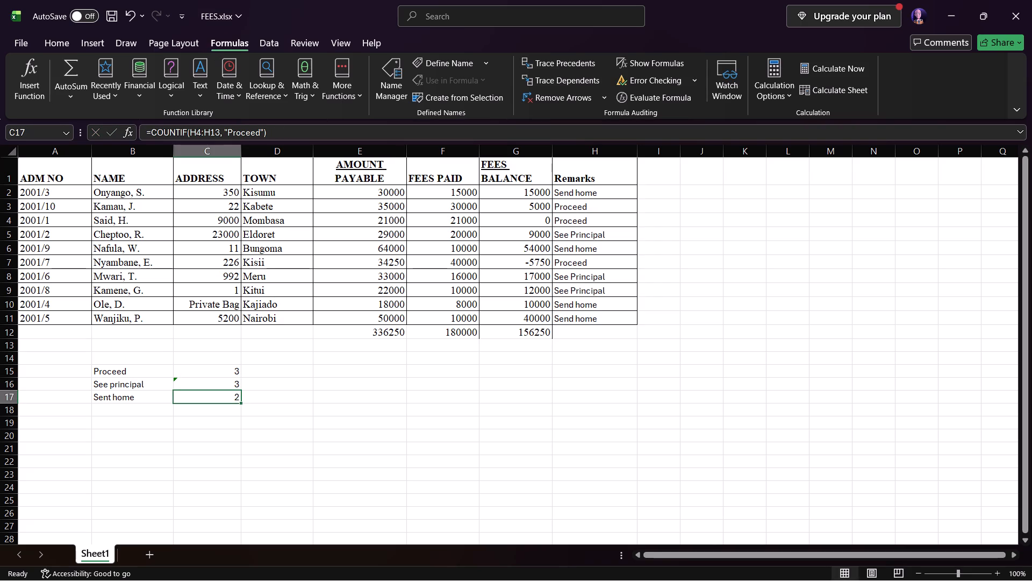
Correct the COUNTIF range in C17, beside Sent home, to H2:H11.
left_click(202, 132)
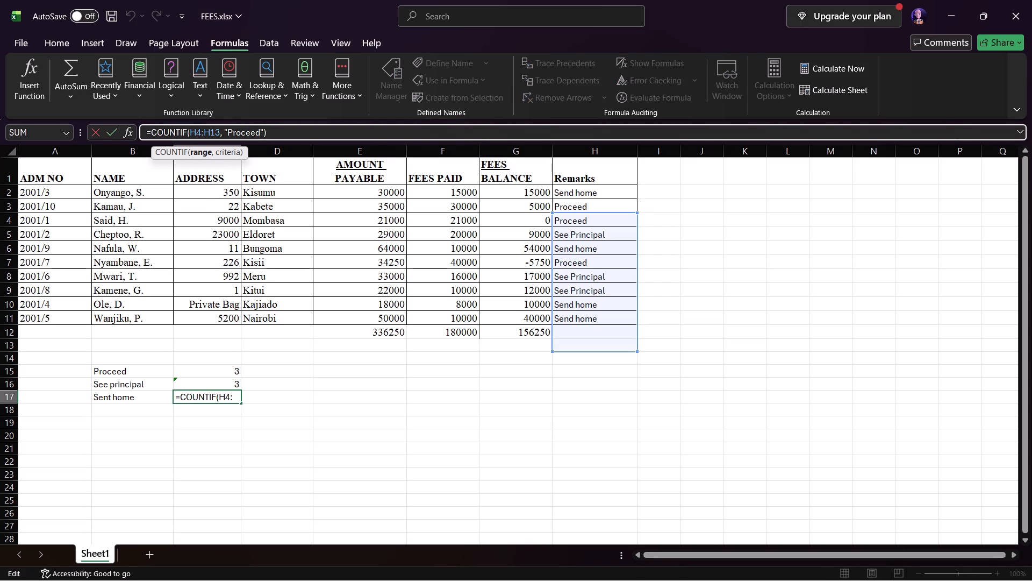
key("BackSpace")
key("2")
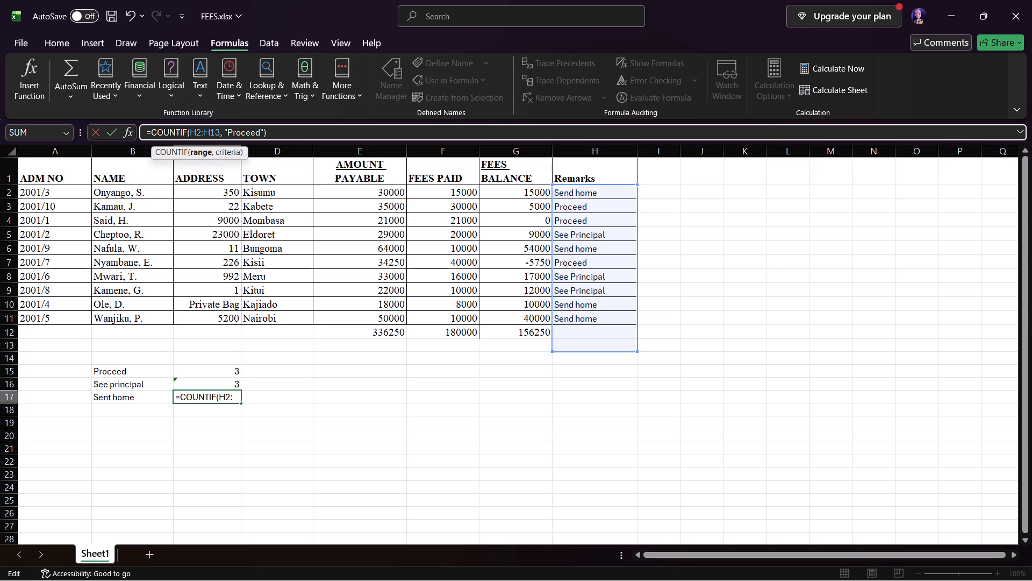
key("Right")
key("Right")
key("Right")
key("Right")
key("BackSpace")
key("1")
Replace the criterion in the C17 COUNTIF formula, beside Sent home, with "Send home", keeping the quotation marks.
key("Right")
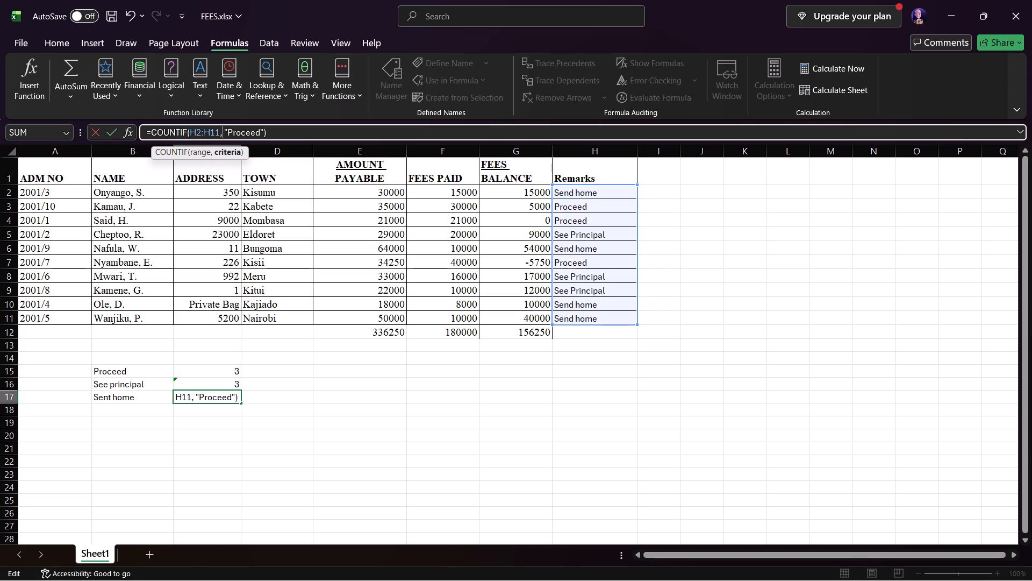
key("Right")
key("Right")
key("shift+Right")
key("shift+Right")
key("shift+Right")
key("shift+Right")
key("shift+Right")
key("shift+Right")
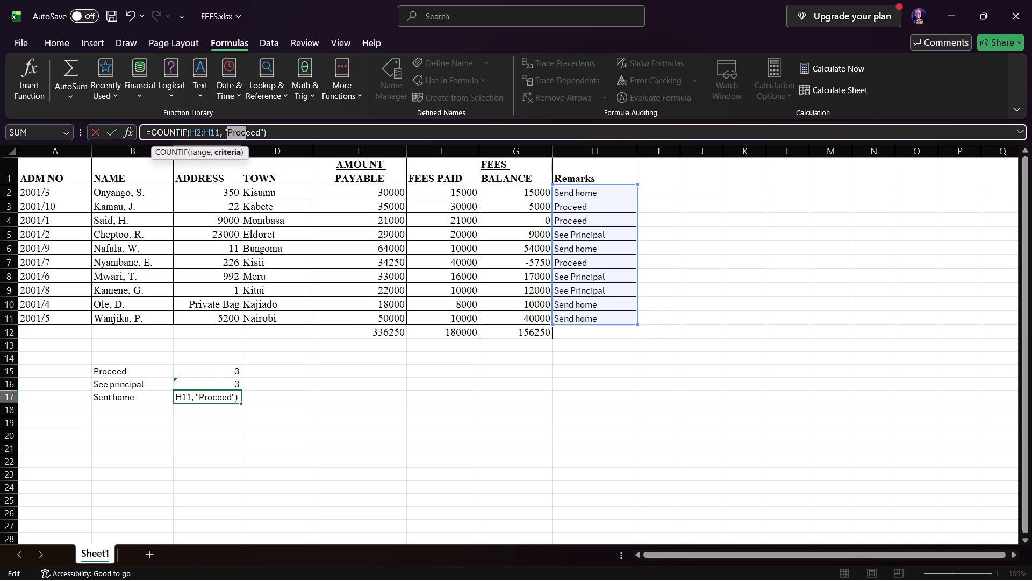
key("shift+Right")
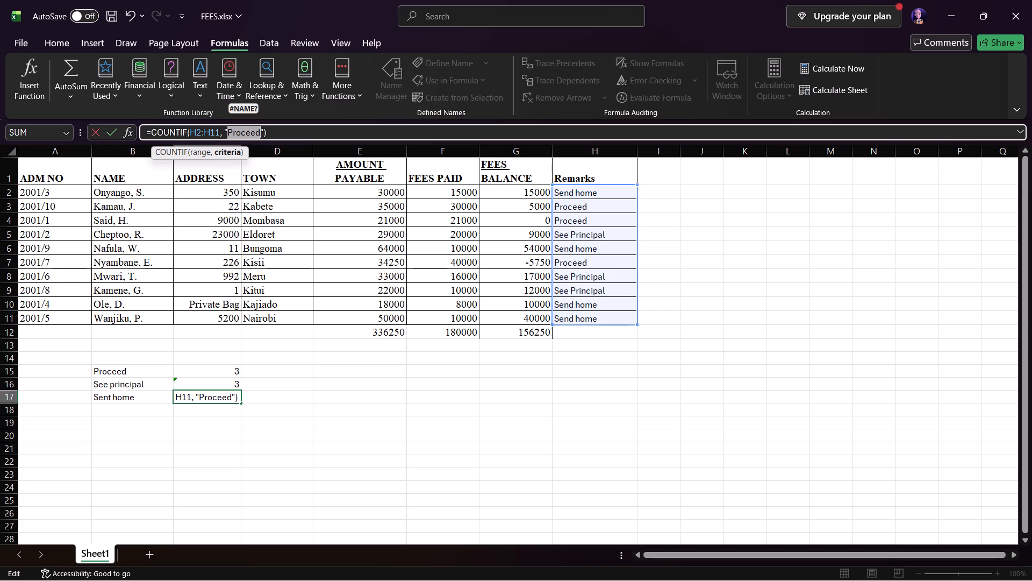
key("shift+s")
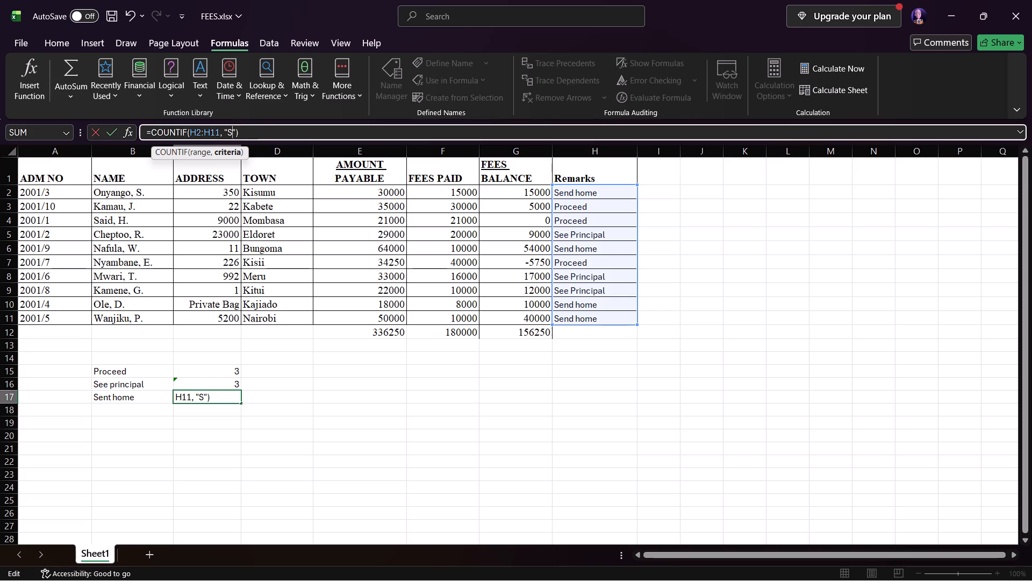
type("end")
key("space")
key("h")
type("ome")
key("Return")
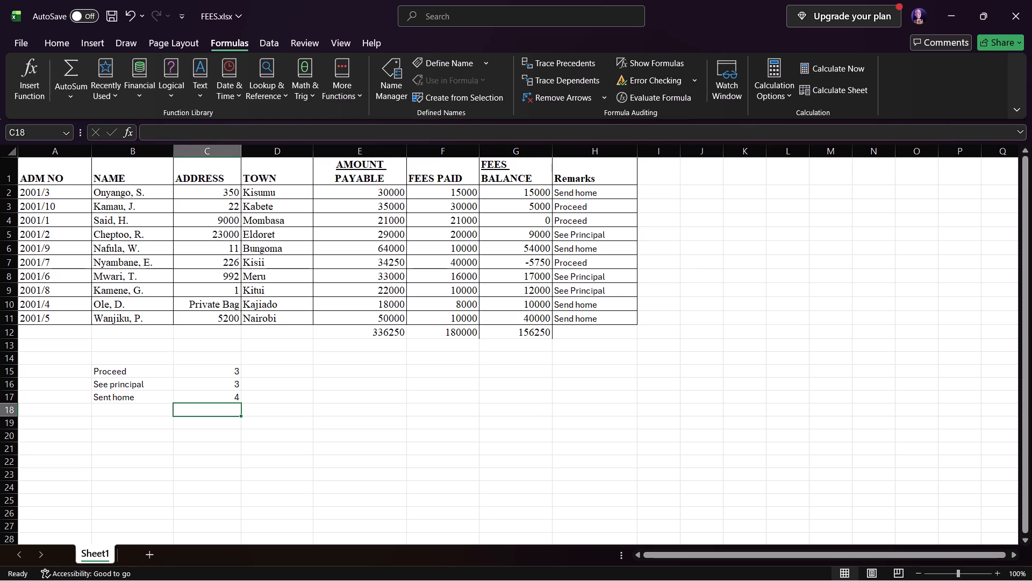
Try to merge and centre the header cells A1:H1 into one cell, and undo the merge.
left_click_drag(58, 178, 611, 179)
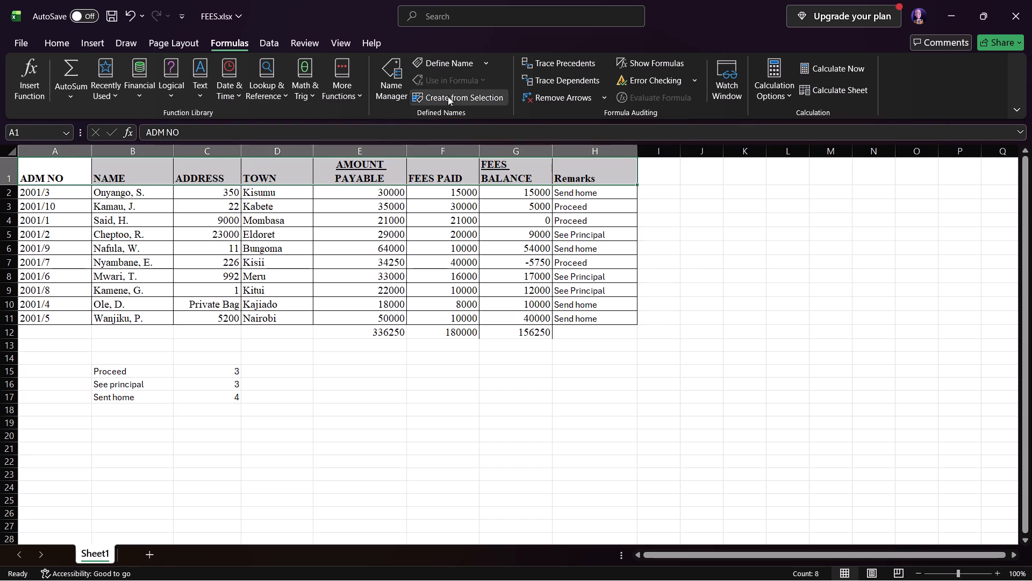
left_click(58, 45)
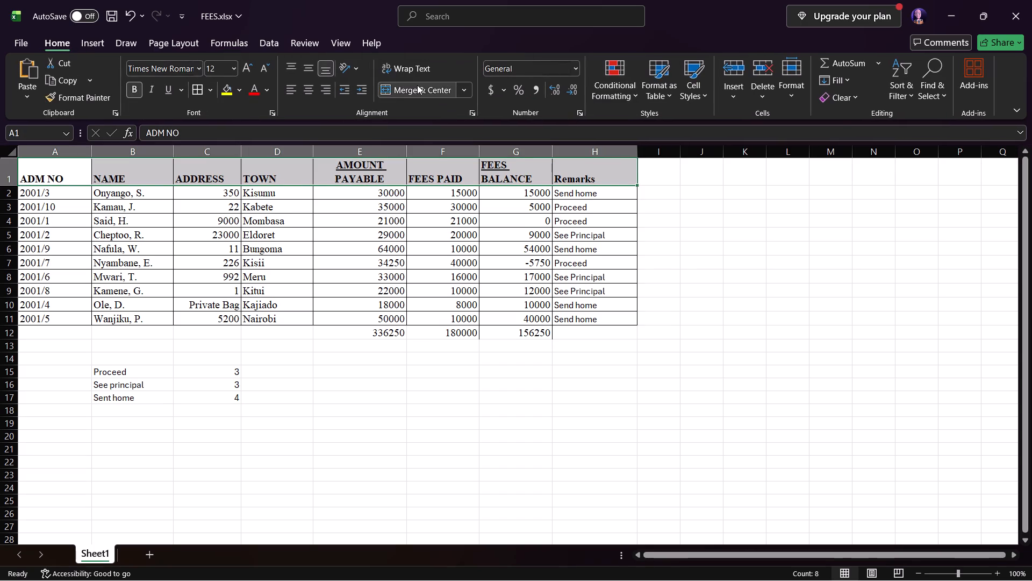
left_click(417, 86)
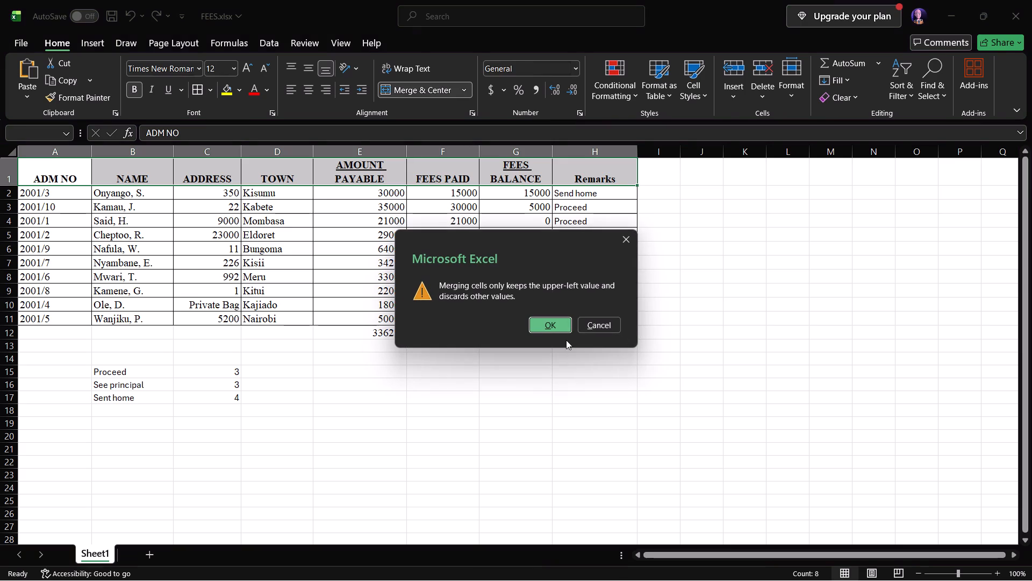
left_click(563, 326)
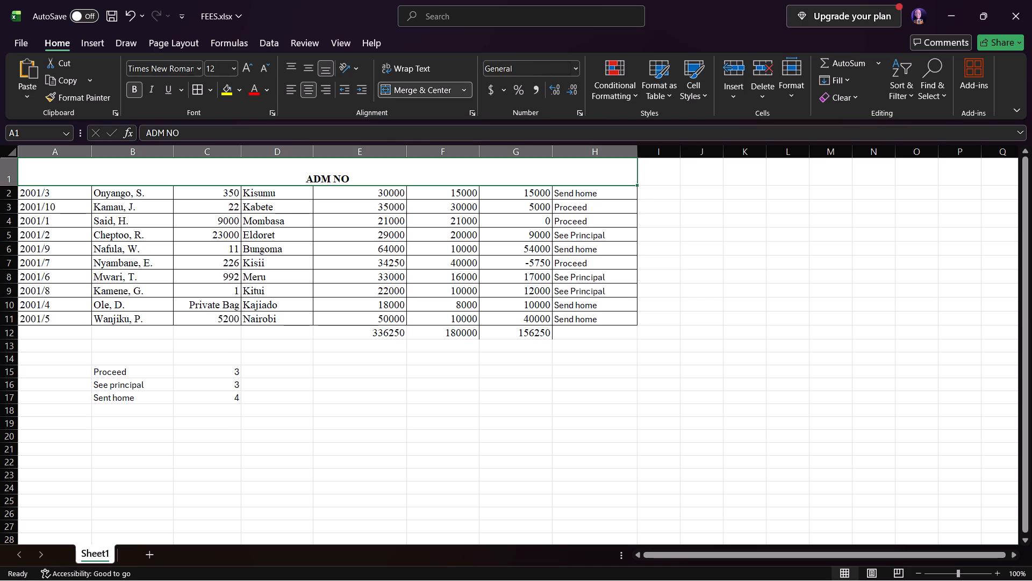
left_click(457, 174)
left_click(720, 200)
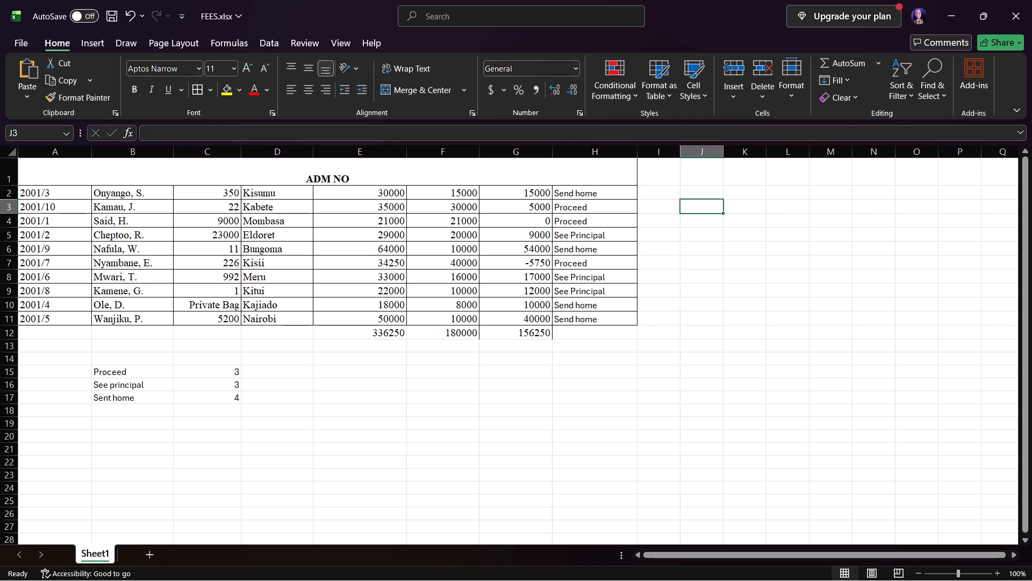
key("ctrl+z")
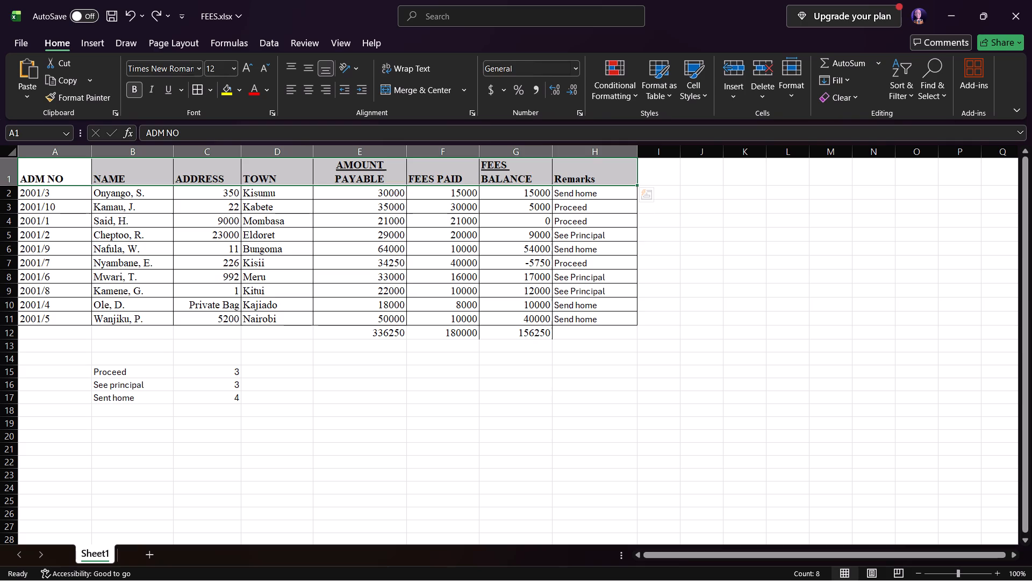
Insert two blank rows above the table's header row, at the top of the sheet.
left_click(76, 172)
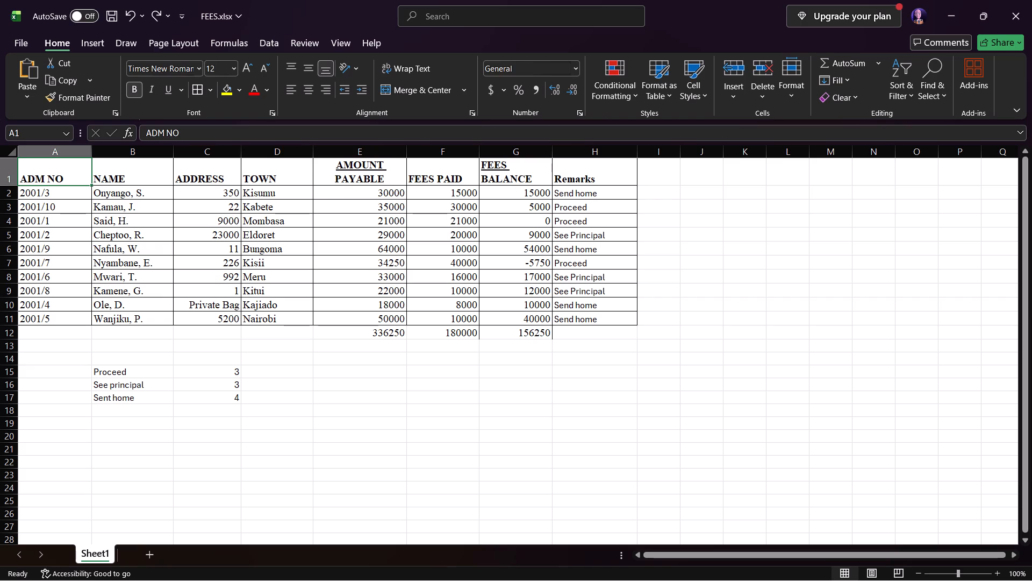
right_click(13, 173)
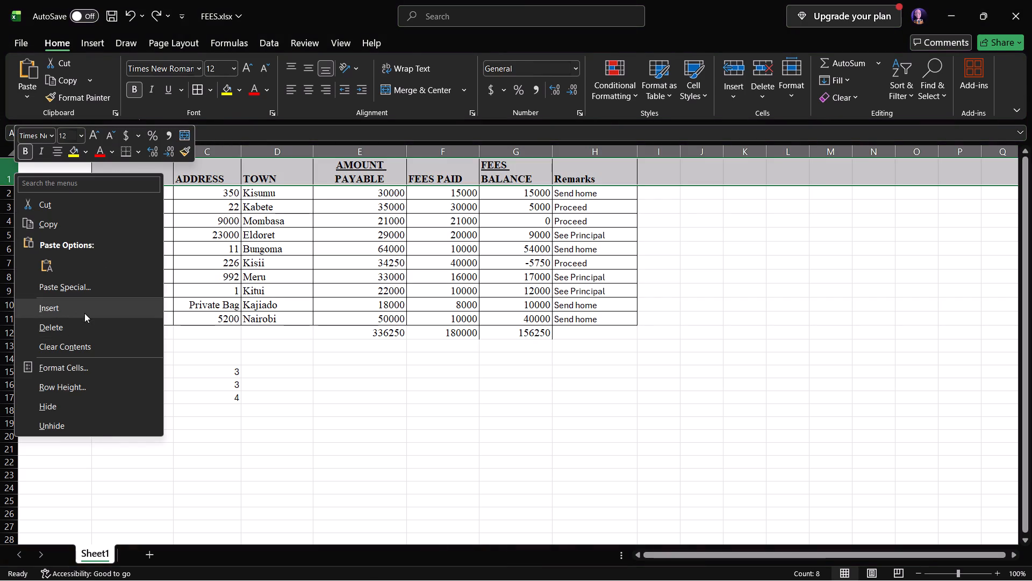
left_click(85, 312)
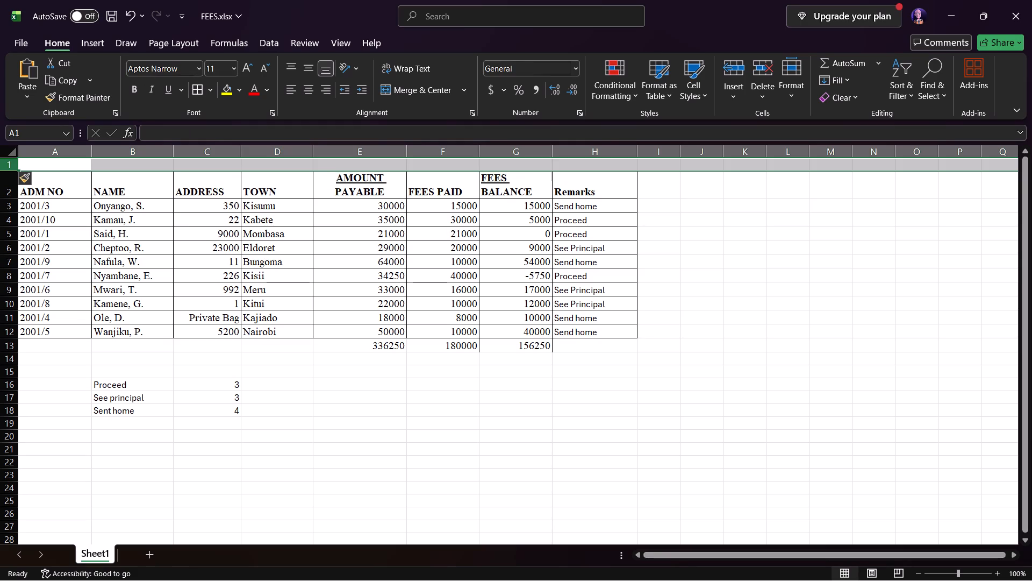
left_click(212, 383)
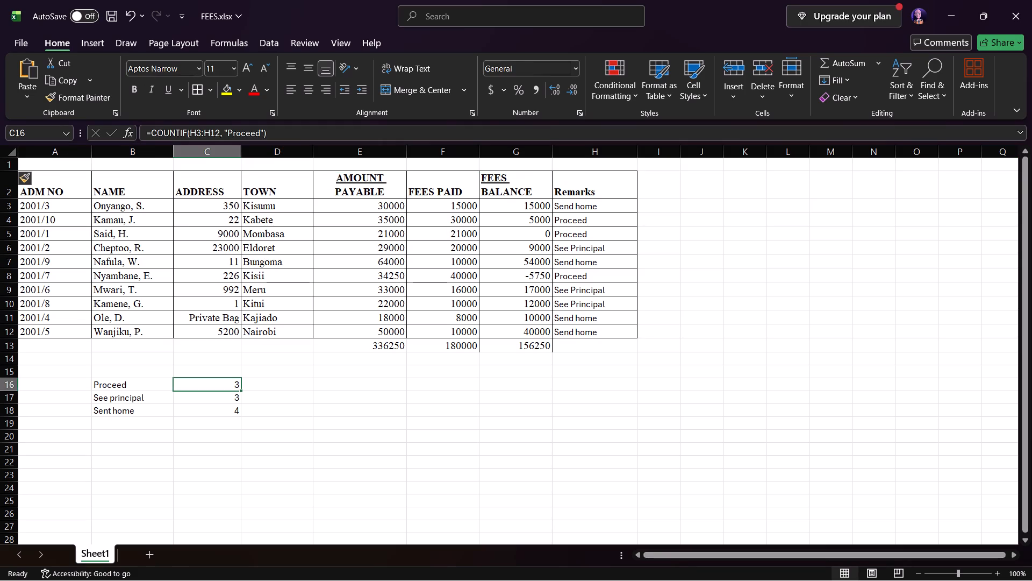
right_click(7, 161)
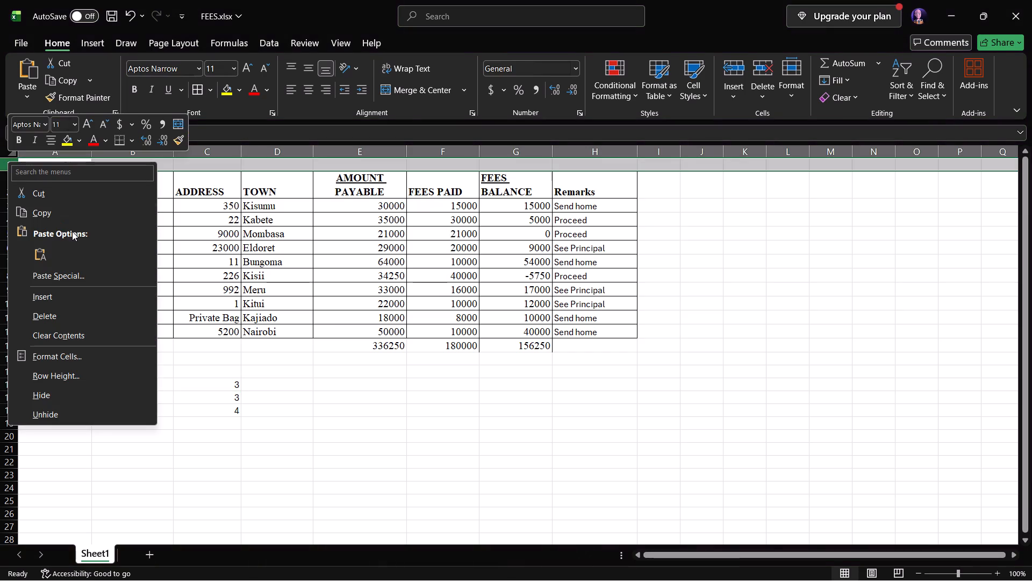
left_click(73, 296)
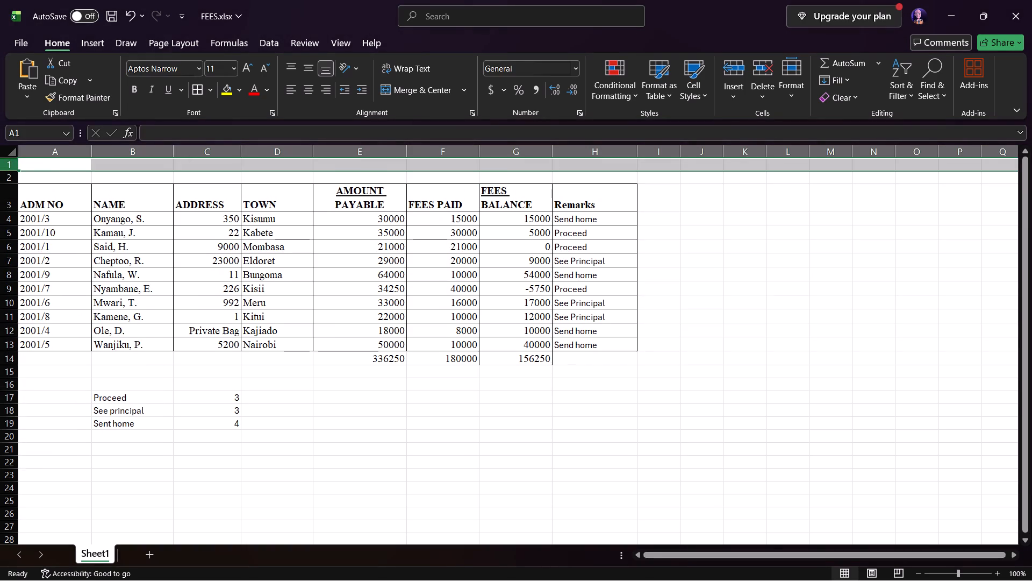
Apply all borders to A1:H13, covering the two blank top rows and the fees table.
left_click(182, 172)
left_click_drag(64, 164, 440, 265)
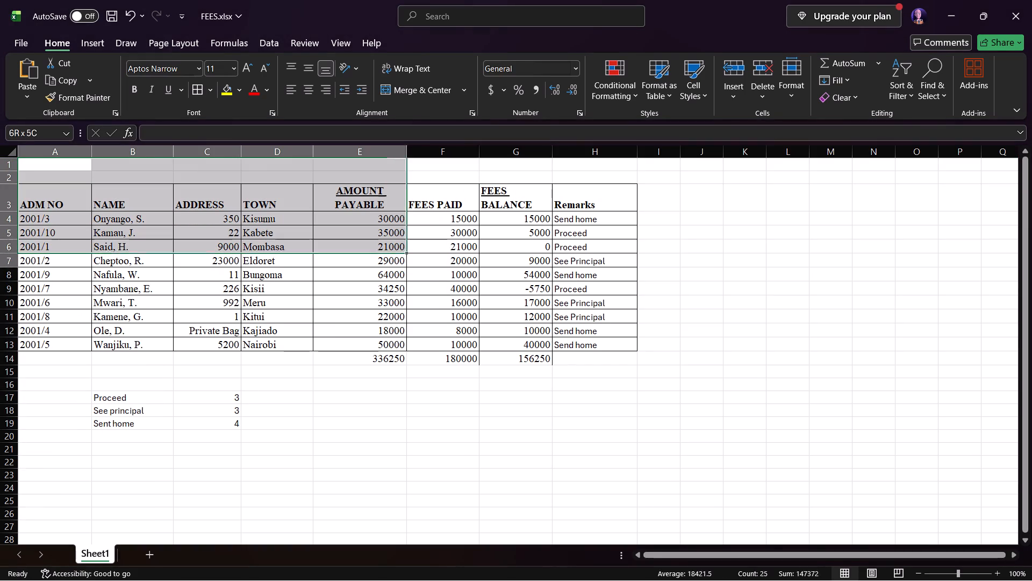
left_click_drag(440, 265, 631, 342)
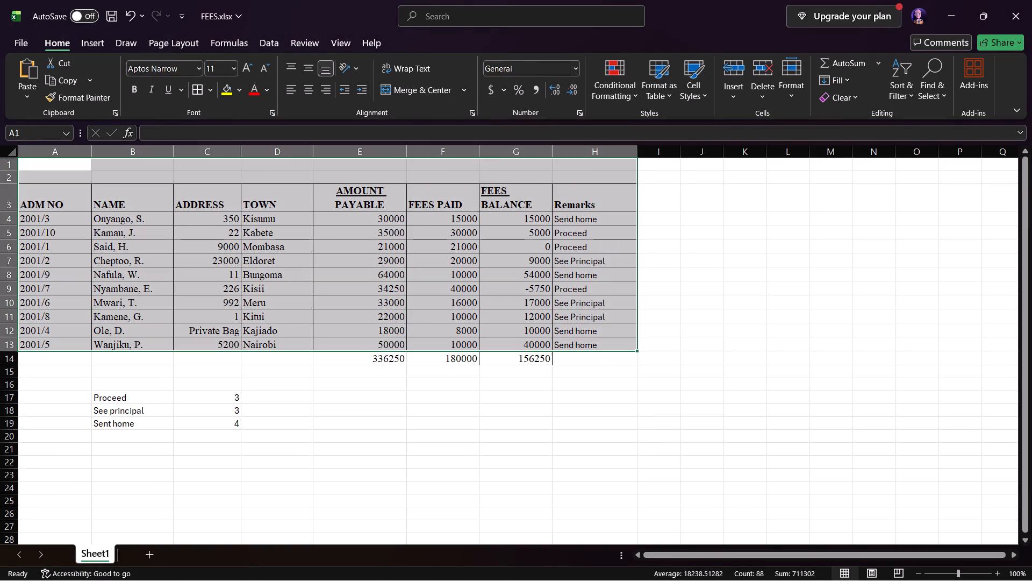
left_click(196, 89)
Enter the title "MAMBO YOTE SECONDARY SCHOOL" in cell A1.
left_click(83, 169)
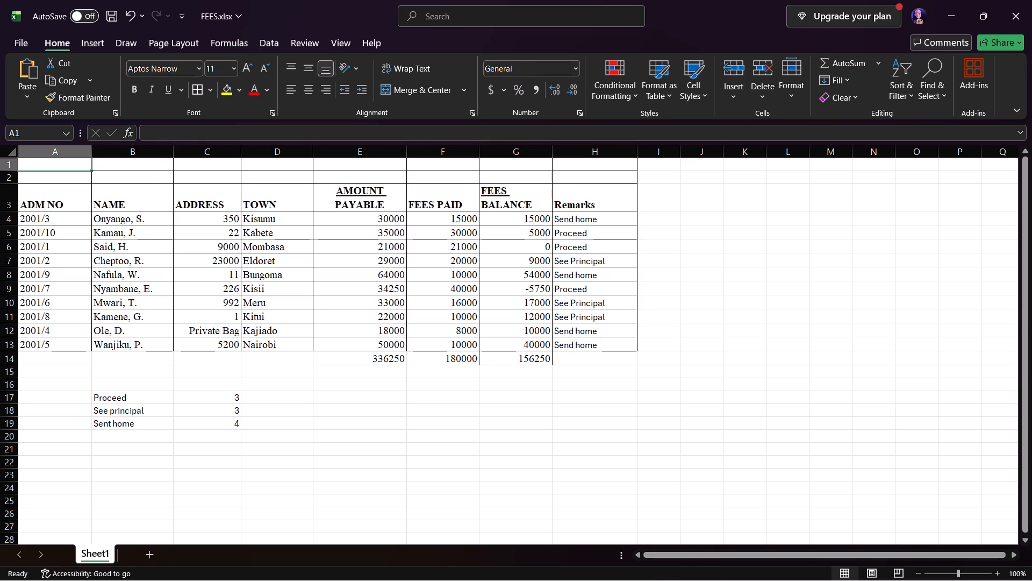
key("m")
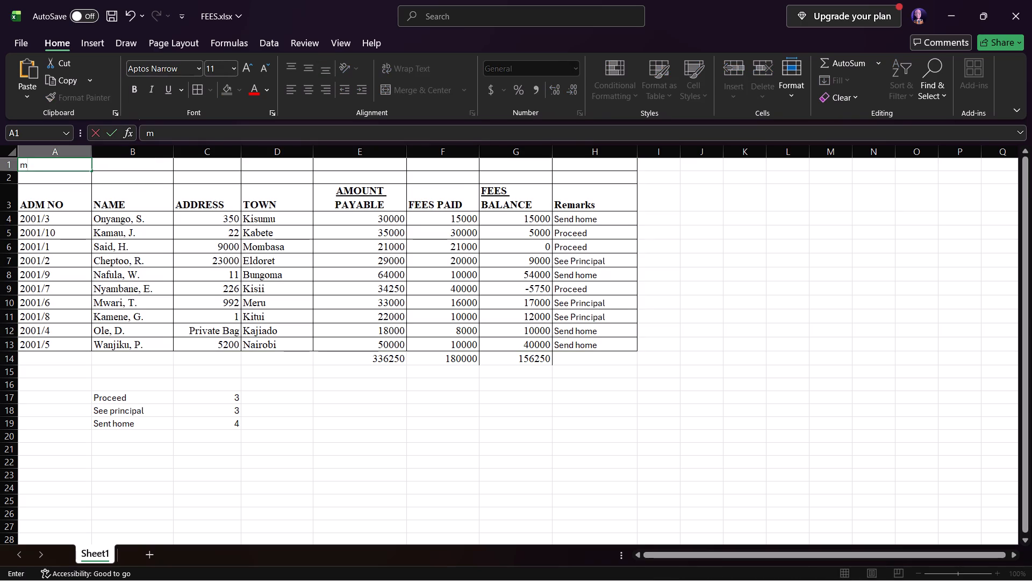
key("BackSpace")
key("shift+m")
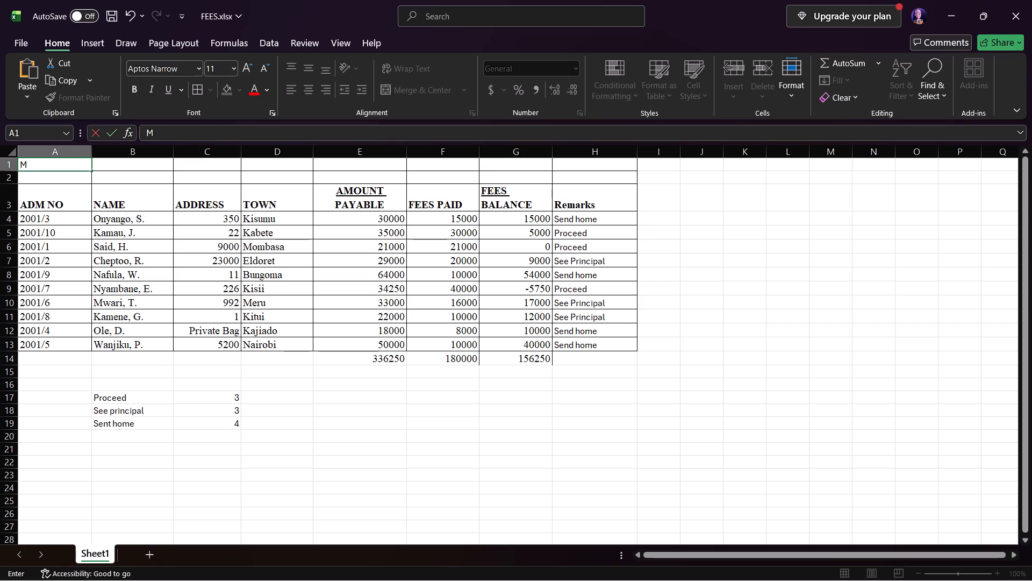
key("a")
key("m")
key("b")
type("O")
key("space")
type("YOTE")
key("space")
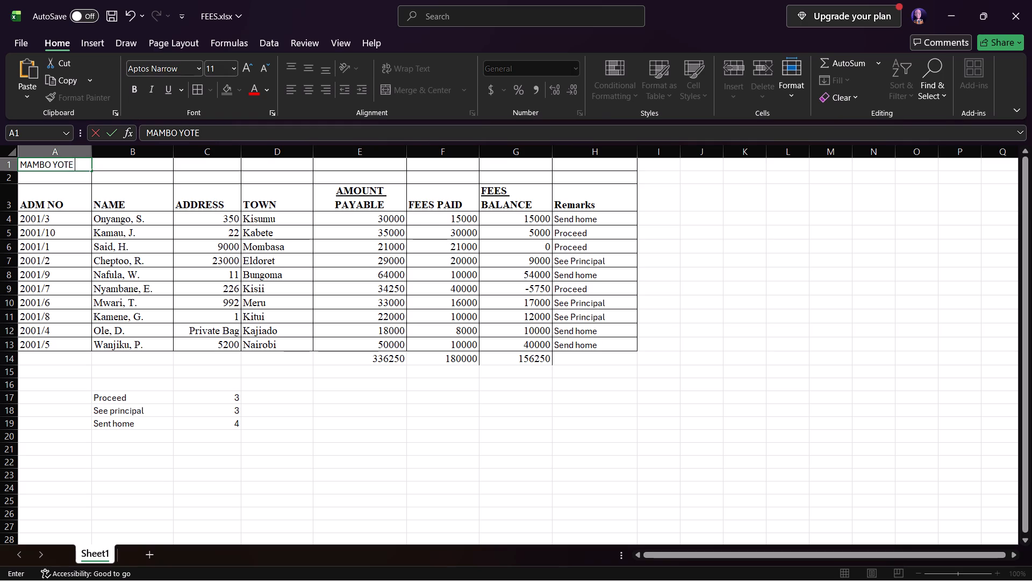
type("SECONDARY")
key("y")
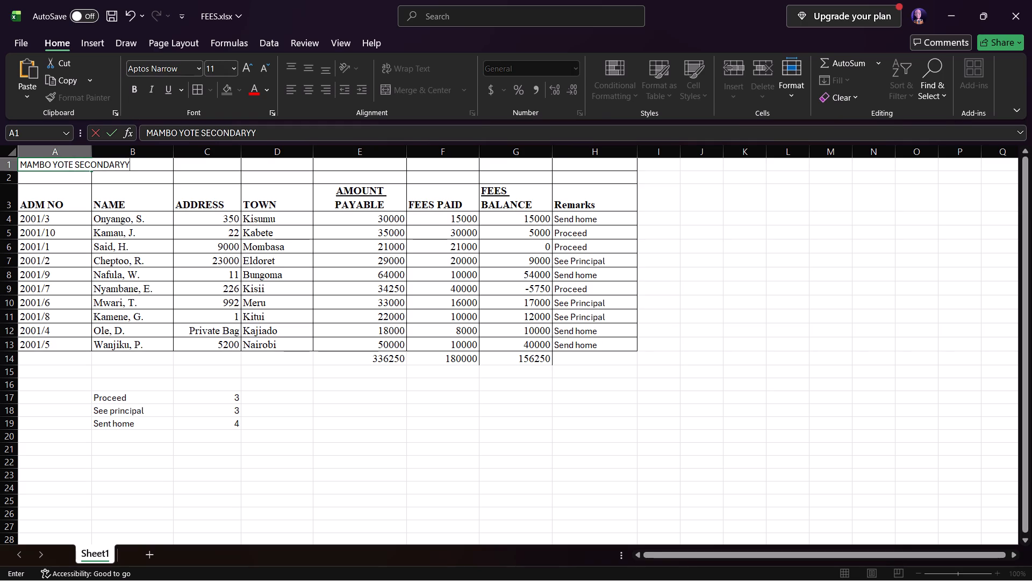
key("BackSpace")
key("space")
type("SCHOOL")
Enter the subtitle "FEES REGISTER" in cell A2, below the school title.
left_click(37, 182)
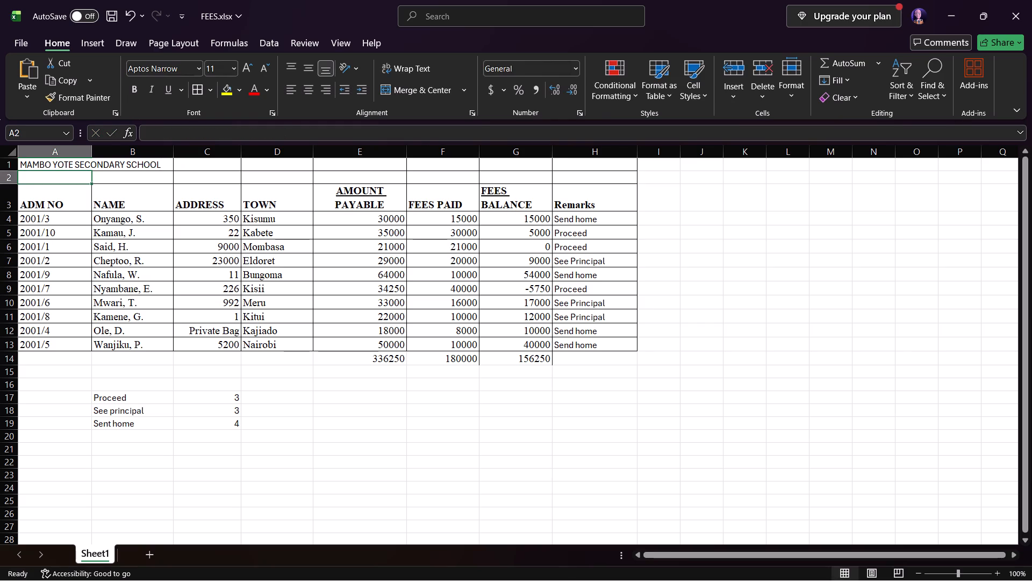
type("FEE")
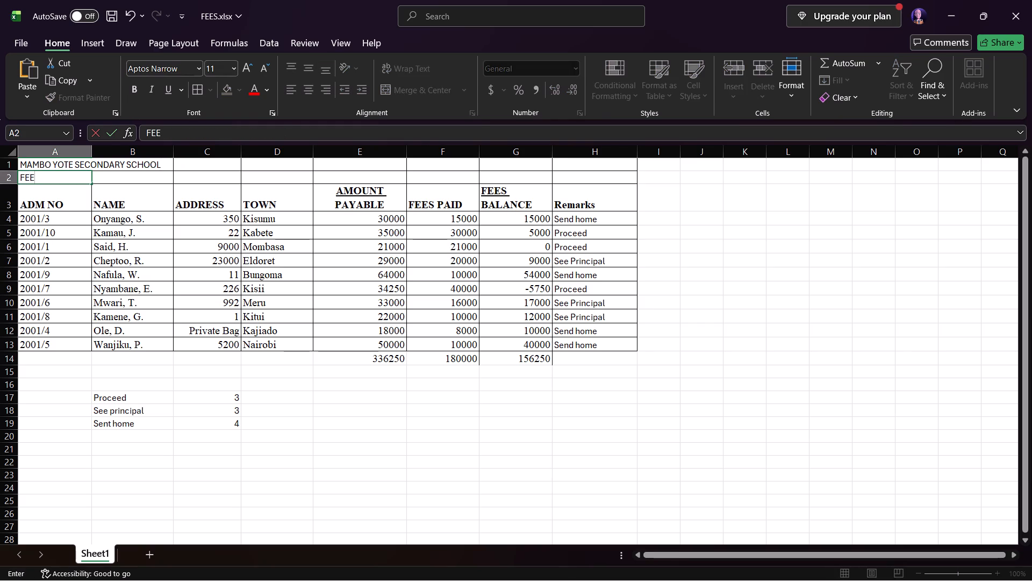
key("space")
key("Left")
key("s")
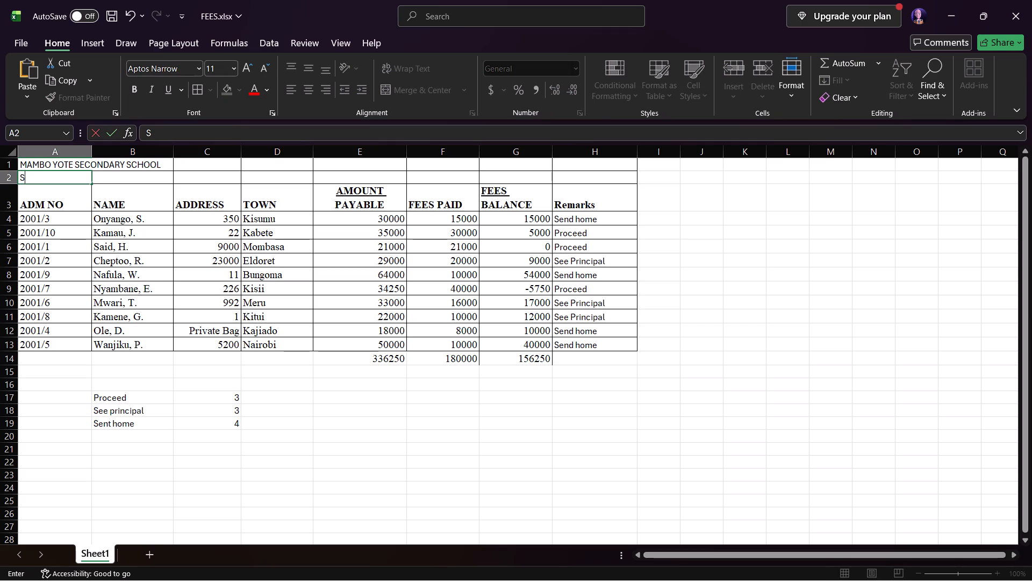
key("BackSpace")
type("FEES REGIS")
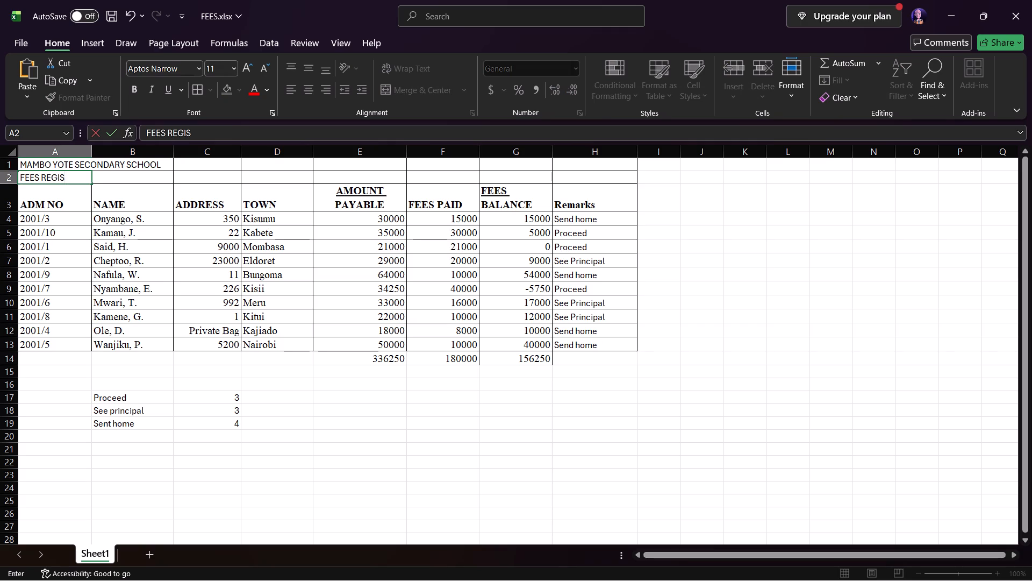
type("TER")
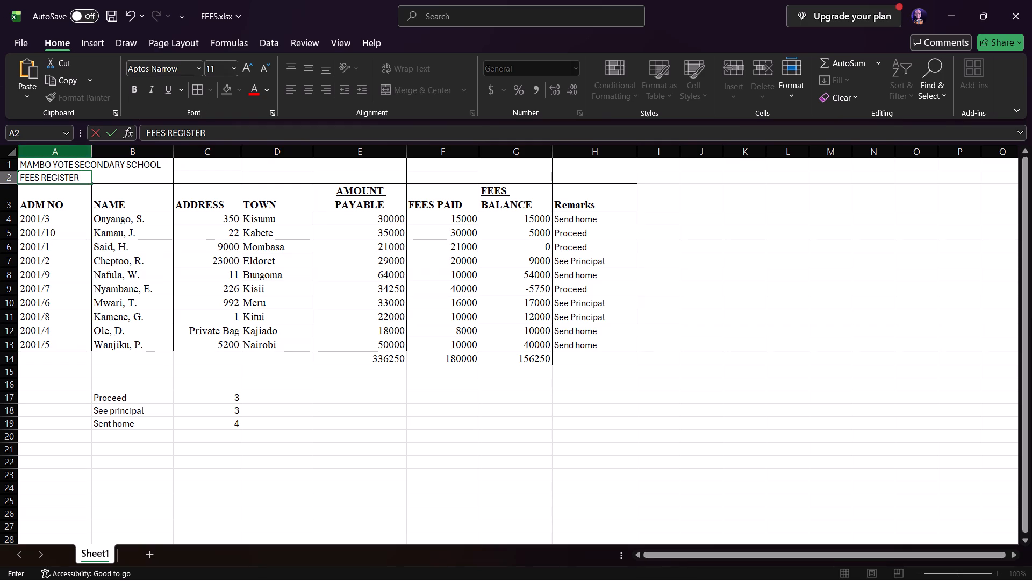
Merge and centre the school title across A1:H1 and the FEES REGISTER subtitle across A2:H2, as two separate merged rows.
left_click_drag(66, 166, 635, 179)
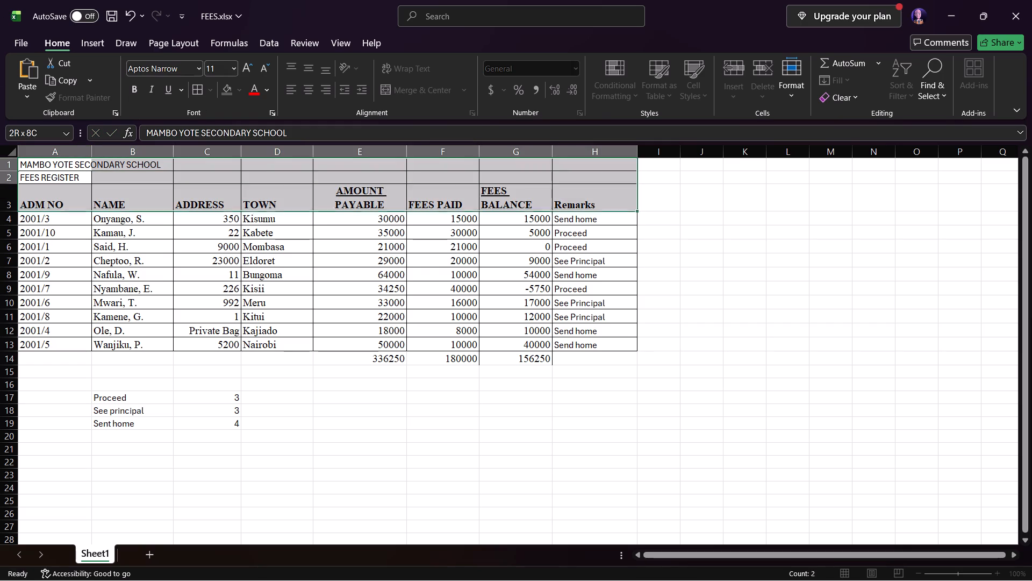
left_click_drag(635, 179, 626, 166)
left_click(420, 94)
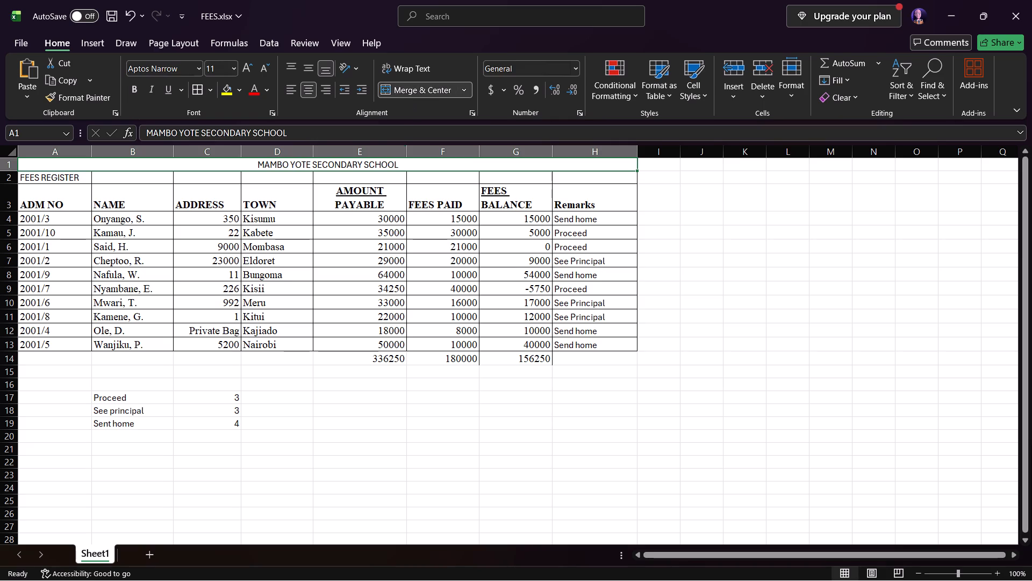
left_click_drag(50, 181, 627, 181)
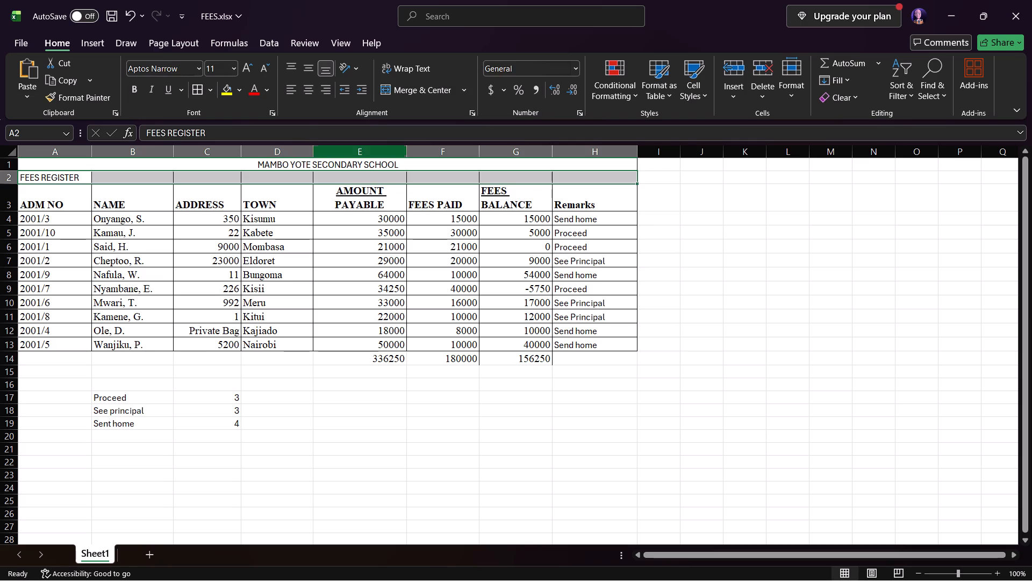
left_click(388, 93)
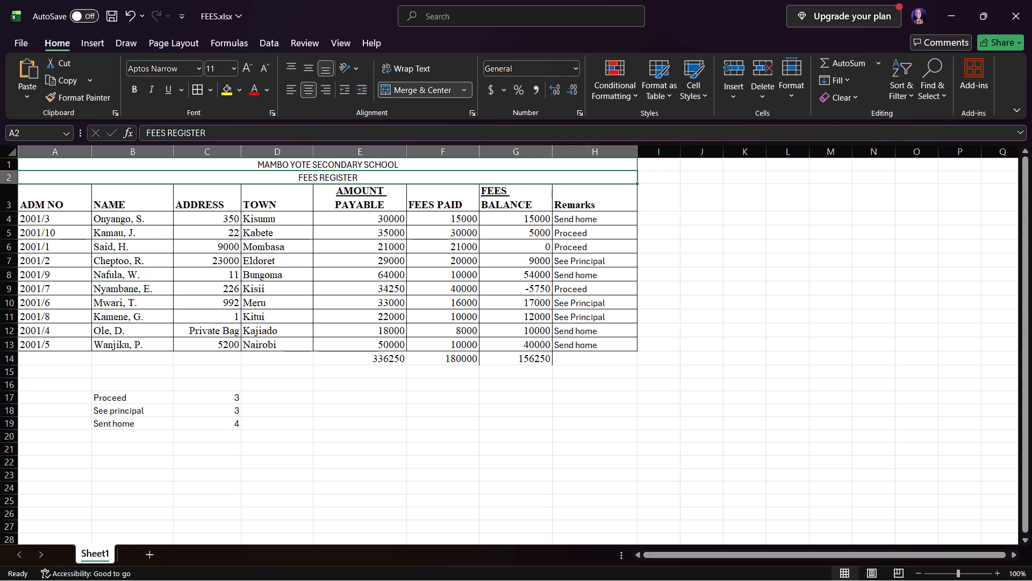
left_click(660, 217)
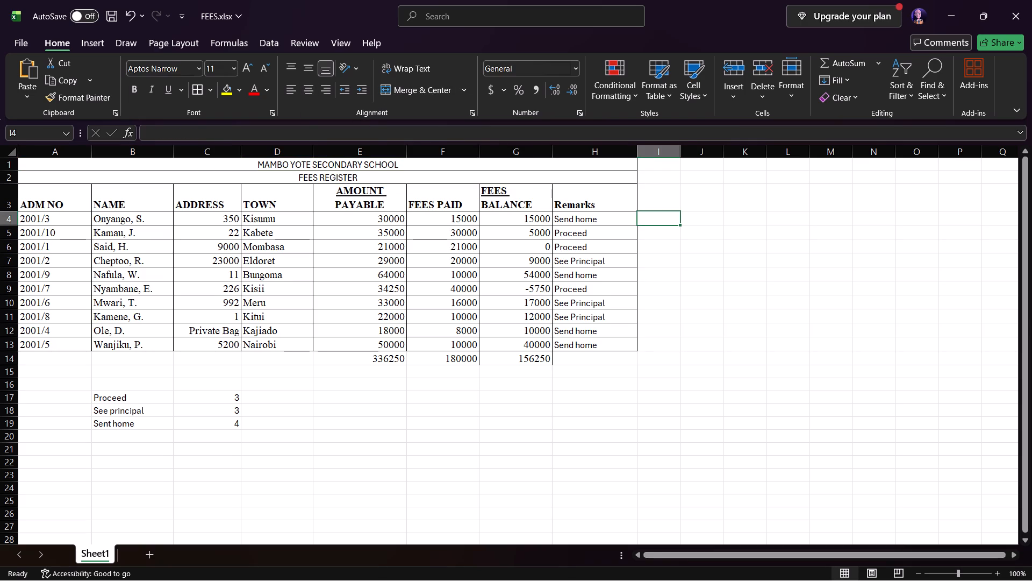
Set the font of the whole sheet to Times New Roman, size 12.
left_click_drag(42, 166, 403, 175)
double_click(403, 175)
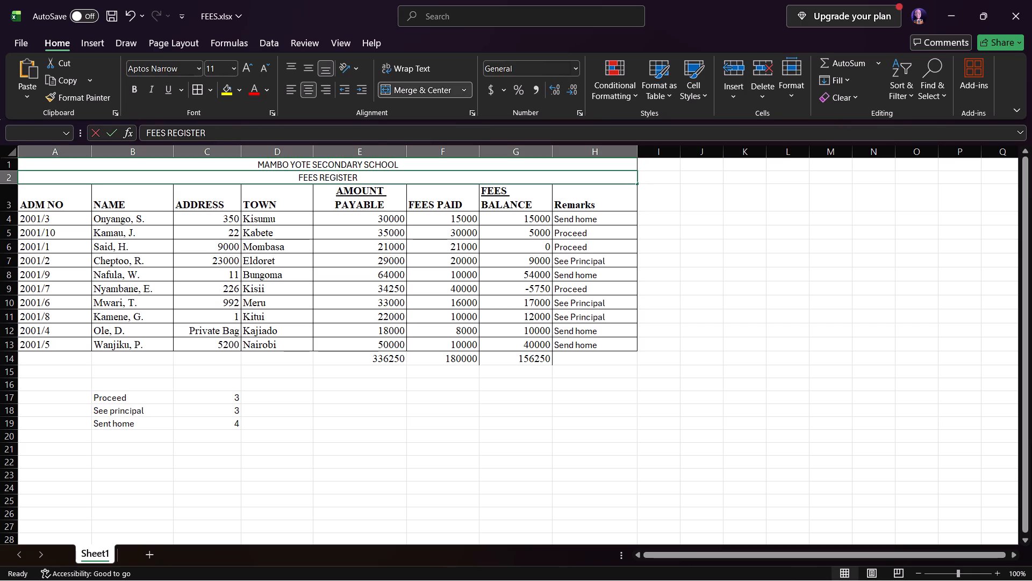
left_click(12, 154)
left_click(15, 154)
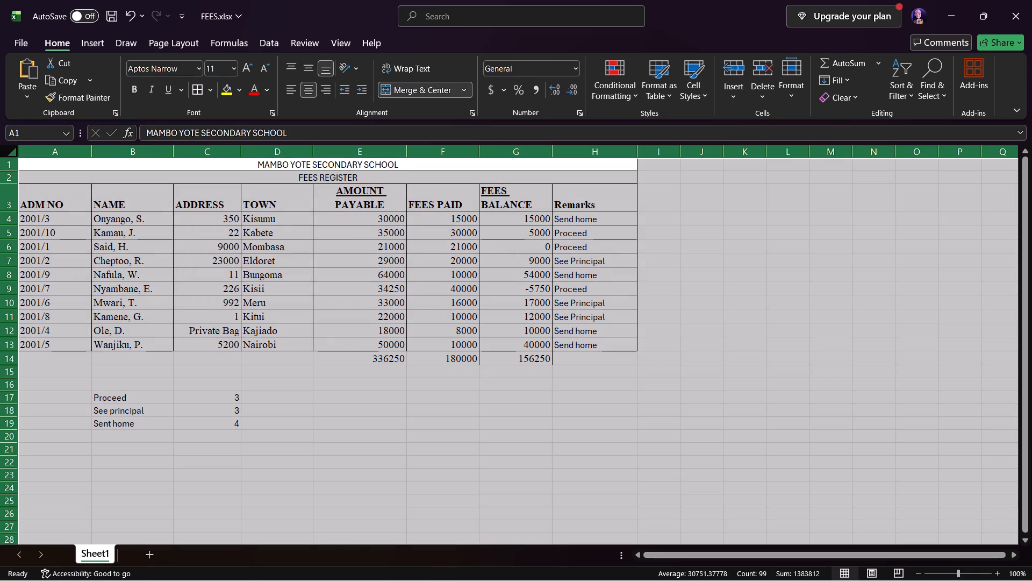
left_click(198, 66)
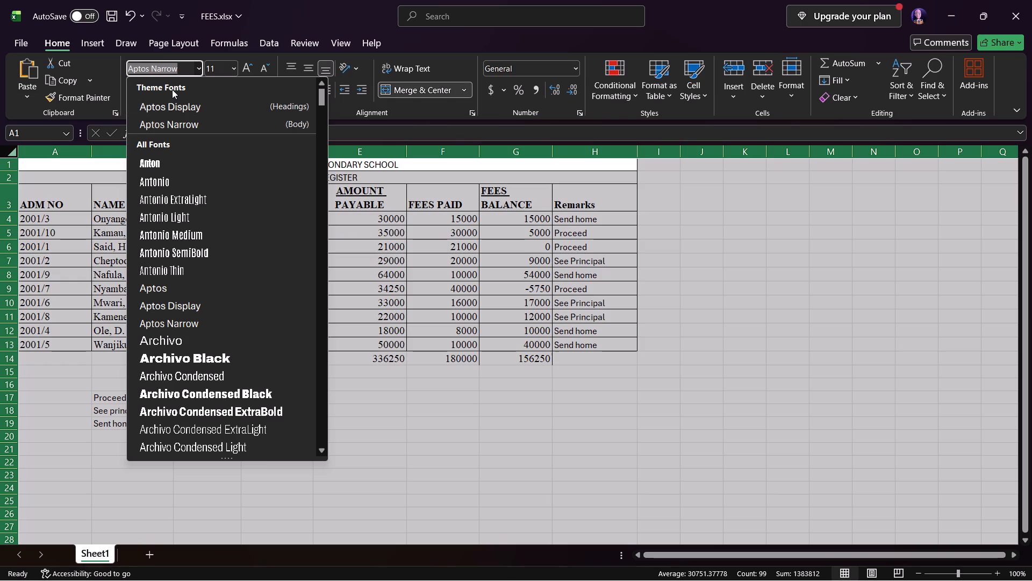
key("t")
type("im")
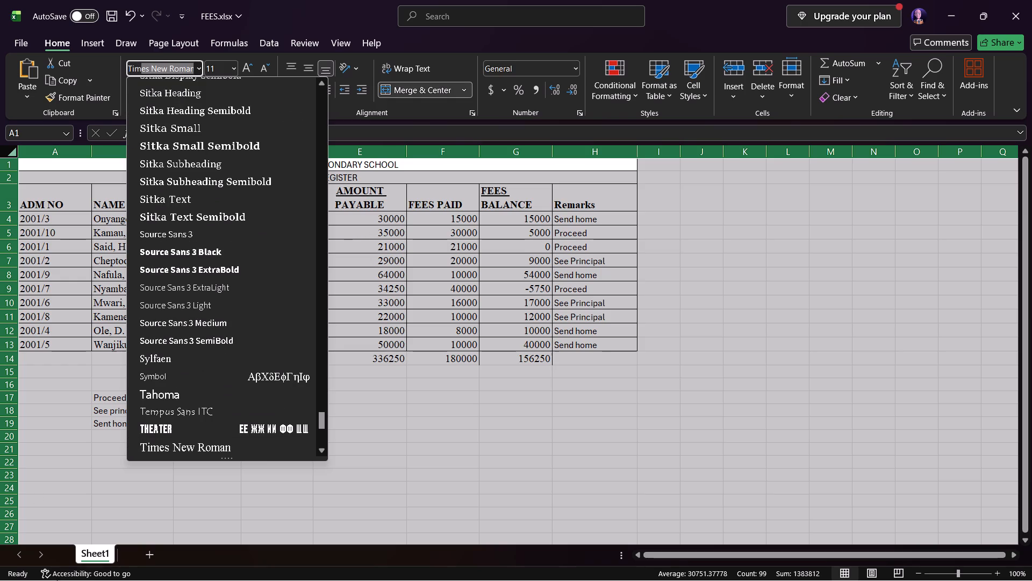
left_click(270, 454)
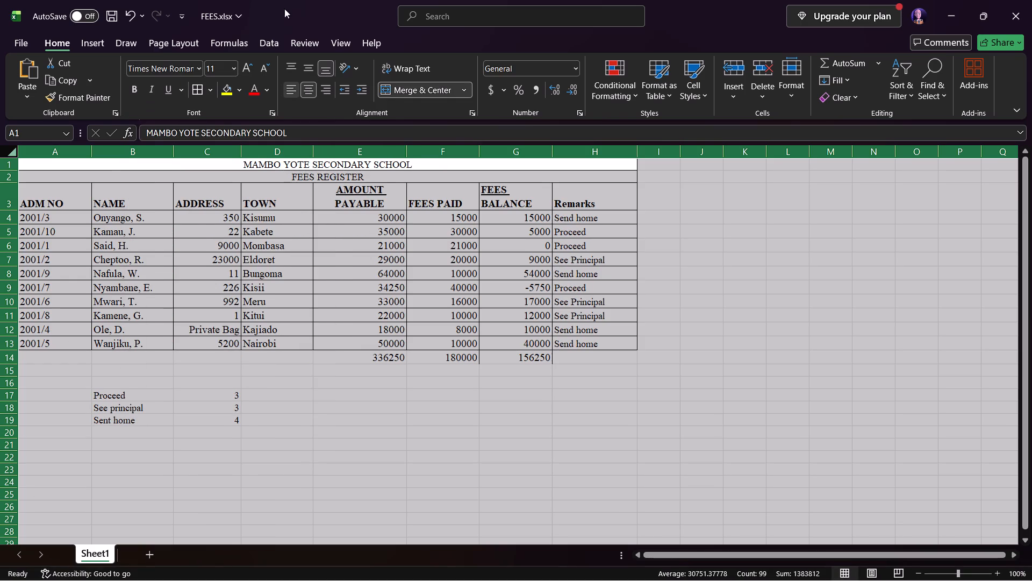
left_click(234, 64)
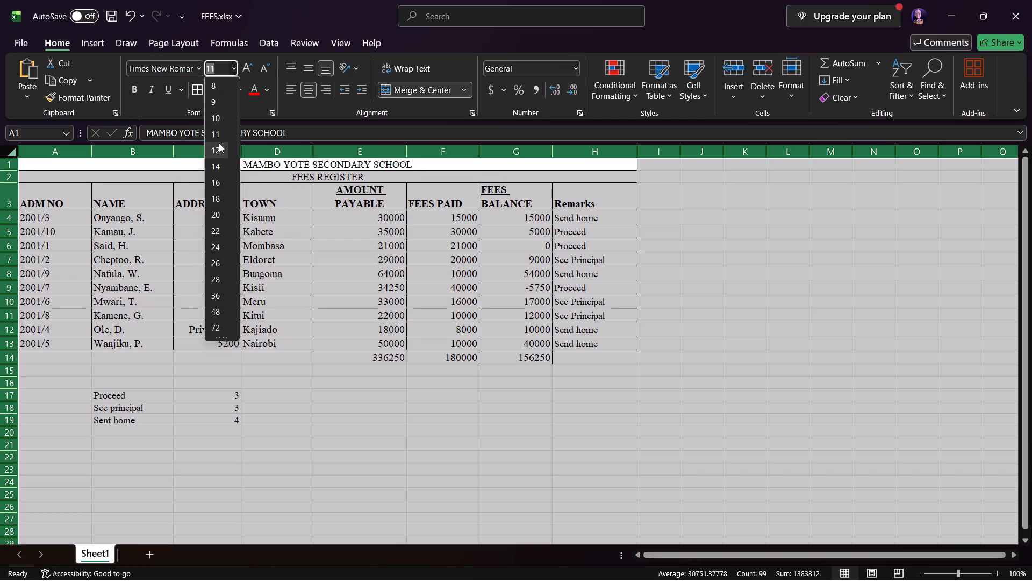
left_click(219, 144)
left_click(204, 164)
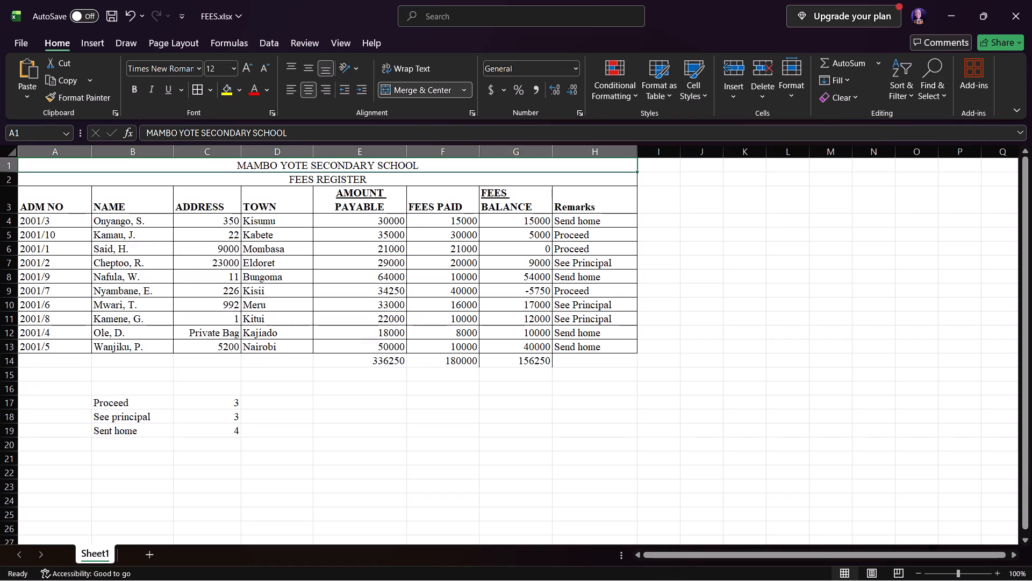
Make the school title and the FEES REGISTER subtitle in rows 1 and 2 bold.
left_click_drag(70, 168, 102, 179)
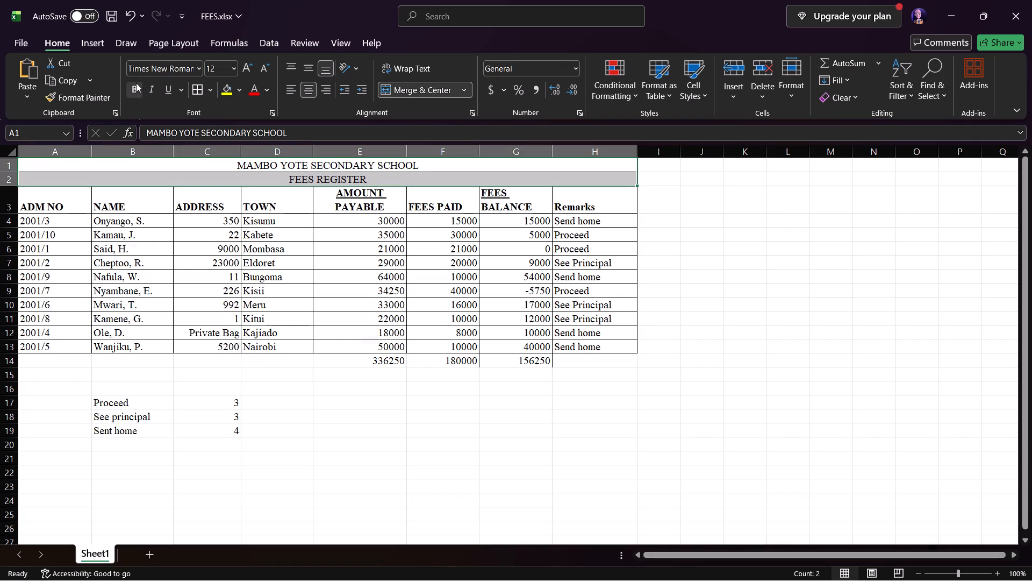
left_click(135, 83)
left_click(609, 477)
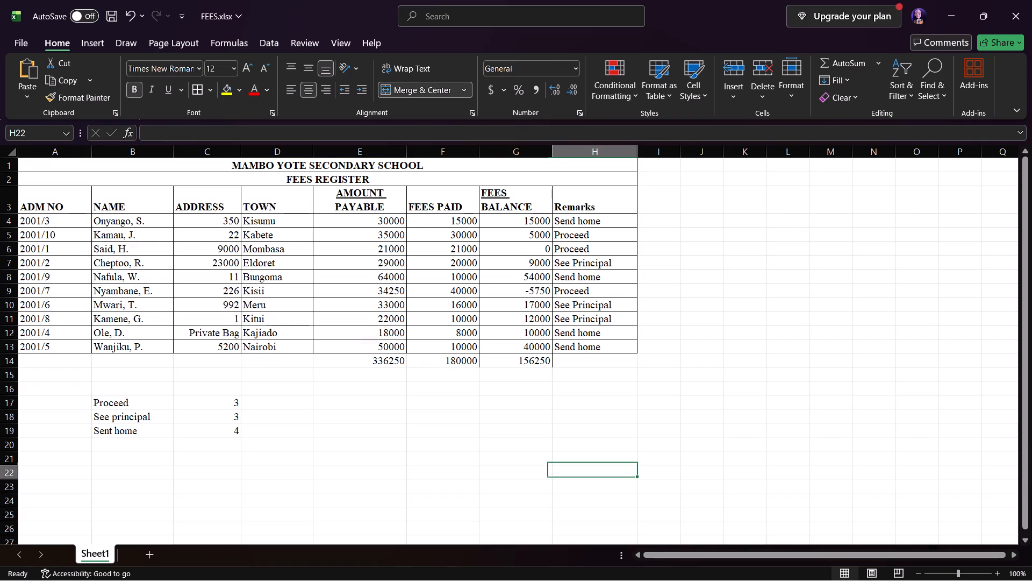
Left-align the ADDRESS column entries in C4:C13.
left_click(192, 202)
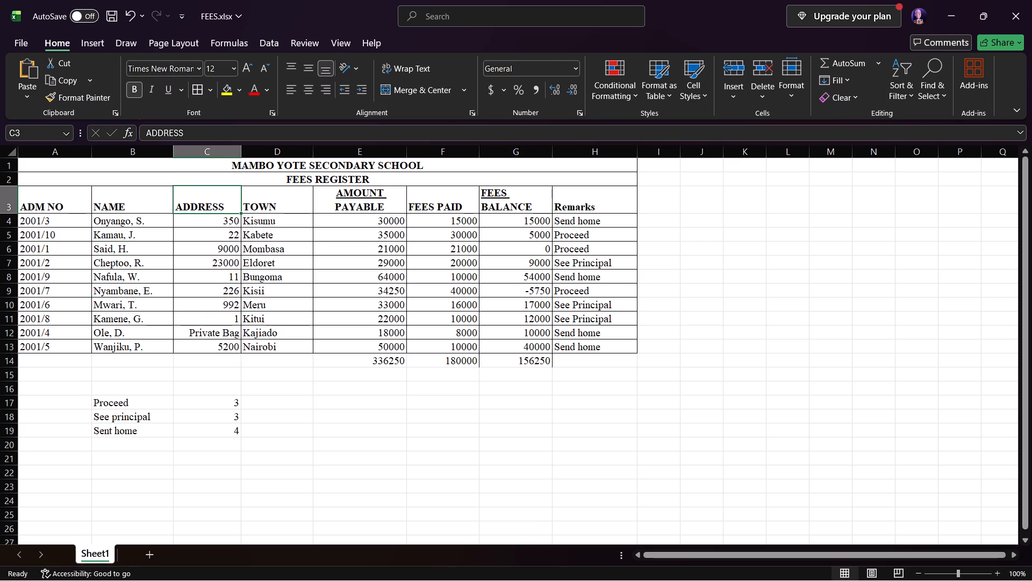
left_click_drag(202, 221, 202, 225)
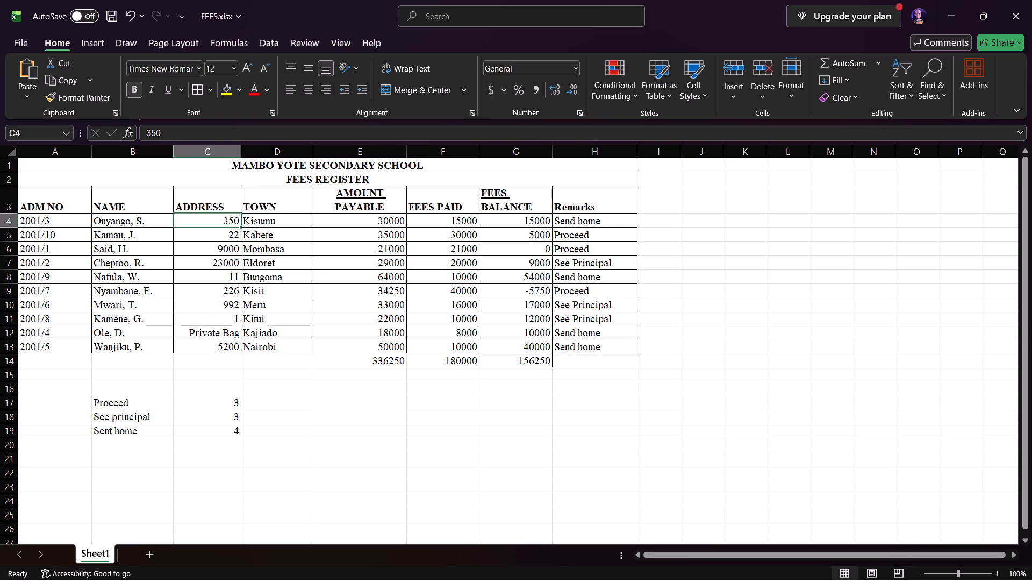
left_click_drag(202, 225, 198, 343)
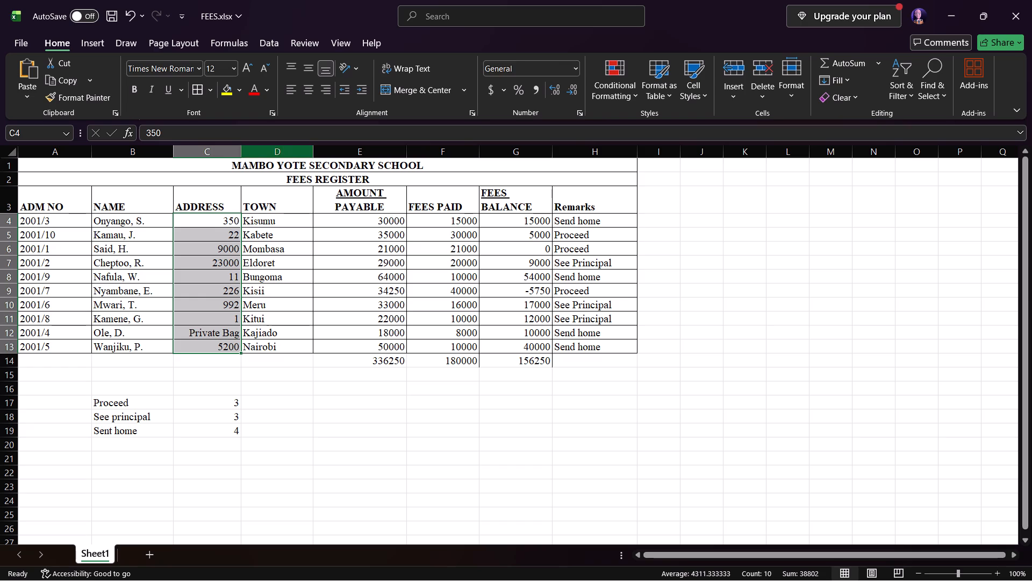
left_click(286, 89)
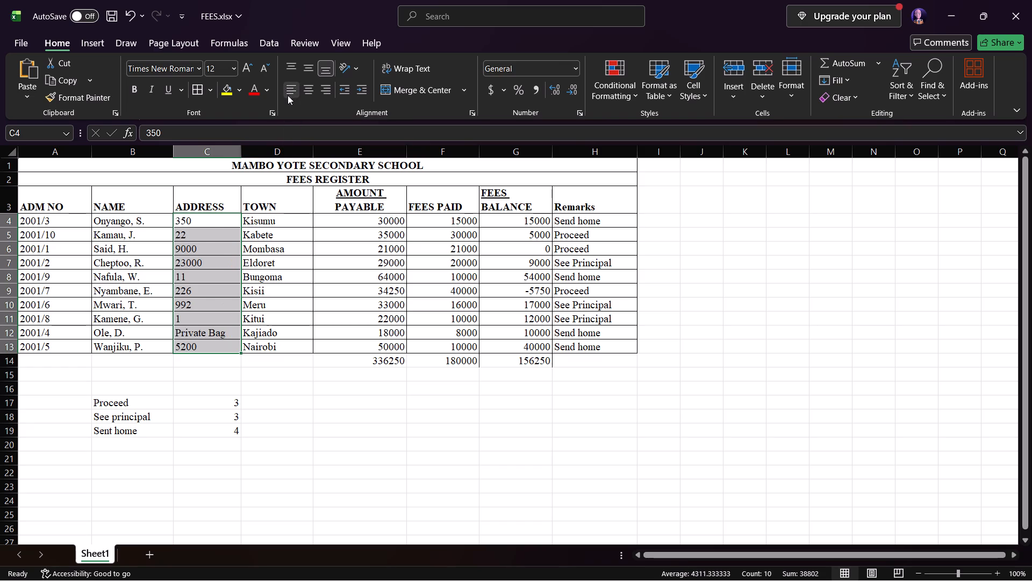
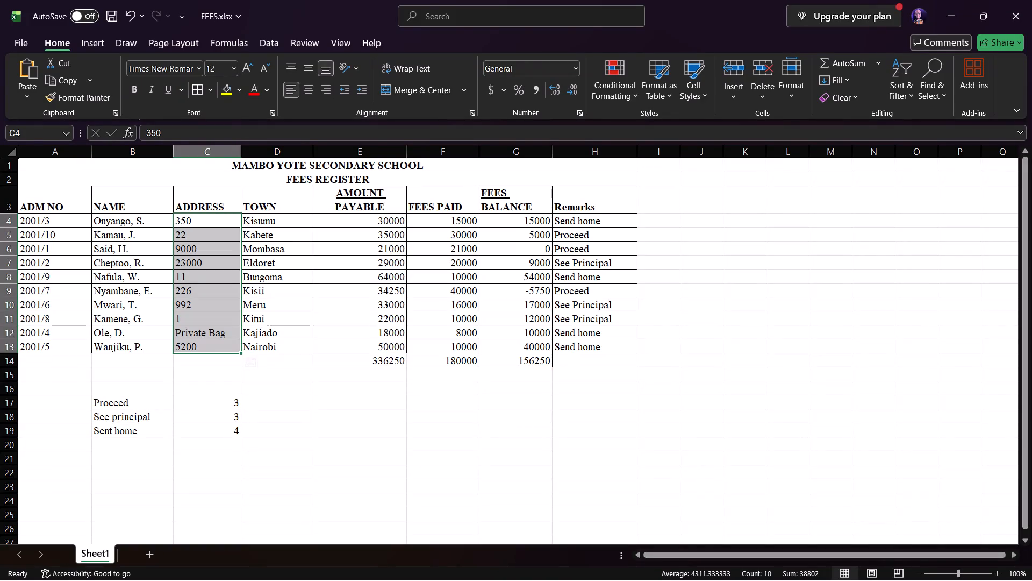
Format the amounts and totals in E4:G14 as Currency with the KES symbol and two decimal places.
left_click_drag(365, 219, 389, 345)
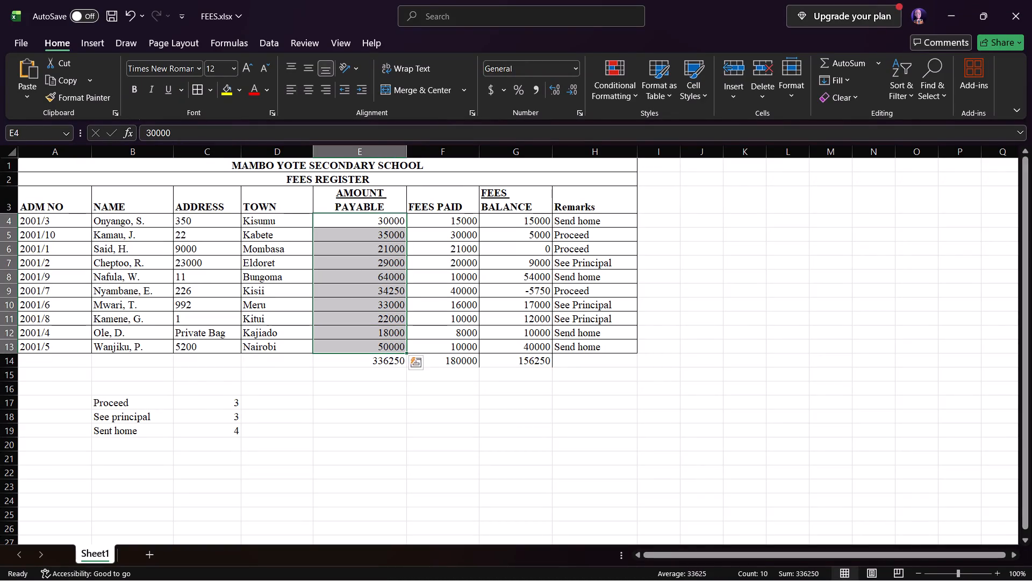
left_click(378, 221)
left_click_drag(367, 221, 508, 336)
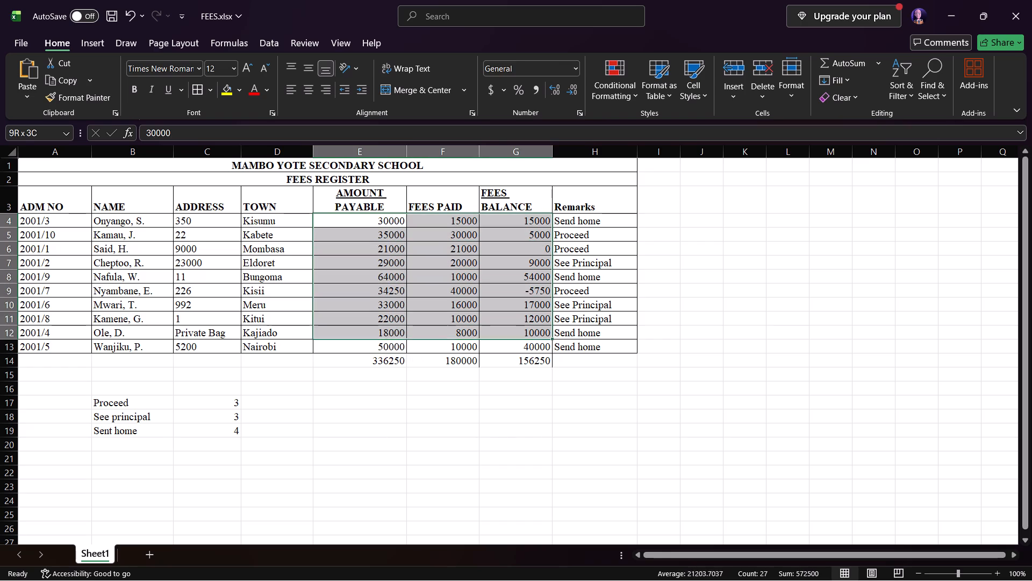
left_click_drag(508, 336, 509, 360)
left_click(509, 360)
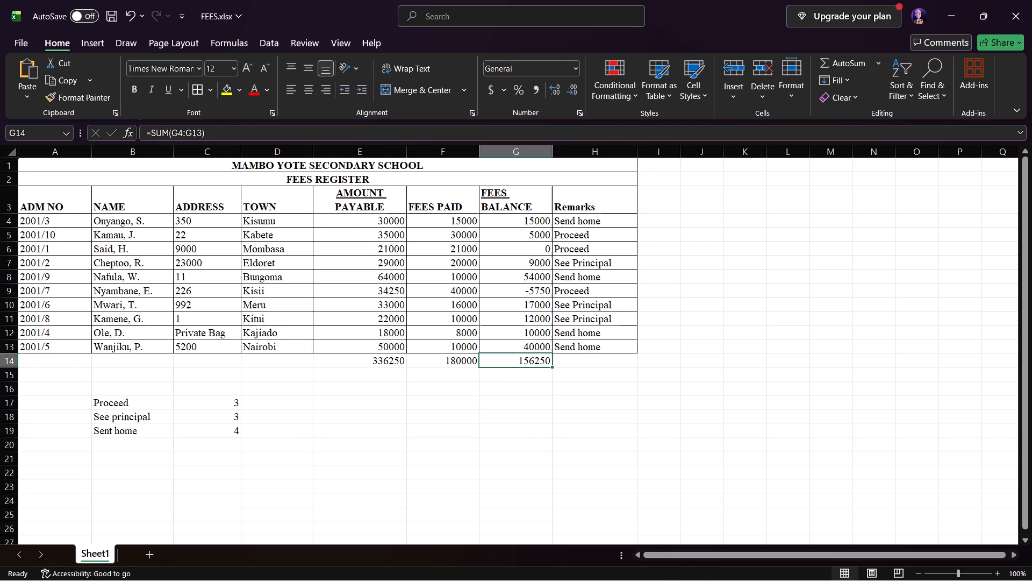
left_click_drag(357, 224, 531, 366)
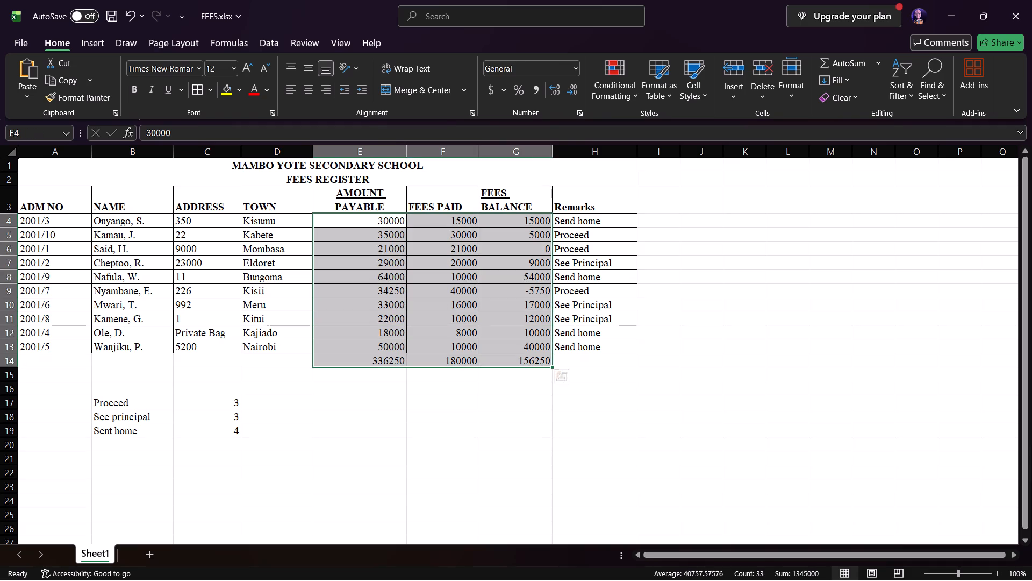
right_click(421, 278)
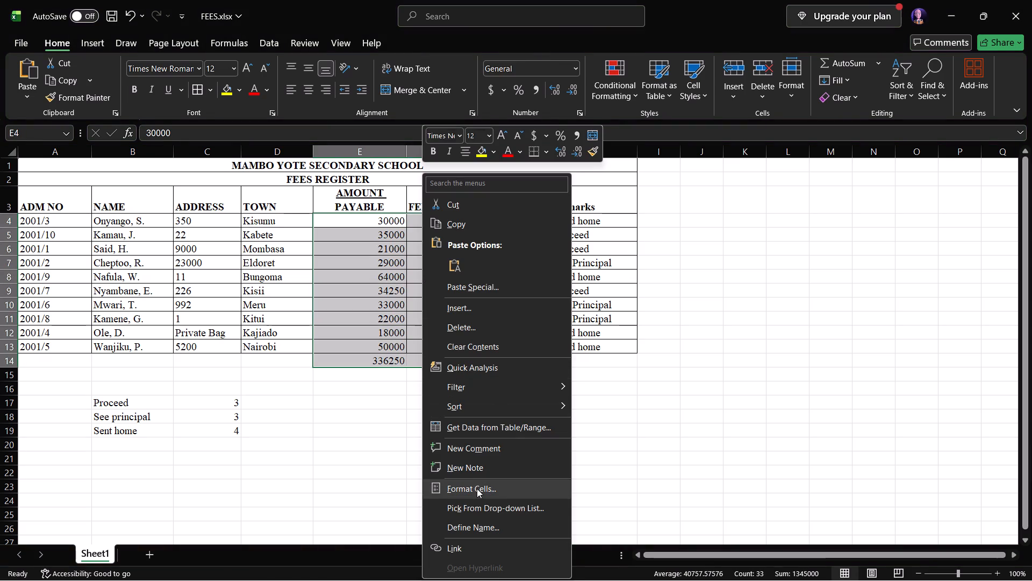
left_click(476, 488)
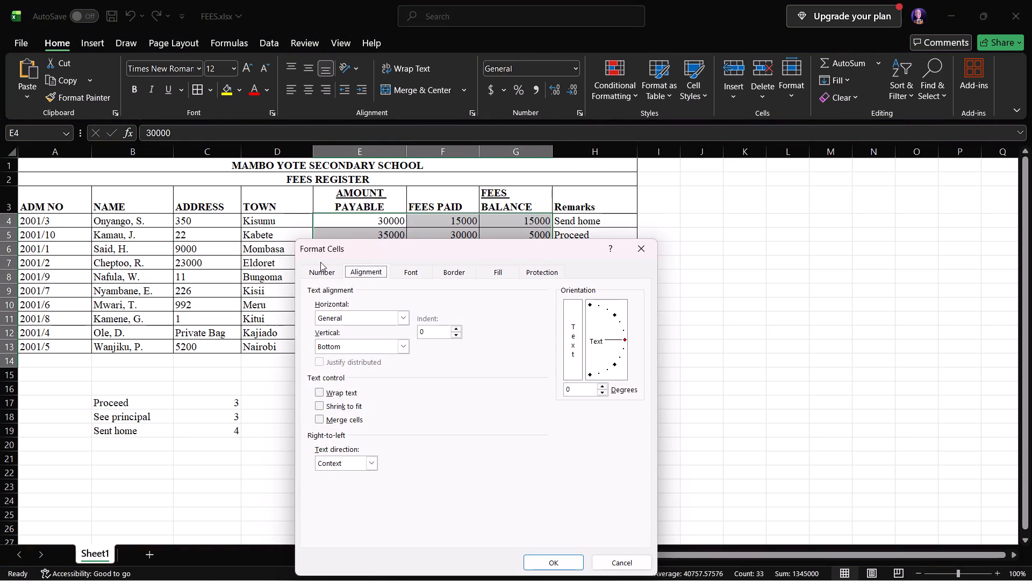
left_click(322, 267)
left_click(336, 322)
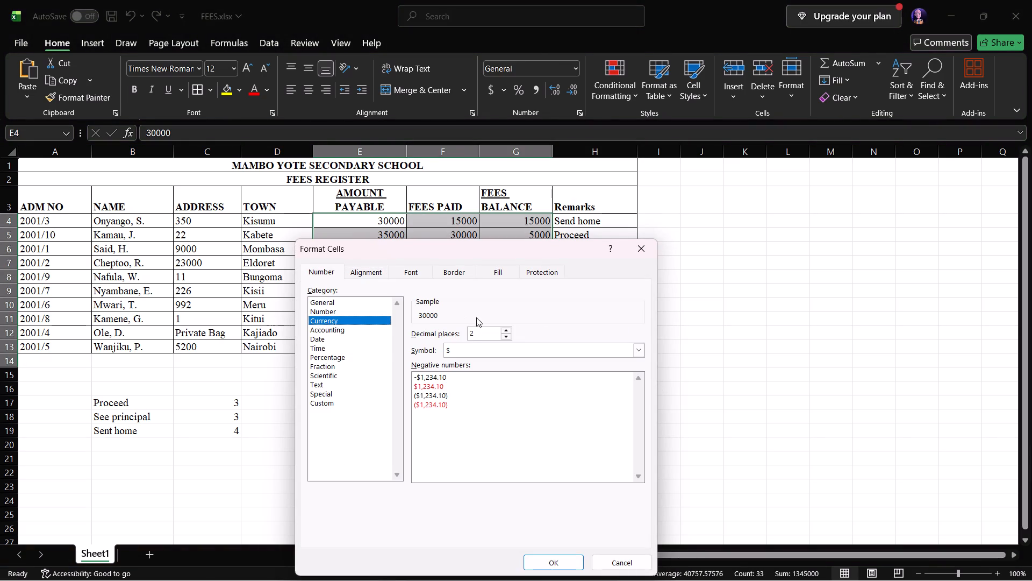
left_click(482, 347)
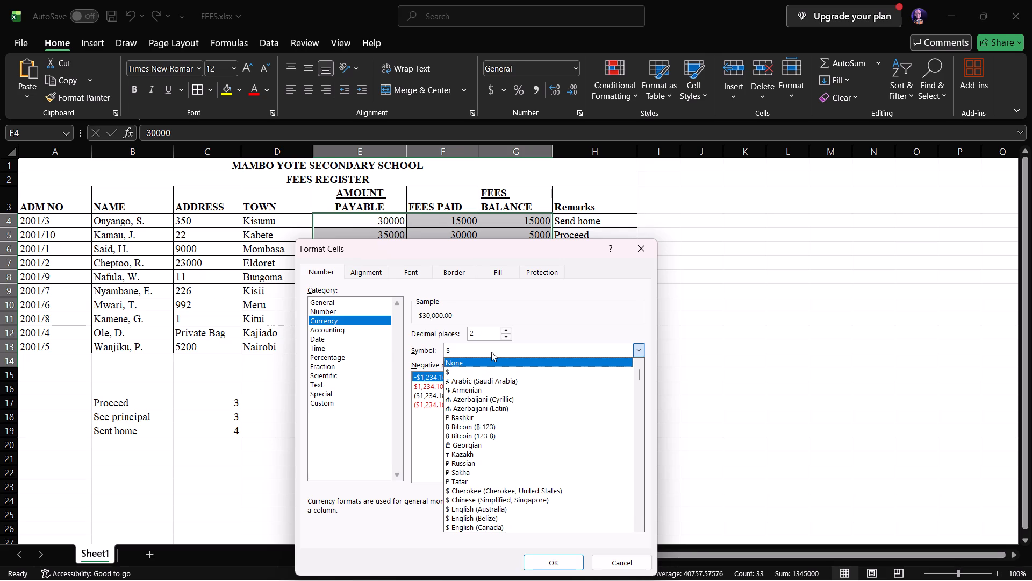
key("k")
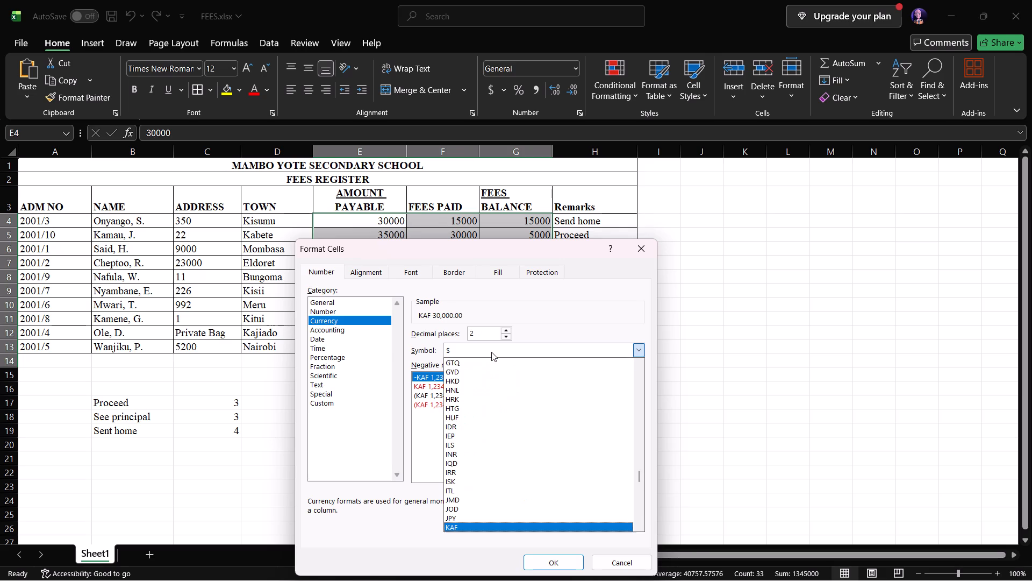
key("Down")
key("Down")
key("Up")
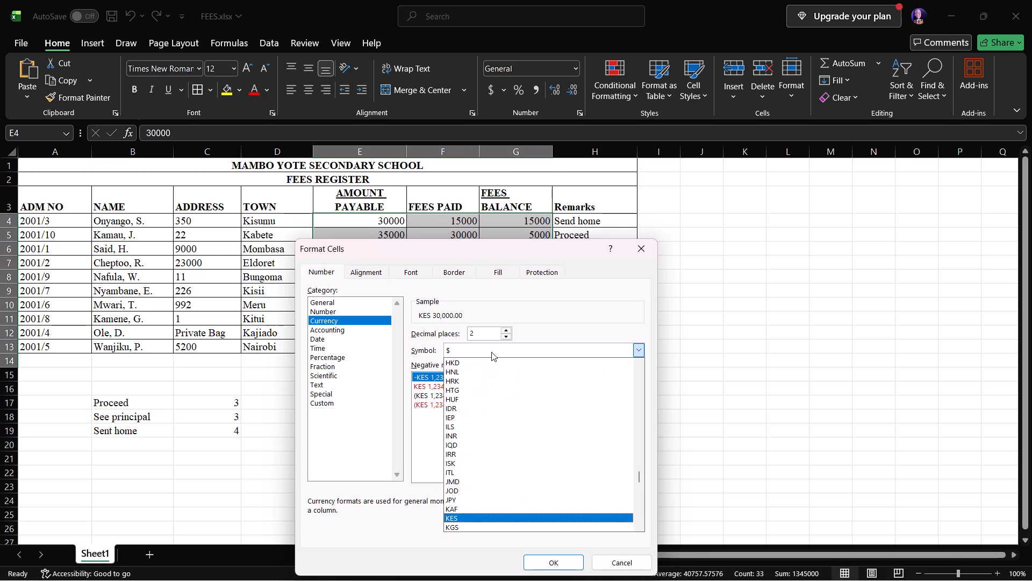
left_click(549, 516)
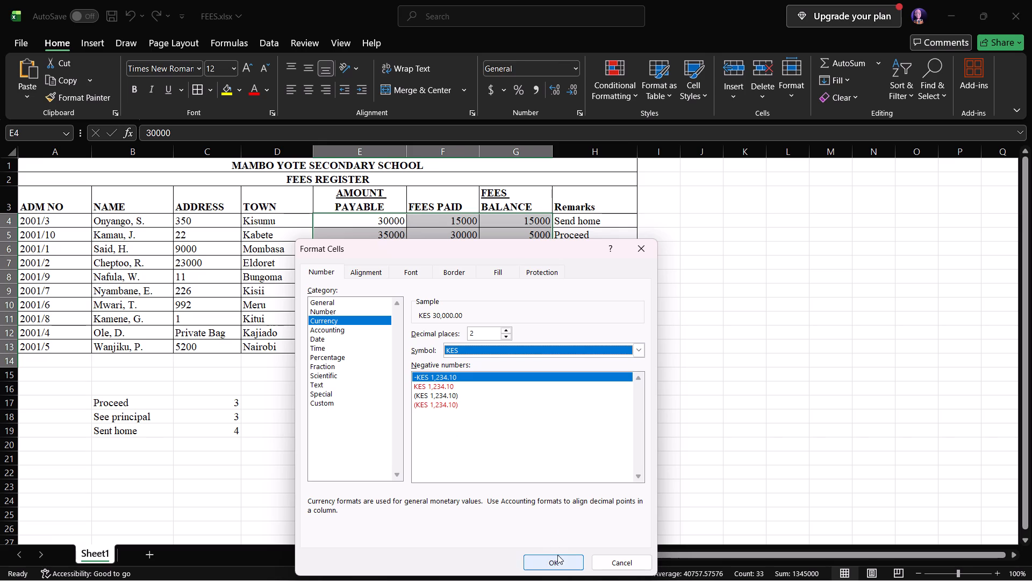
left_click(560, 559)
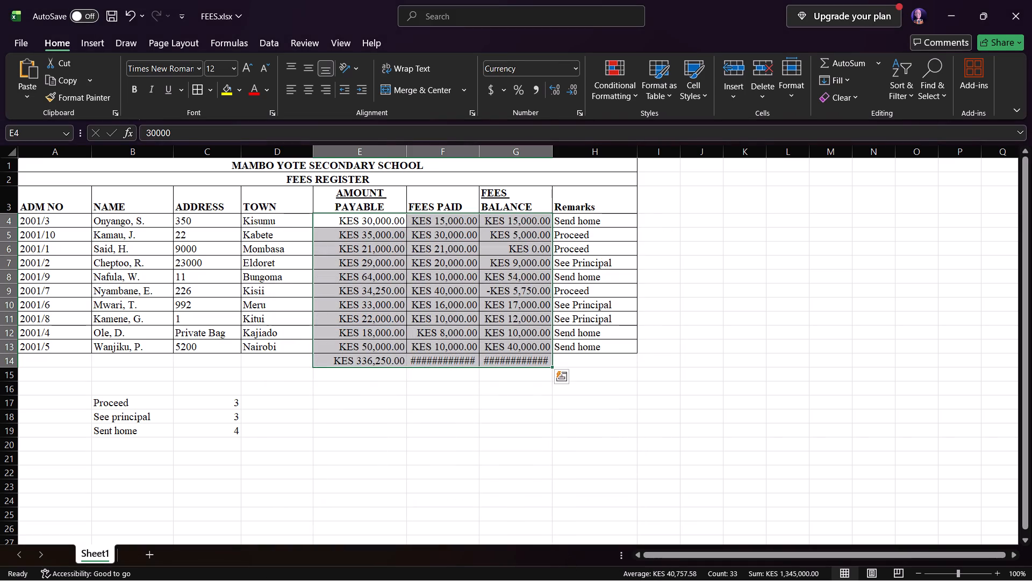
Adjust the widths of the FEES PAID and FEES BALANCE columns so the row 14 totals fit closely, keeping FEES BALANCE on two lines.
left_click_drag(482, 151, 495, 153)
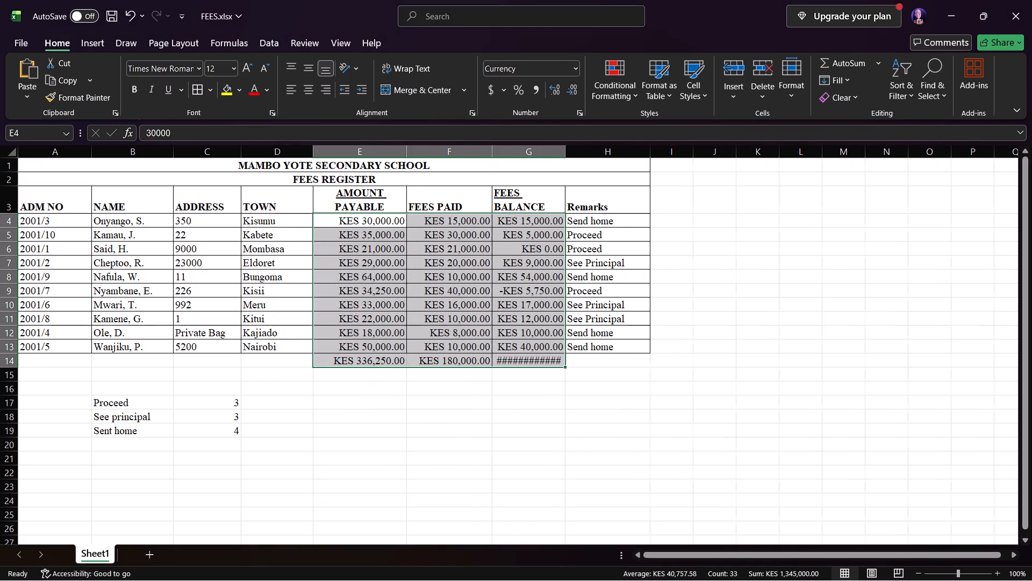
left_click_drag(564, 153, 578, 154)
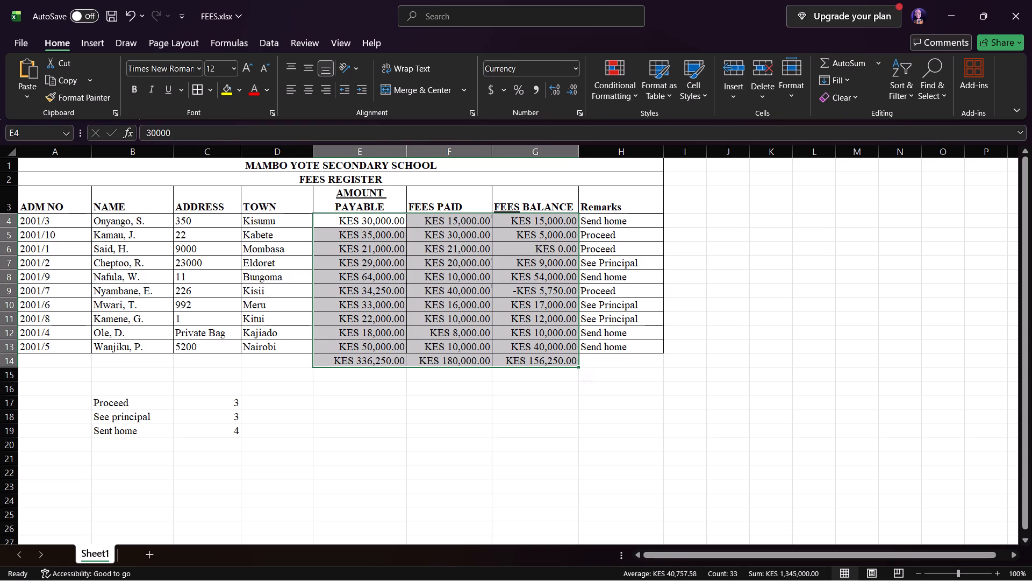
left_click(498, 402)
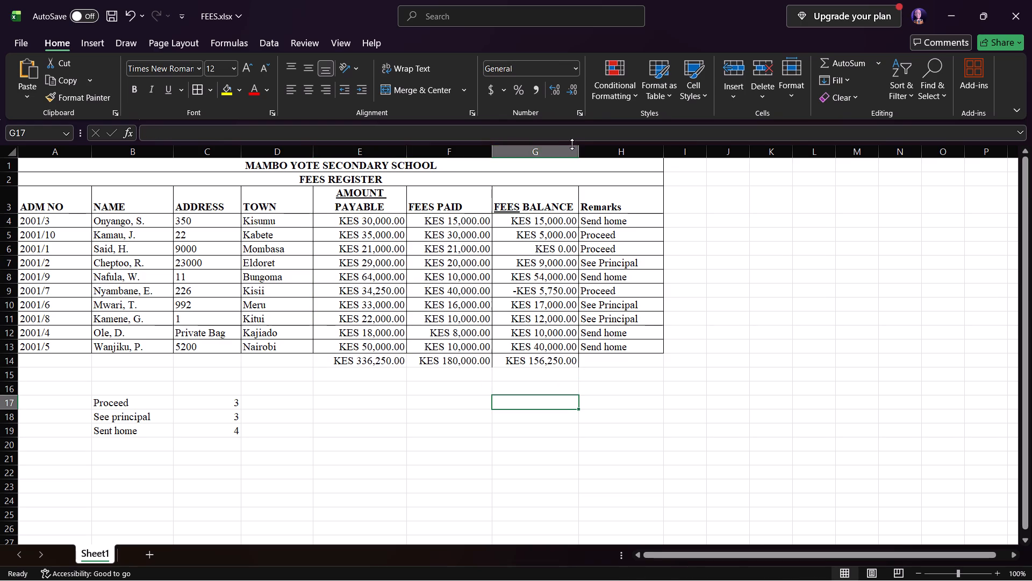
left_click(582, 154)
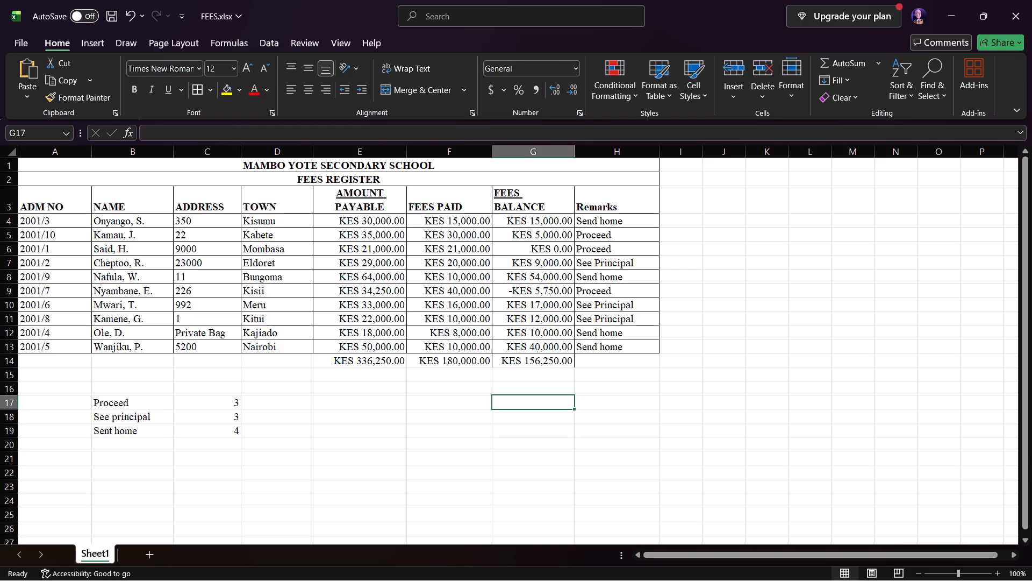
left_click(490, 154)
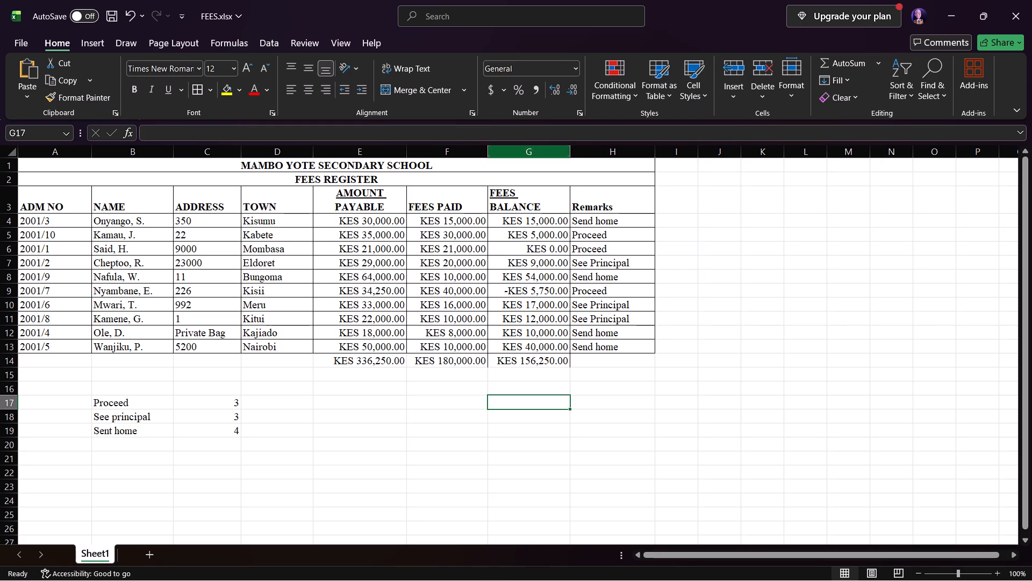
left_click(571, 150)
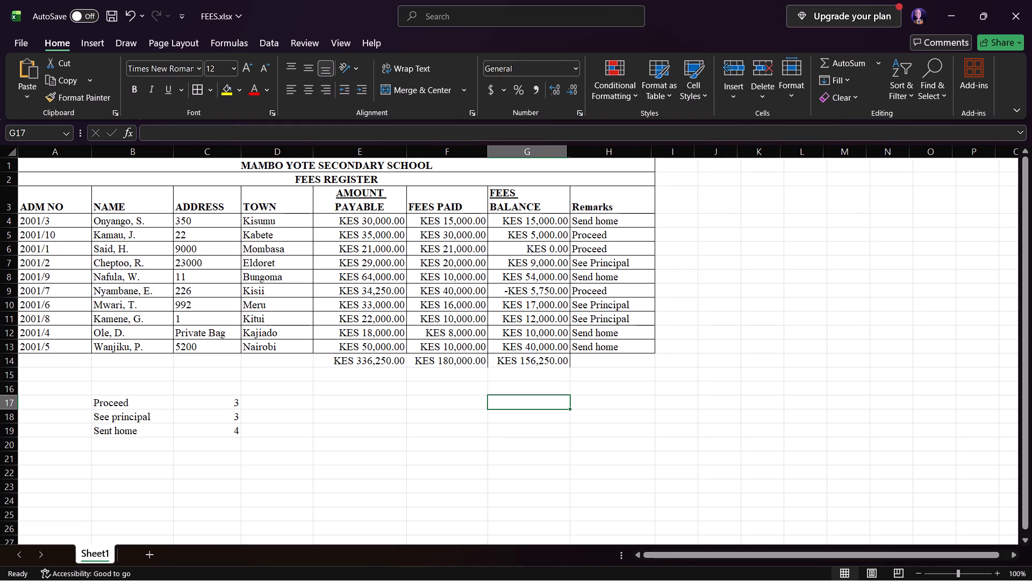
left_click(568, 151)
left_click(627, 365)
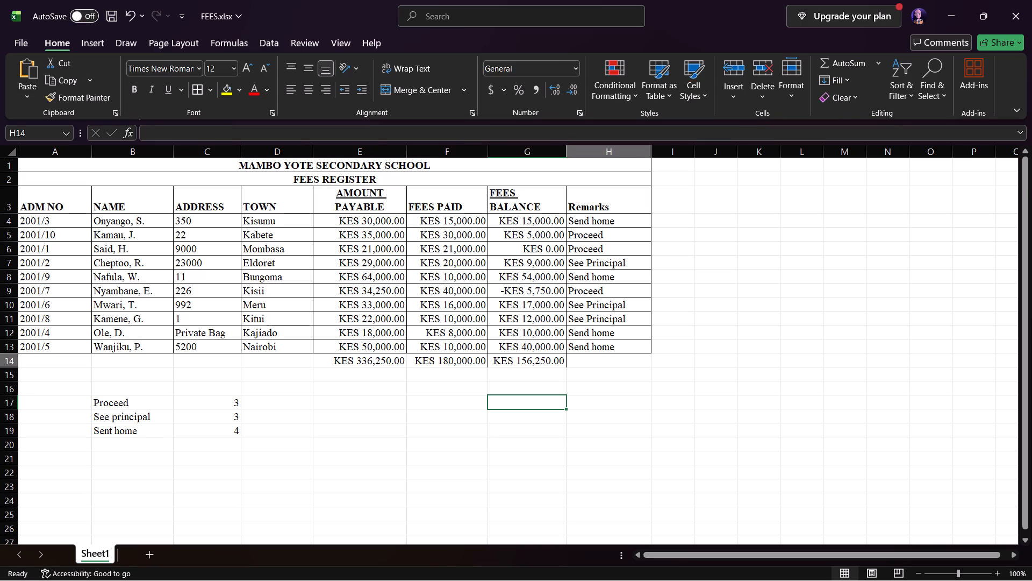
left_click(537, 360)
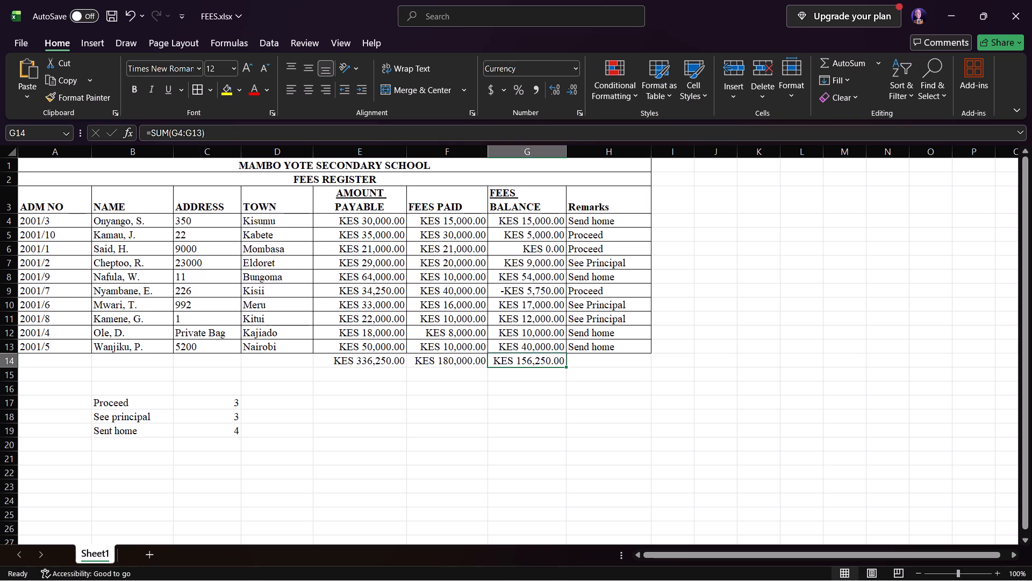
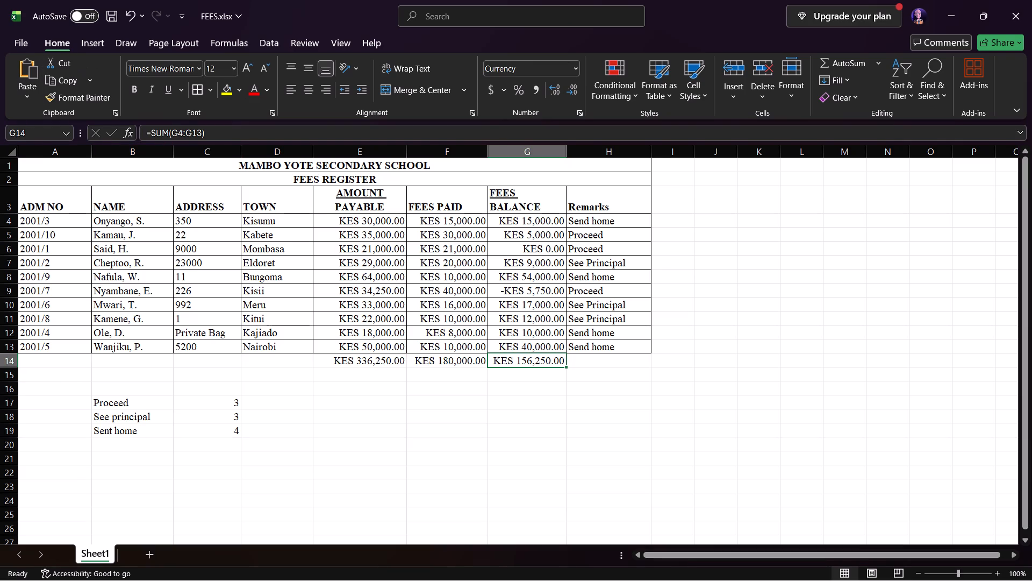
Apply thin outline and inside vertical borders to the fees register range A1:H15.
left_click_drag(32, 169, 618, 361)
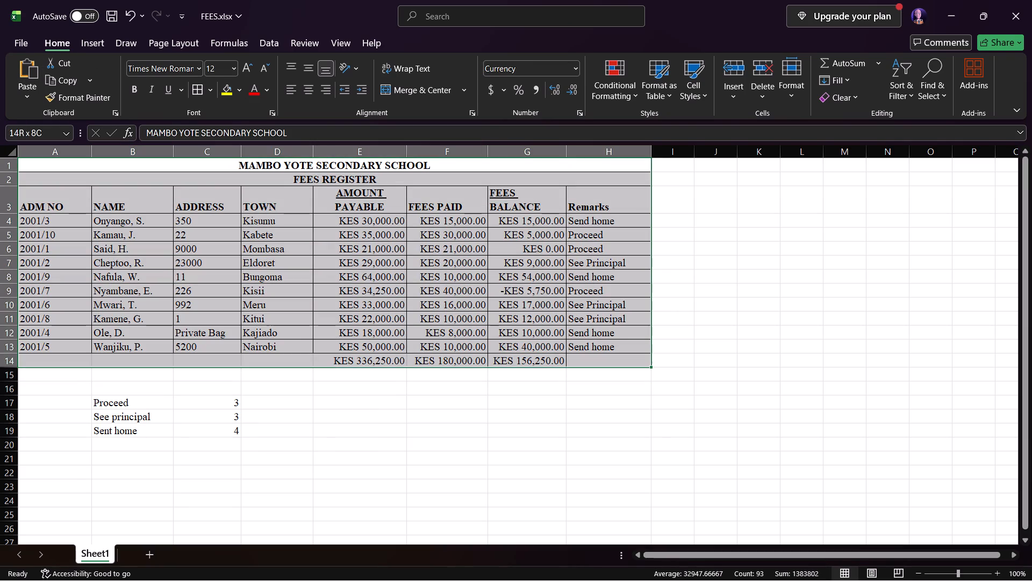
left_click_drag(618, 361, 619, 372)
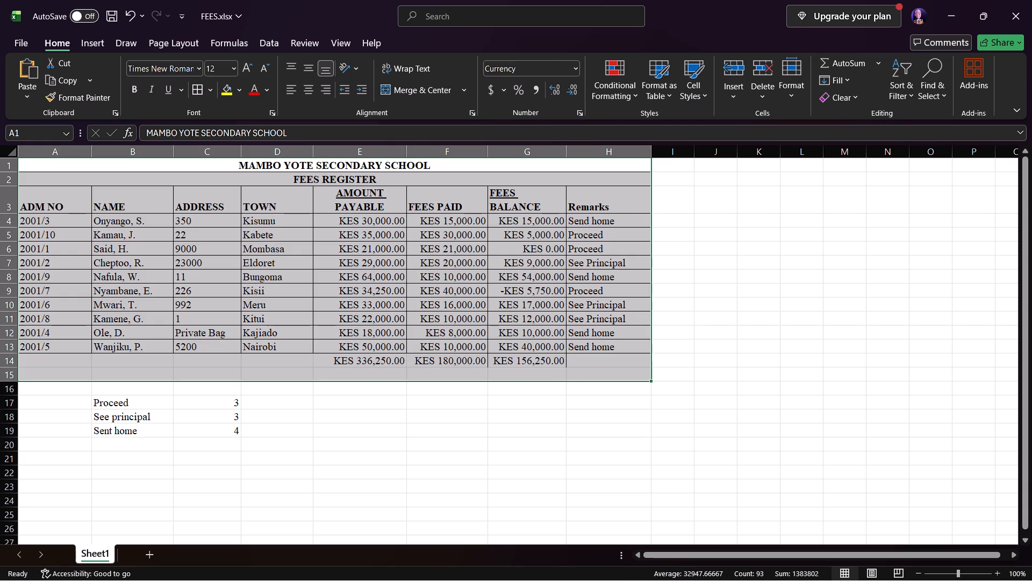
key("ctrl+1")
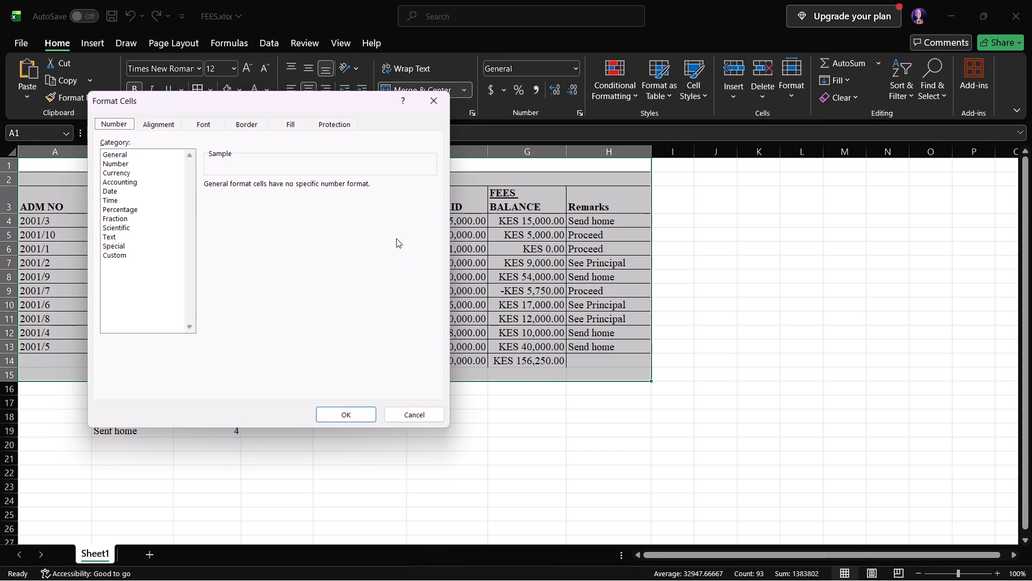
left_click(263, 119)
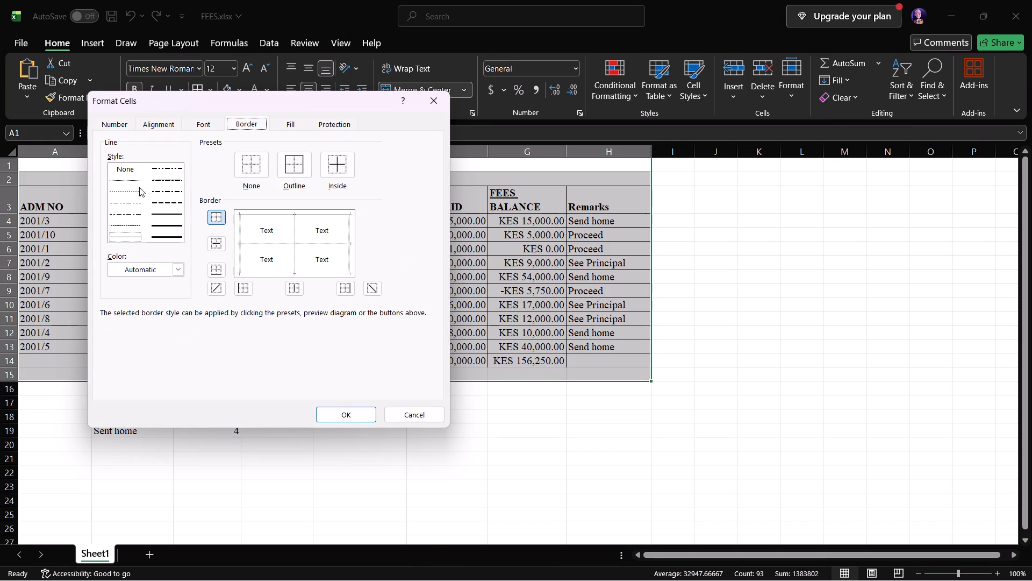
left_click(296, 166)
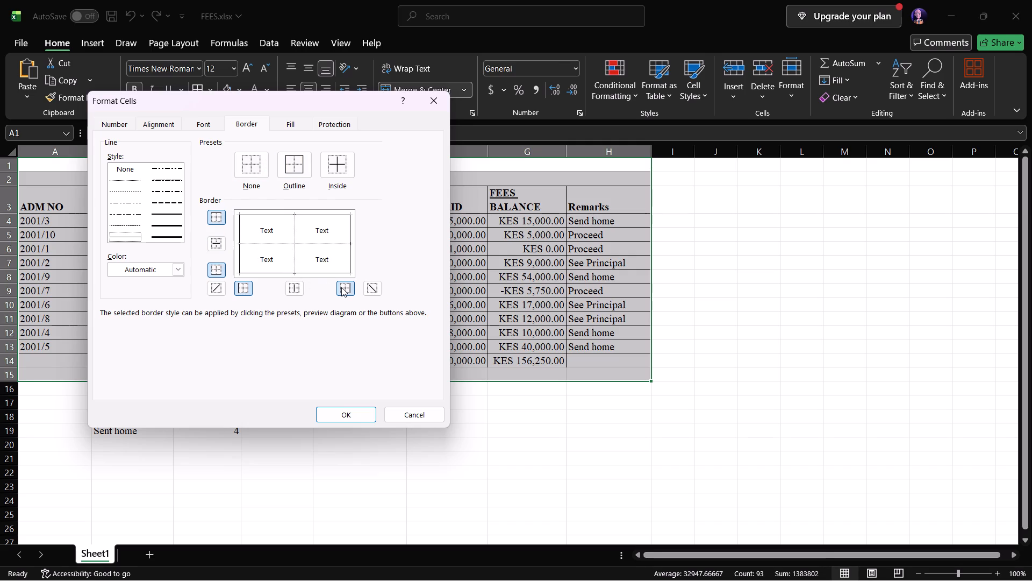
left_click(285, 288)
left_click(298, 176)
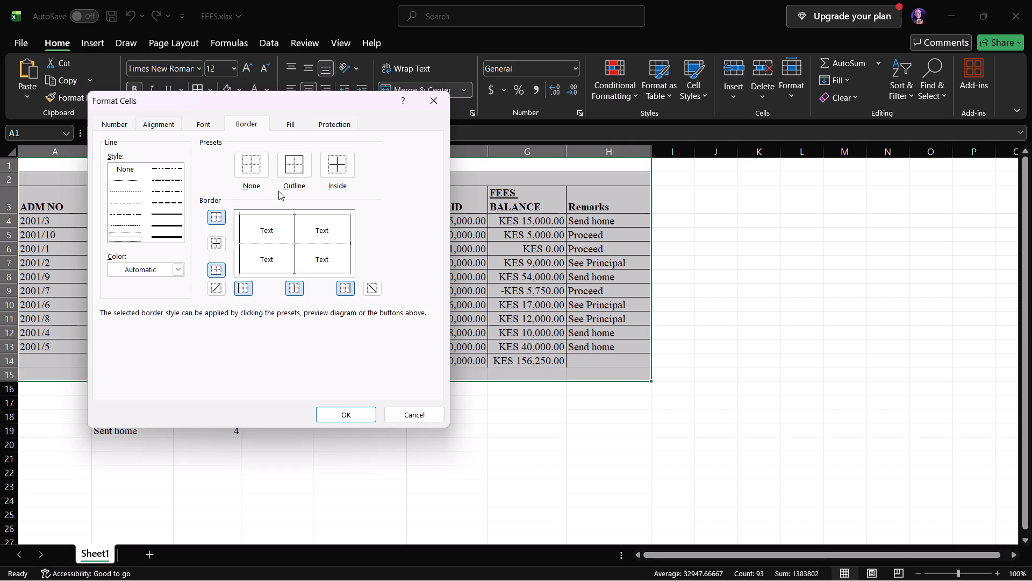
left_click(357, 409)
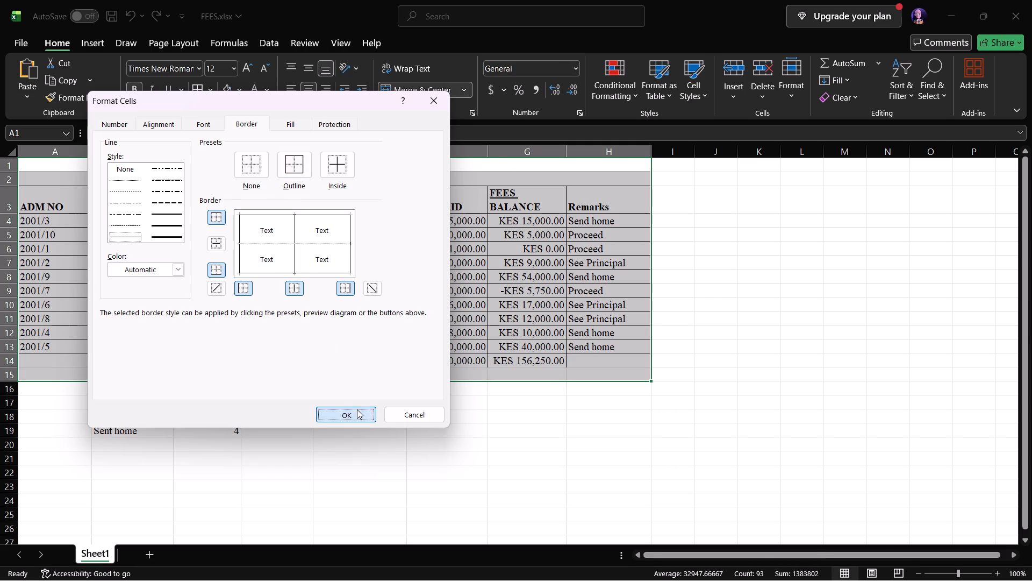
left_click(754, 189)
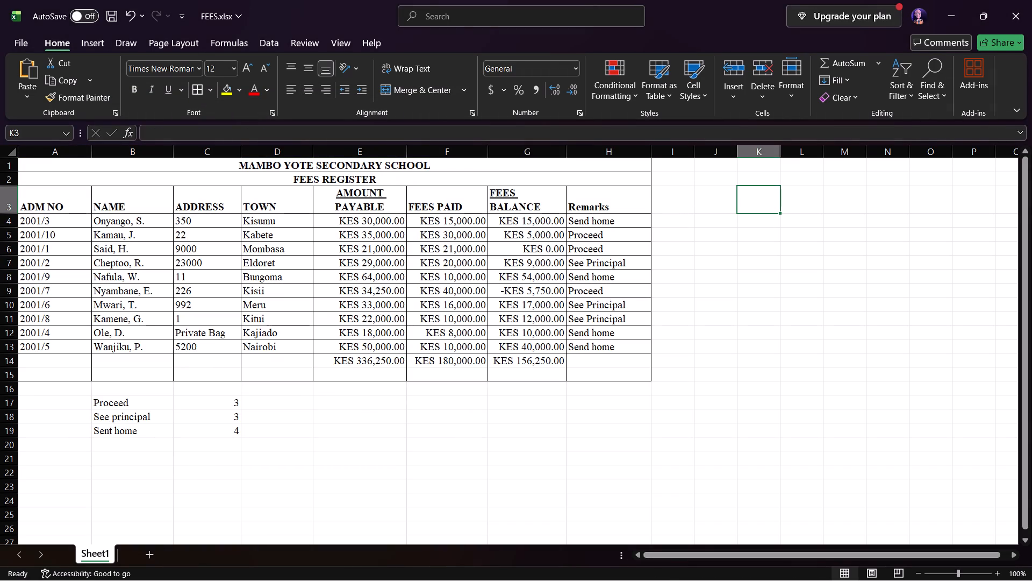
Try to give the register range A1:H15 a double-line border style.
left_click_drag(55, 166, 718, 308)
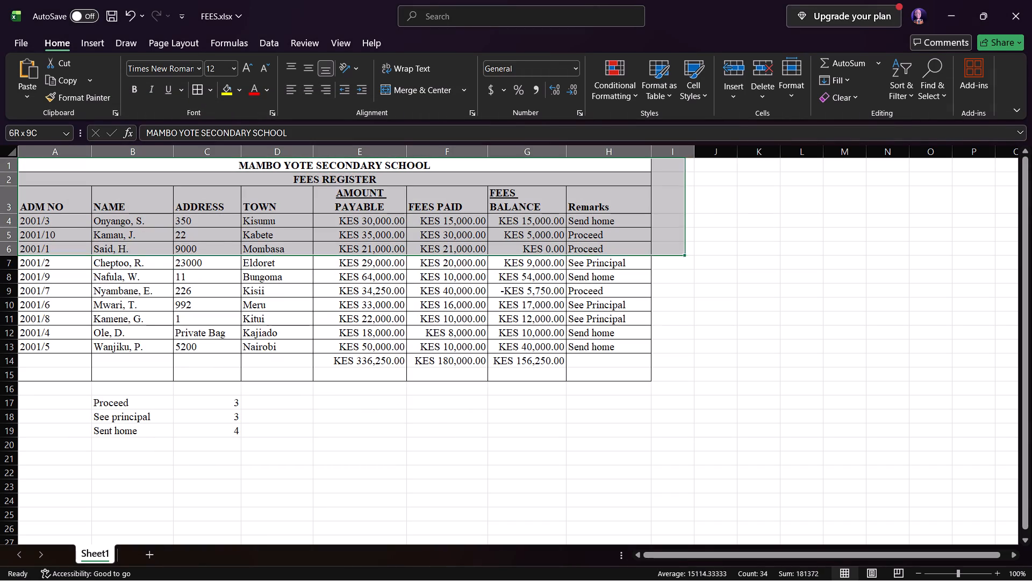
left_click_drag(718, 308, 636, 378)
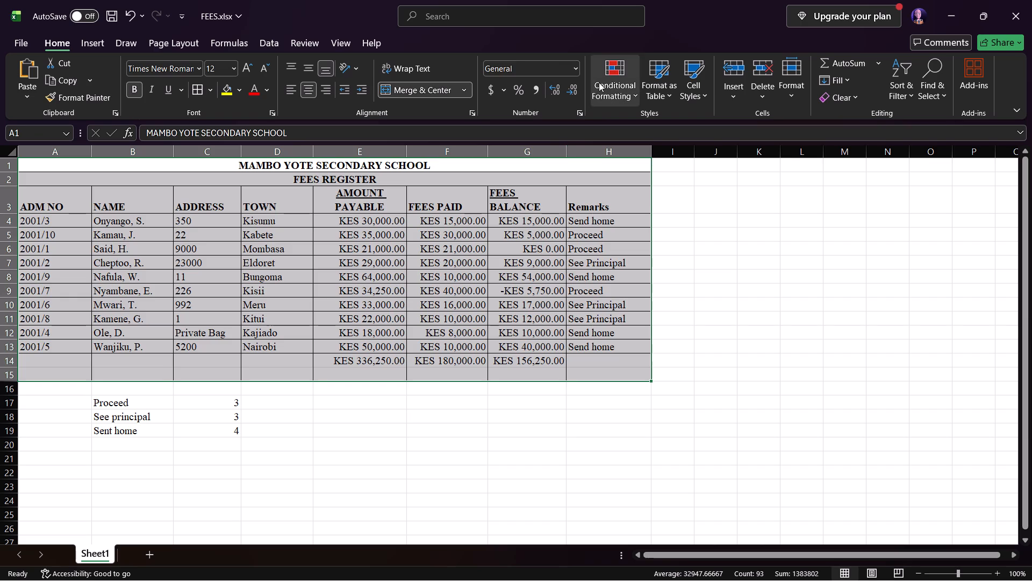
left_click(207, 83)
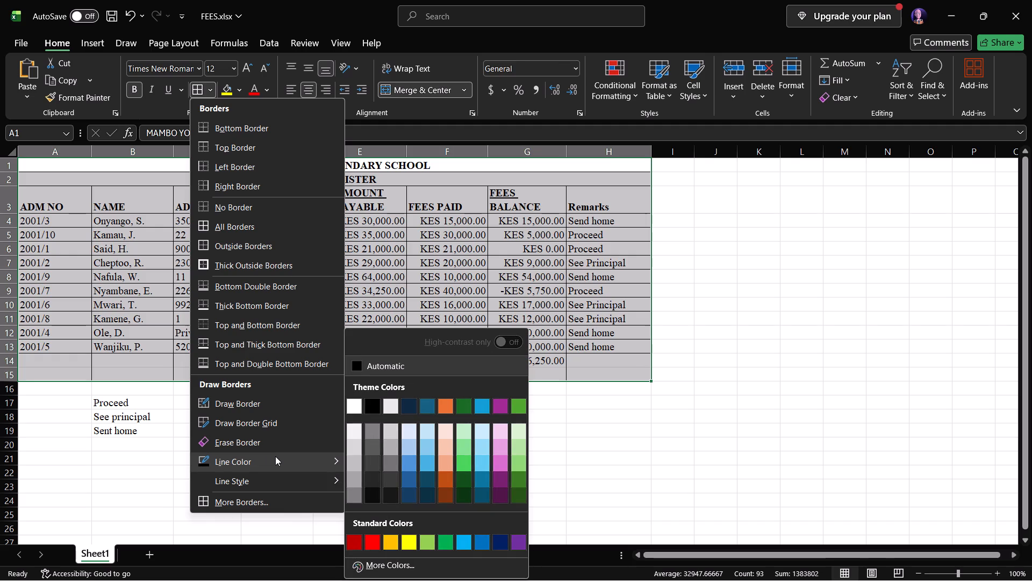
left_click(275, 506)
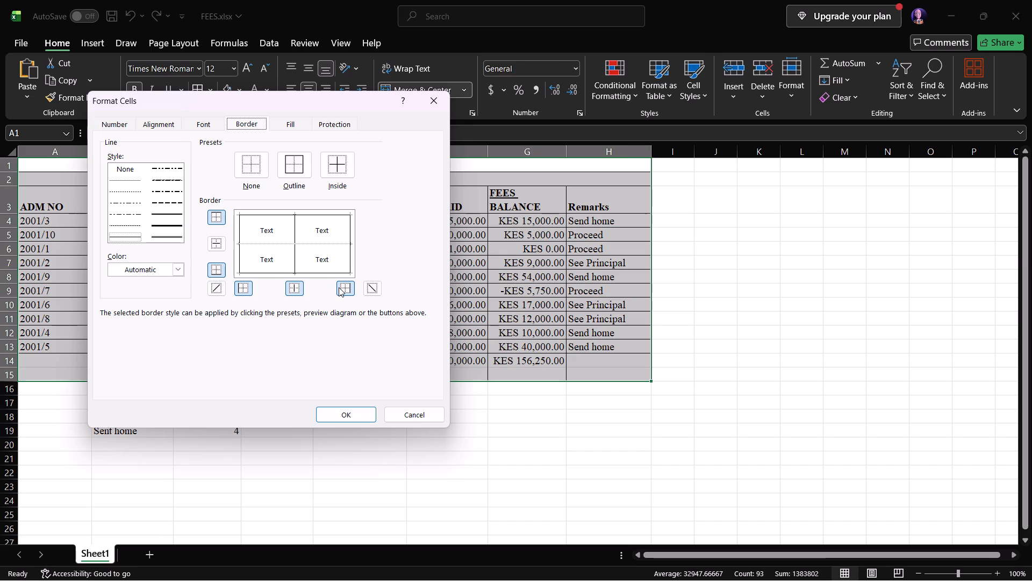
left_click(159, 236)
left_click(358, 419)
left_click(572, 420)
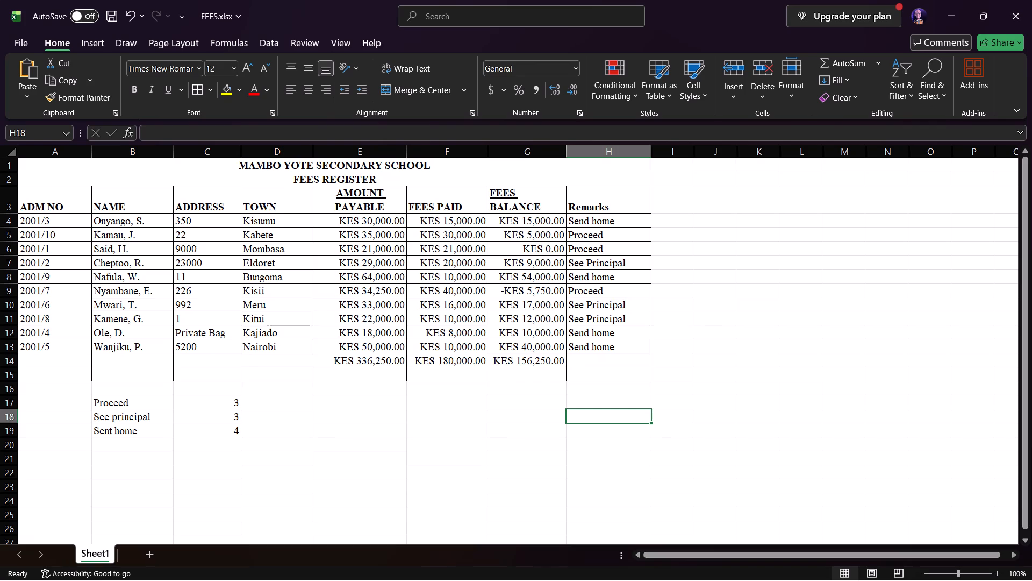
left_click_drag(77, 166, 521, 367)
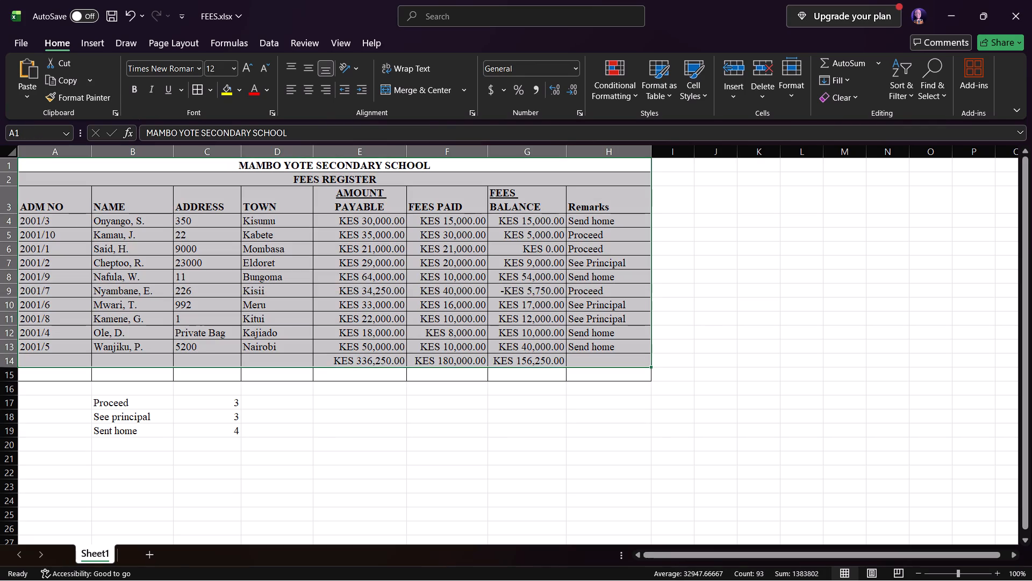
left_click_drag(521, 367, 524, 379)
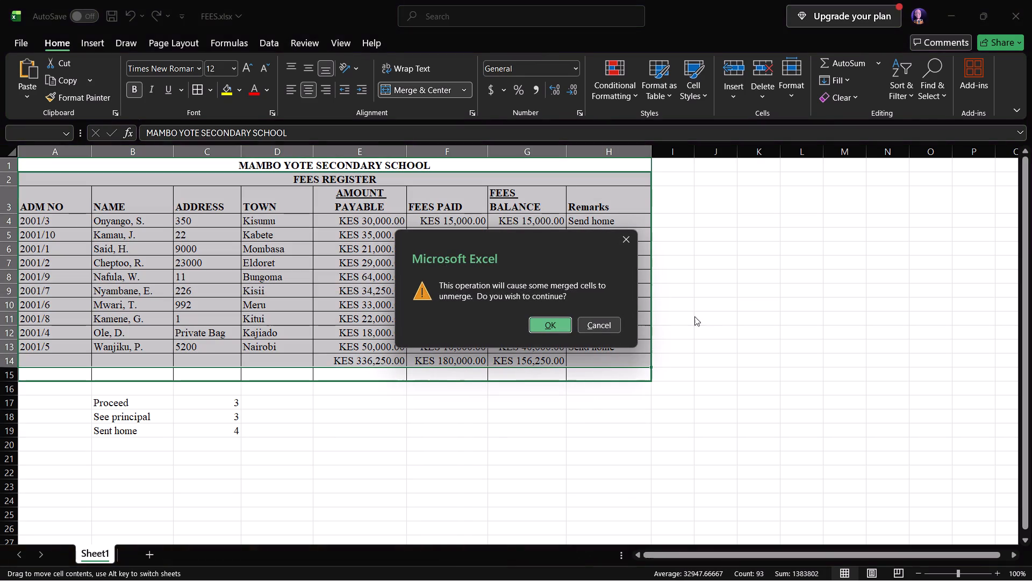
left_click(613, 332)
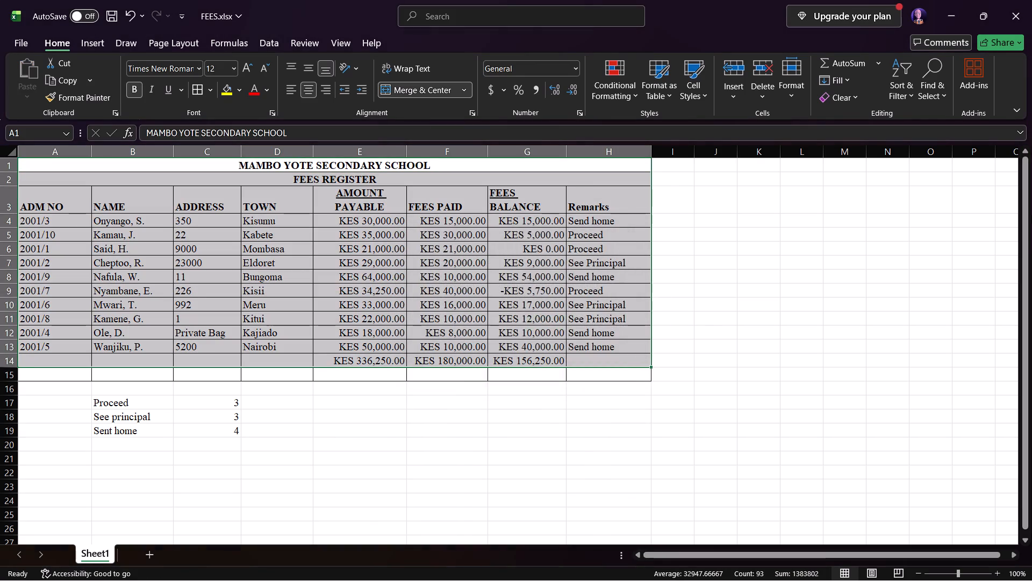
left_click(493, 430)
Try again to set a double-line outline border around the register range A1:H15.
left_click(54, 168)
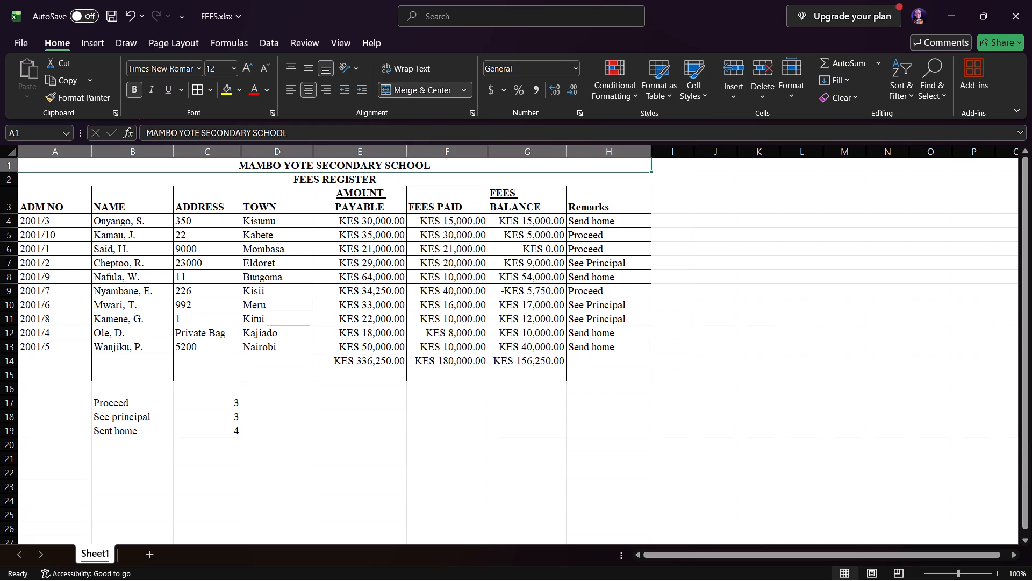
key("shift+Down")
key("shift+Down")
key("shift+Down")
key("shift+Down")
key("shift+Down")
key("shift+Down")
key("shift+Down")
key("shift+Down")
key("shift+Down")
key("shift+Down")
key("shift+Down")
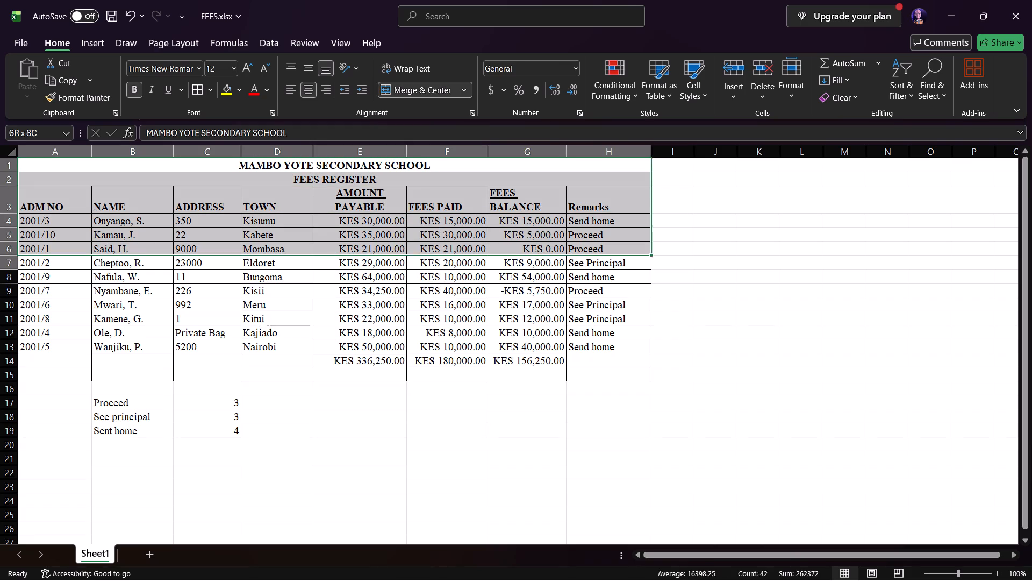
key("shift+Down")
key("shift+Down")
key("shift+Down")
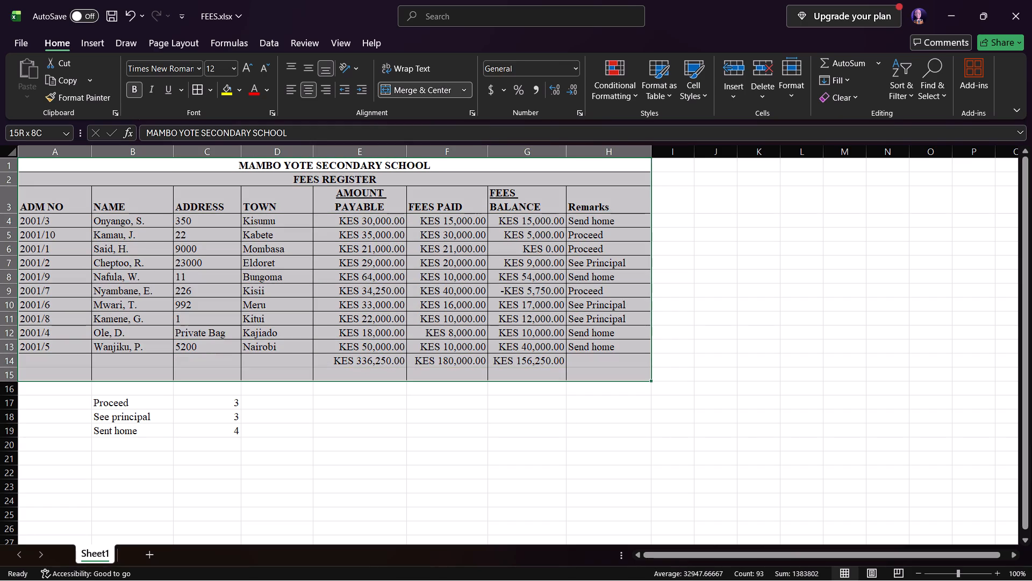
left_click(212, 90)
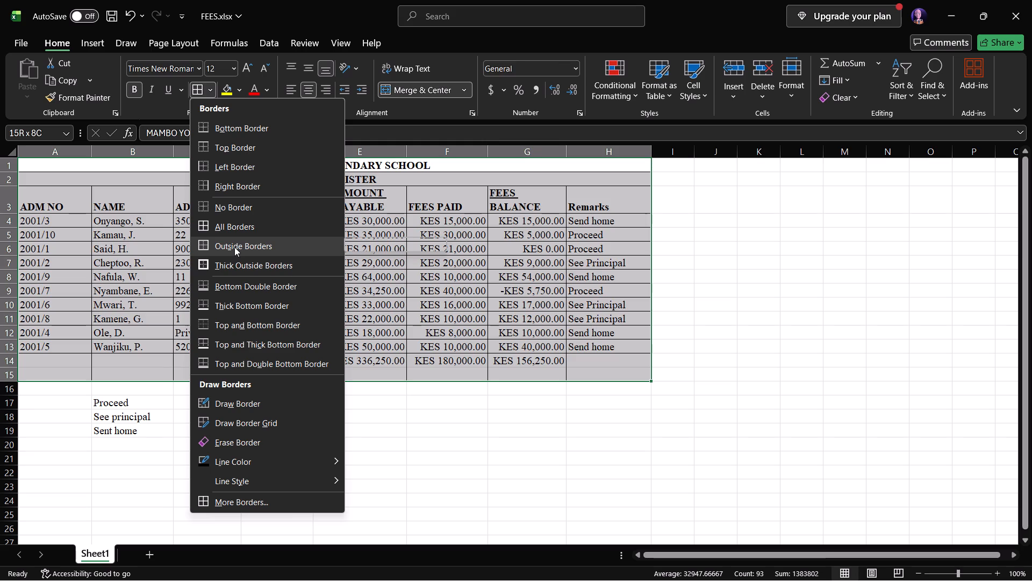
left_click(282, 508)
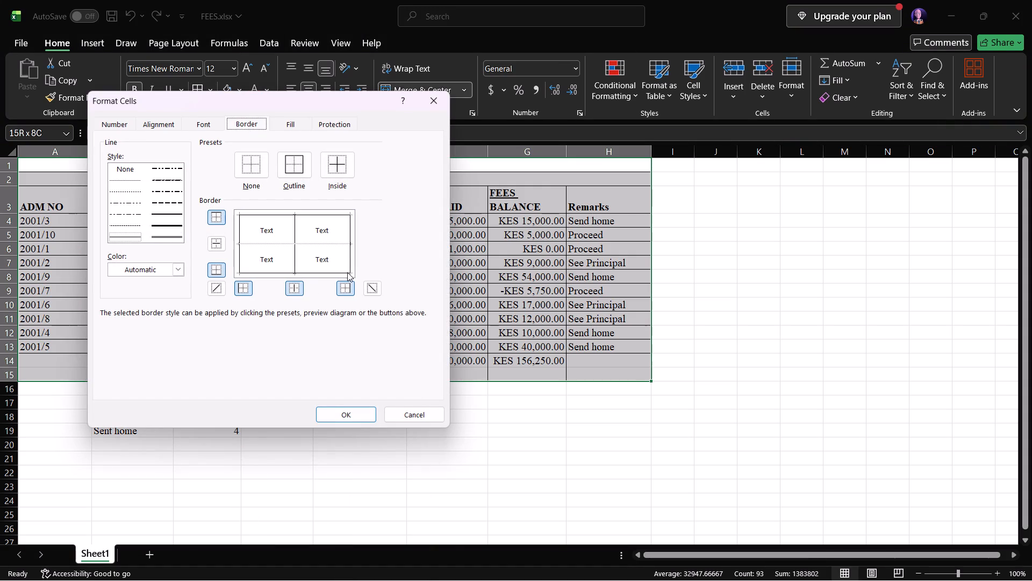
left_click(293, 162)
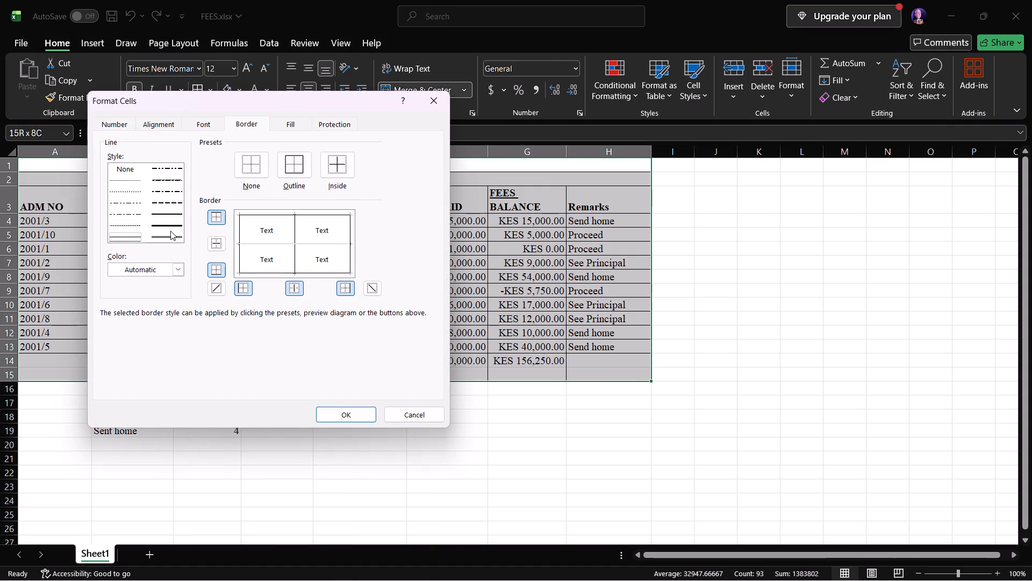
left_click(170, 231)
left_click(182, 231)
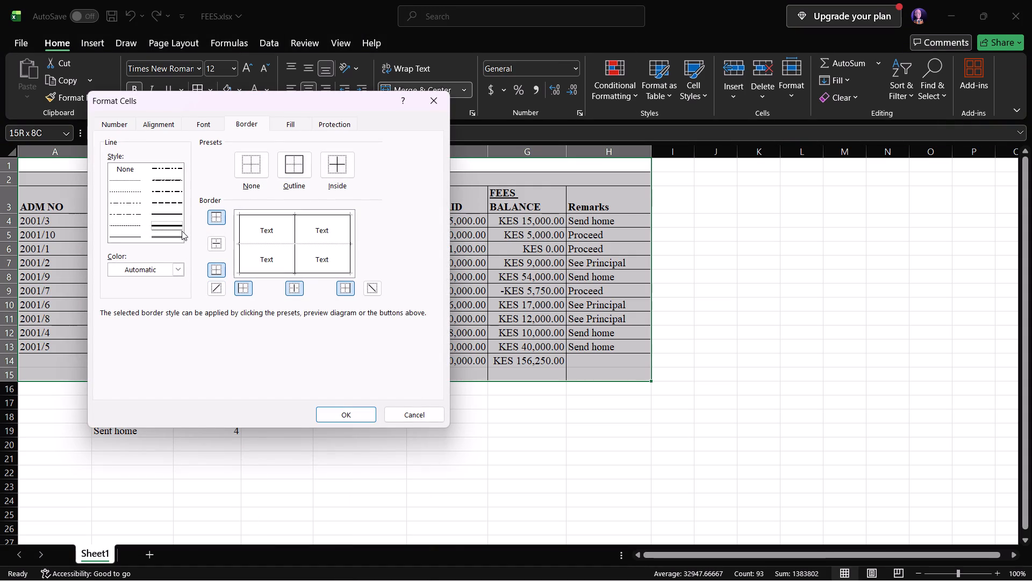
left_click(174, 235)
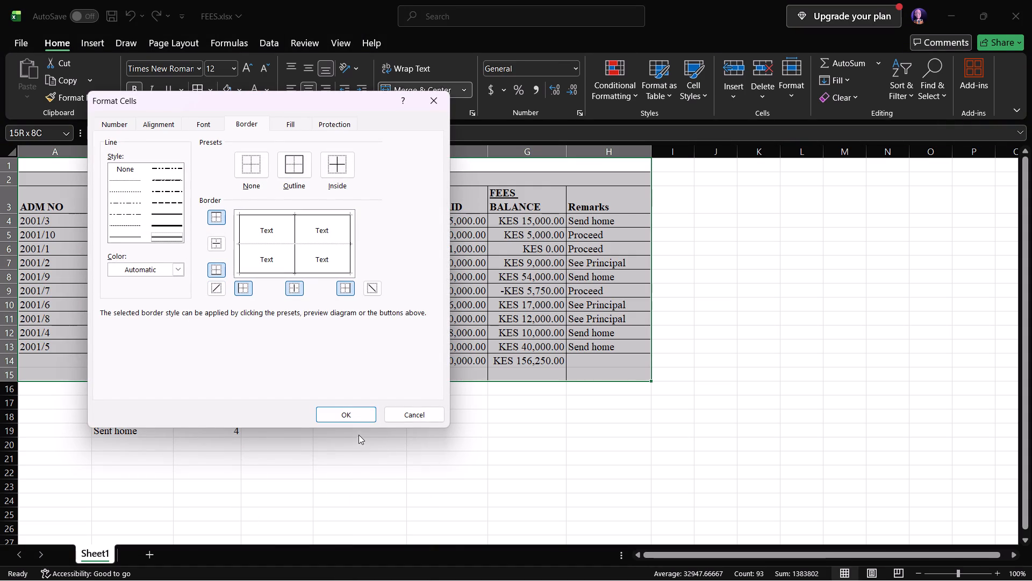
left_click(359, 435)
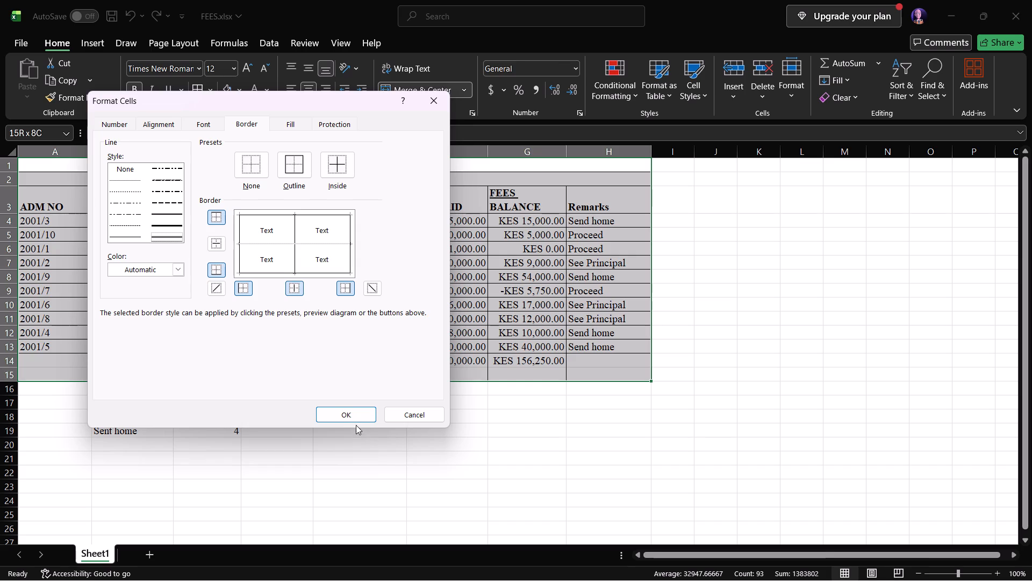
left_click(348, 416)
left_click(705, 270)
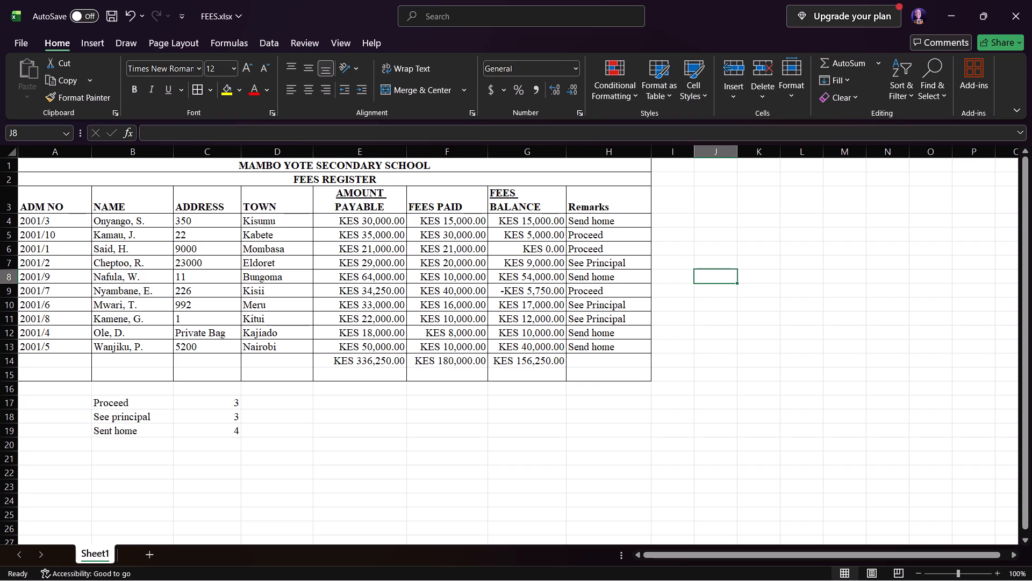
Remove all existing borders from the fees register range A1:H15.
left_click(60, 165)
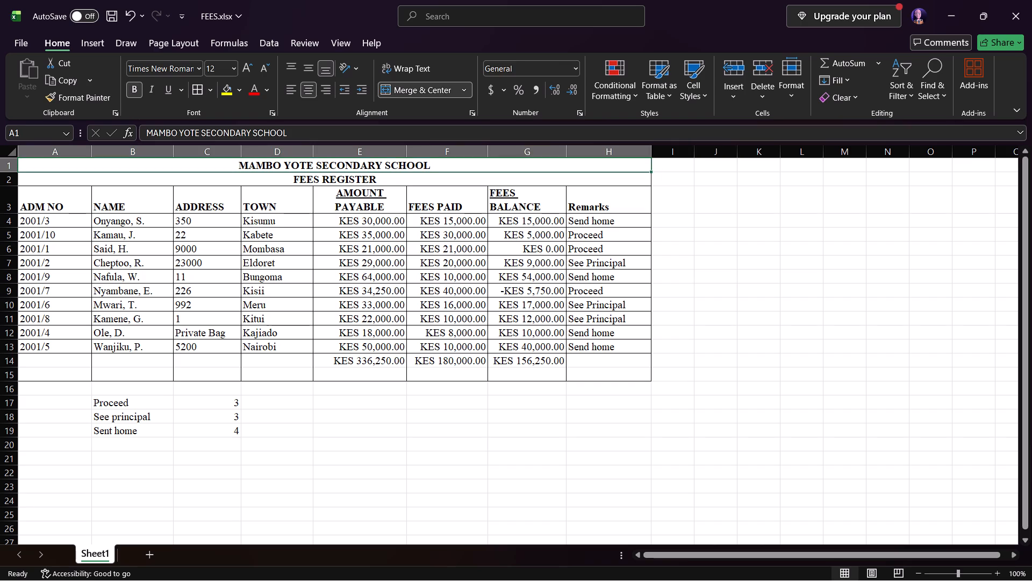
key("shift+Down")
key("shift+Down")
key("shift+Down")
key("shift+Down")
key("shift+Down")
key("shift+Down")
key("shift+Down")
key("shift+Down")
key("shift+Down")
key("shift+Down")
key("shift+Down")
key("shift+Down")
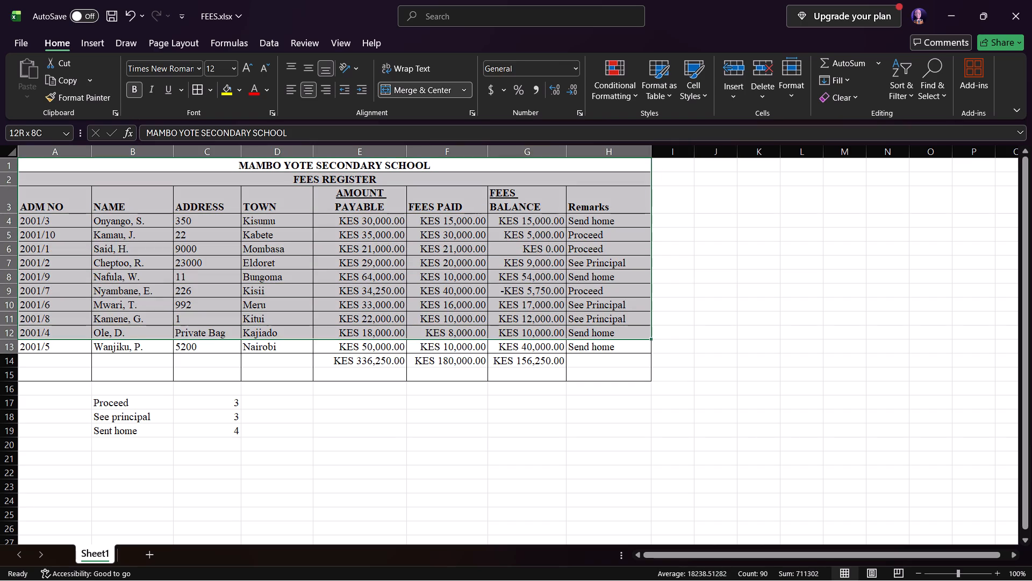
key("shift+Down")
key("shift+Down")
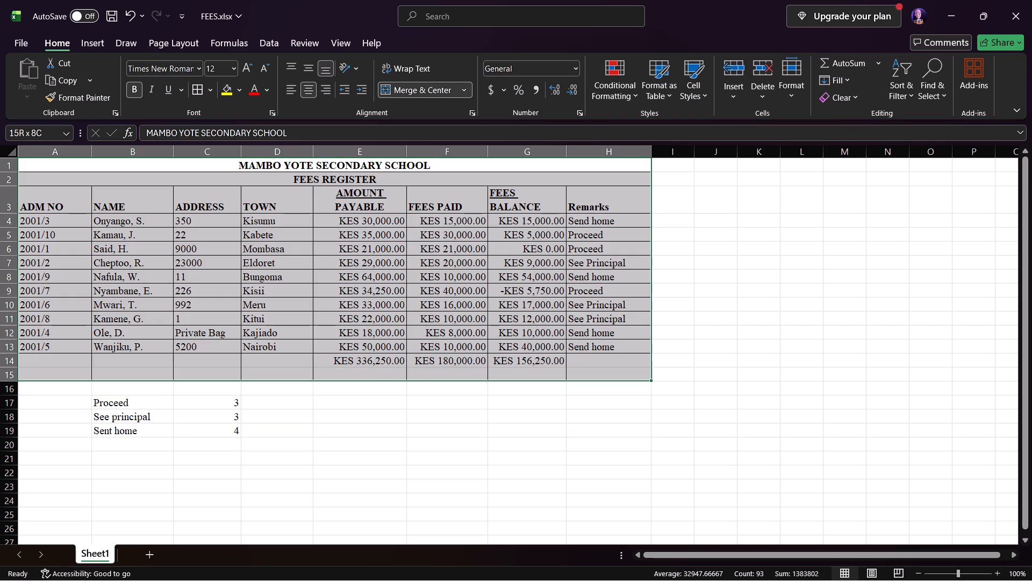
left_click(210, 91)
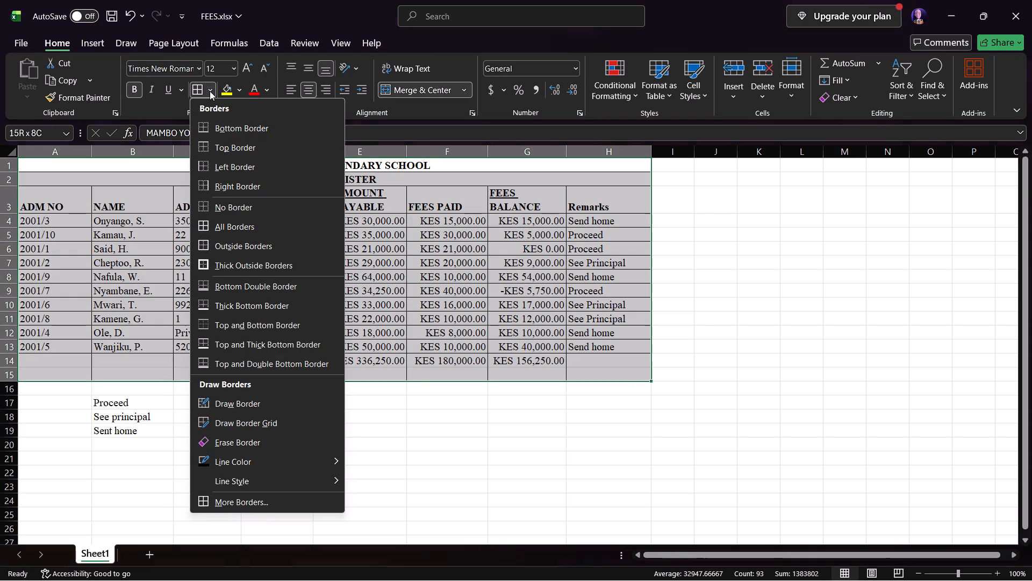
left_click(246, 507)
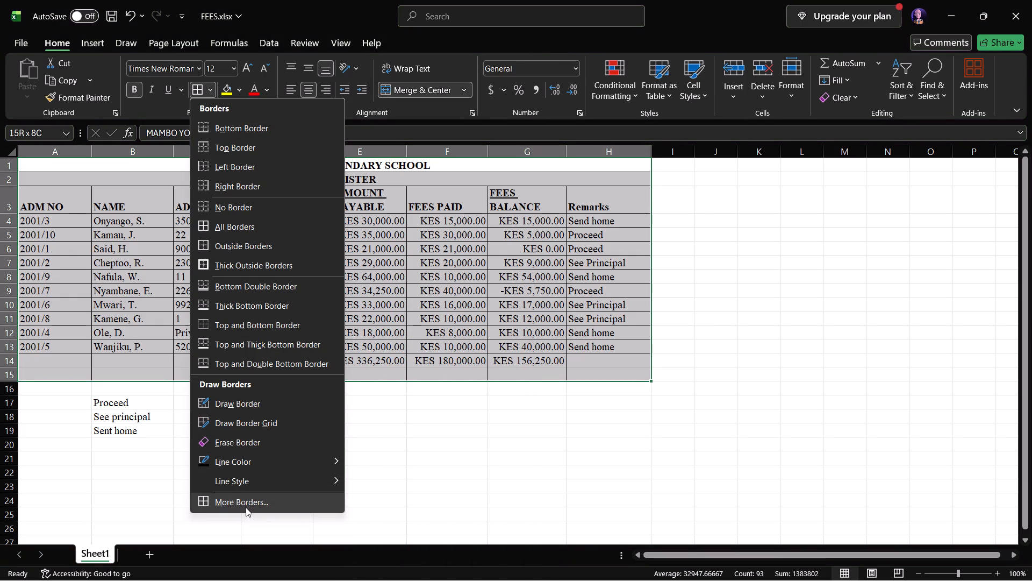
left_click(407, 422)
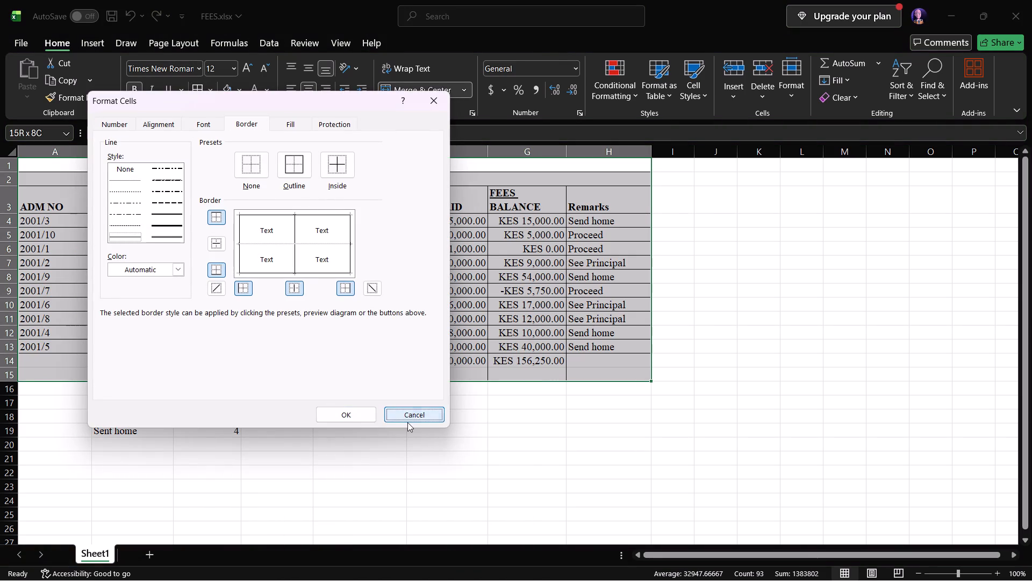
left_click(212, 87)
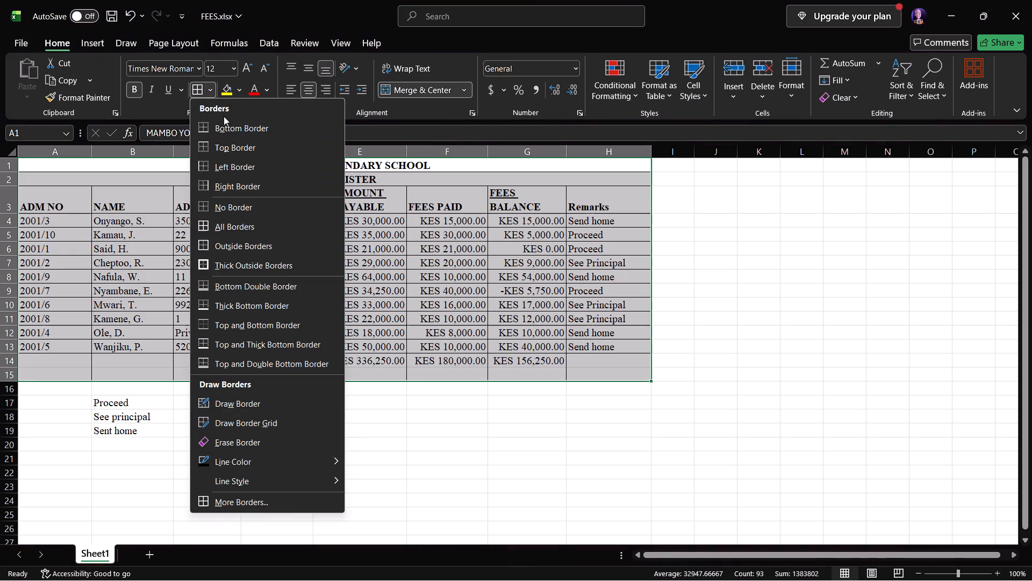
left_click(228, 207)
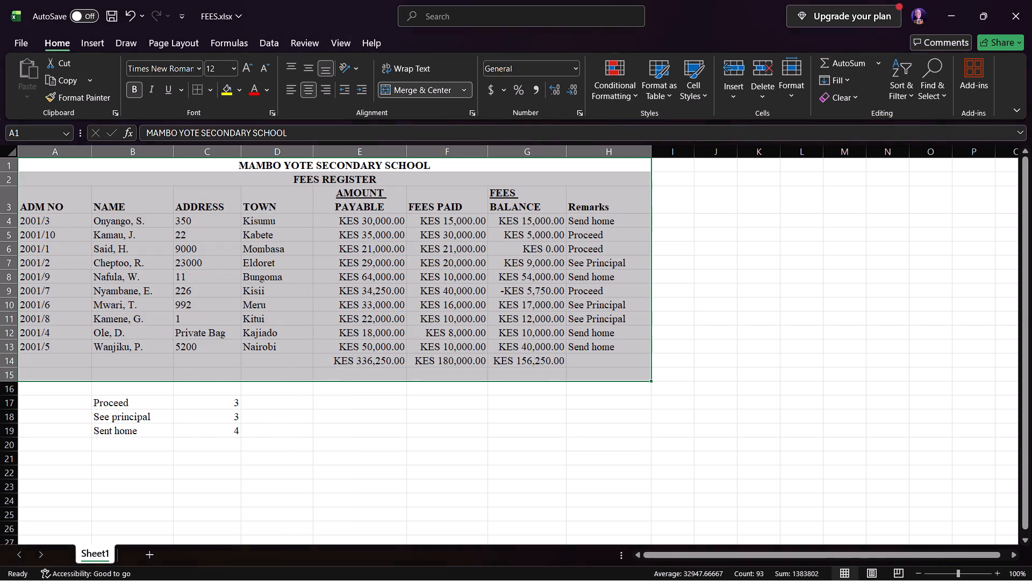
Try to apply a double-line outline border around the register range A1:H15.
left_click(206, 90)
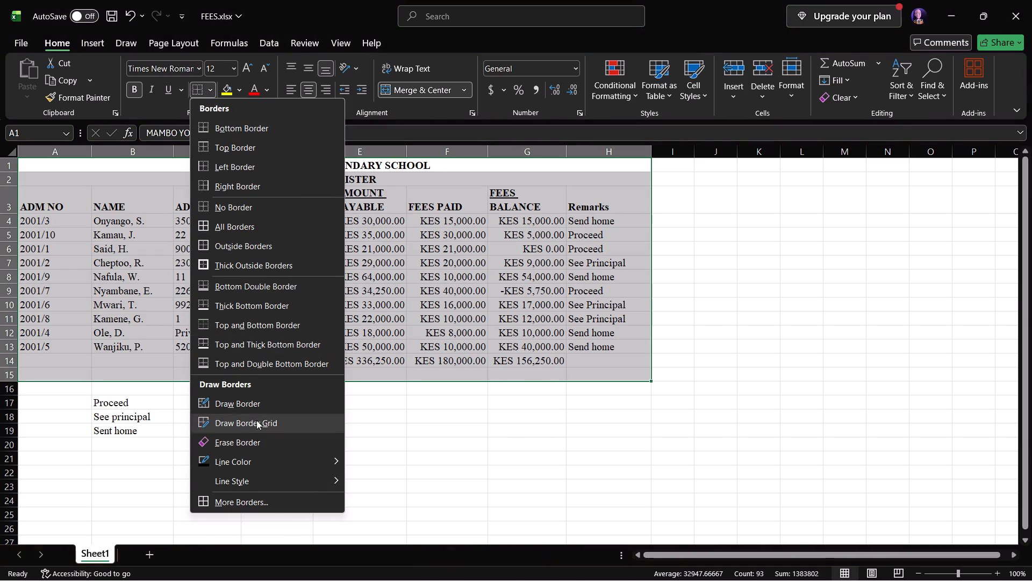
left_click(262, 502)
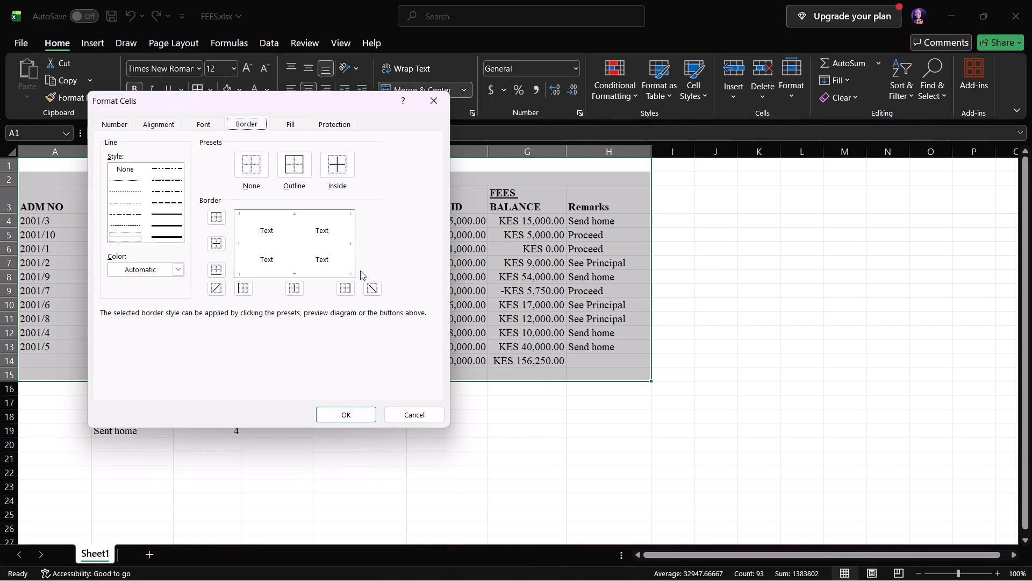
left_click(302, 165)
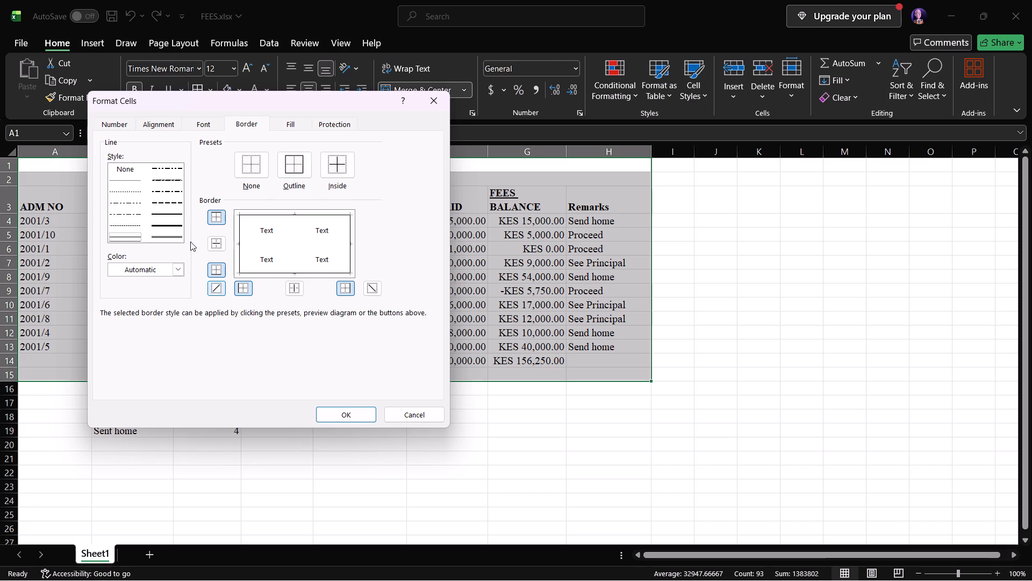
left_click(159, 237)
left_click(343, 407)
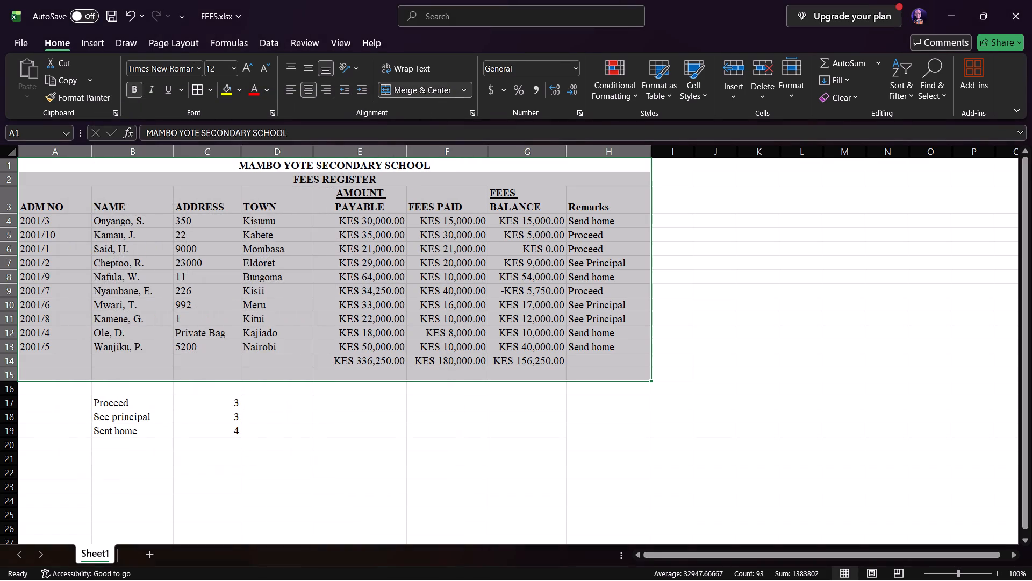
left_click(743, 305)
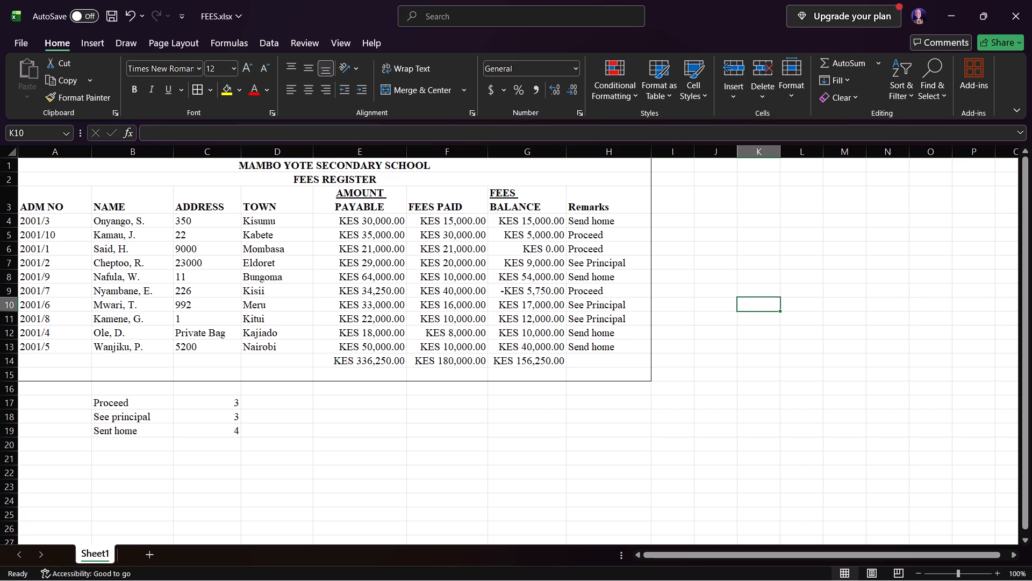
Apply a double-line outline border around the fees register range A1:H15, with no inside borders.
left_click(87, 167)
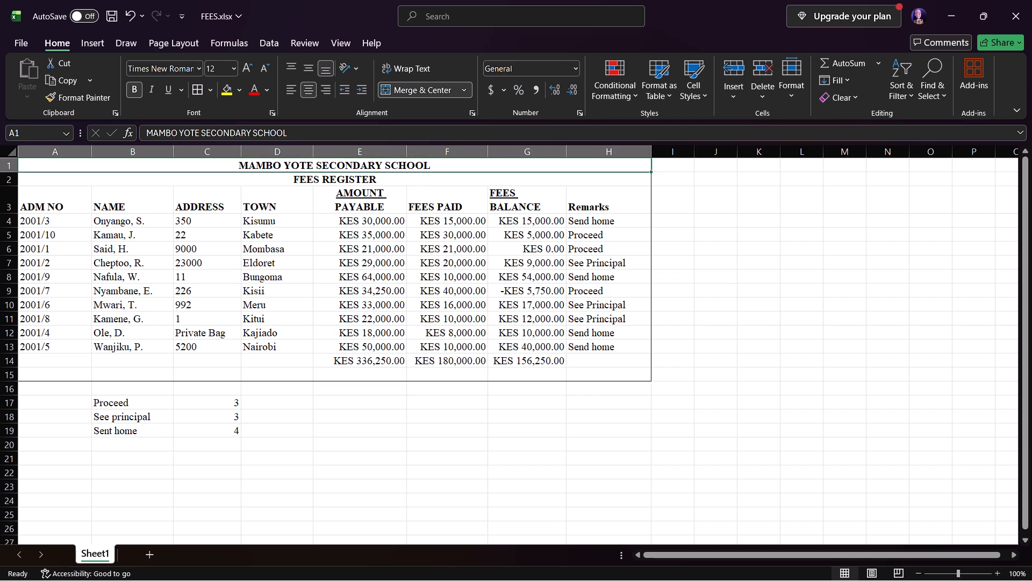
key("shift+Down")
key("shift+Down")
key("shift+Down")
key("shift+Down")
key("shift+Down")
key("shift+Down")
key("shift+Down")
key("shift+Down")
key("shift+Down")
key("shift+Down")
key("shift+Down")
key("shift+Down")
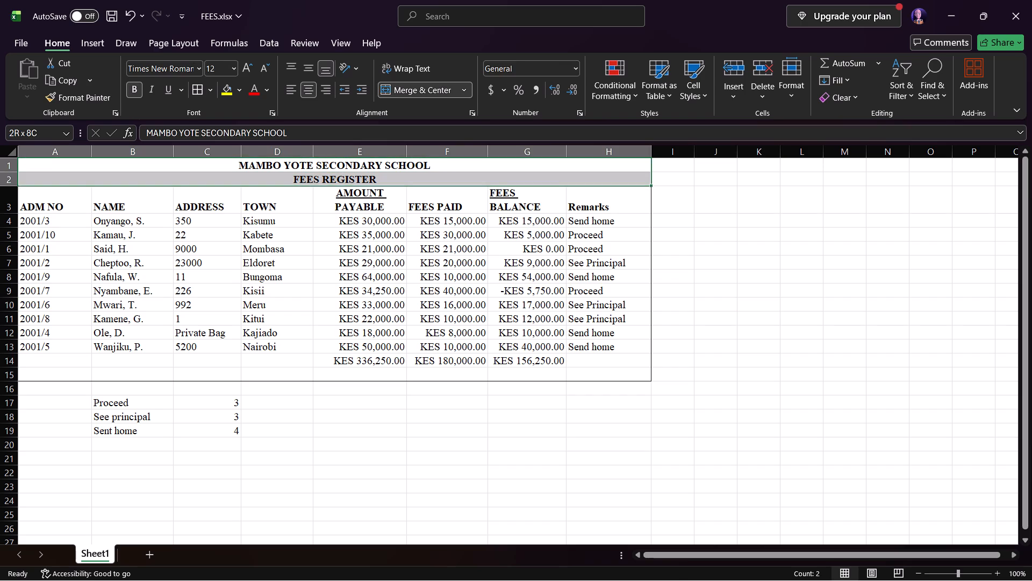
key("shift+Down")
key("shift+Down")
key("shift+Down")
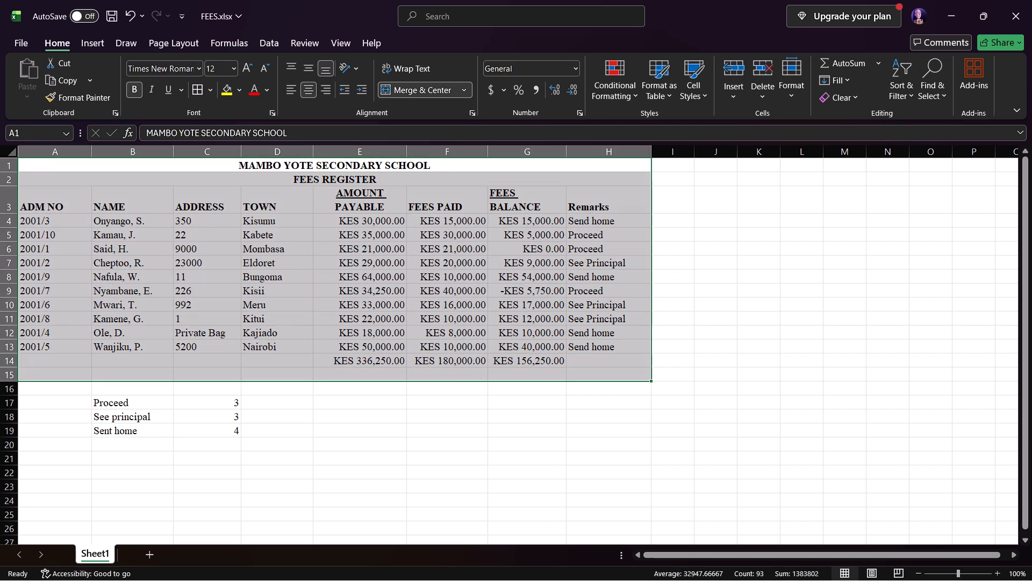
left_click(209, 88)
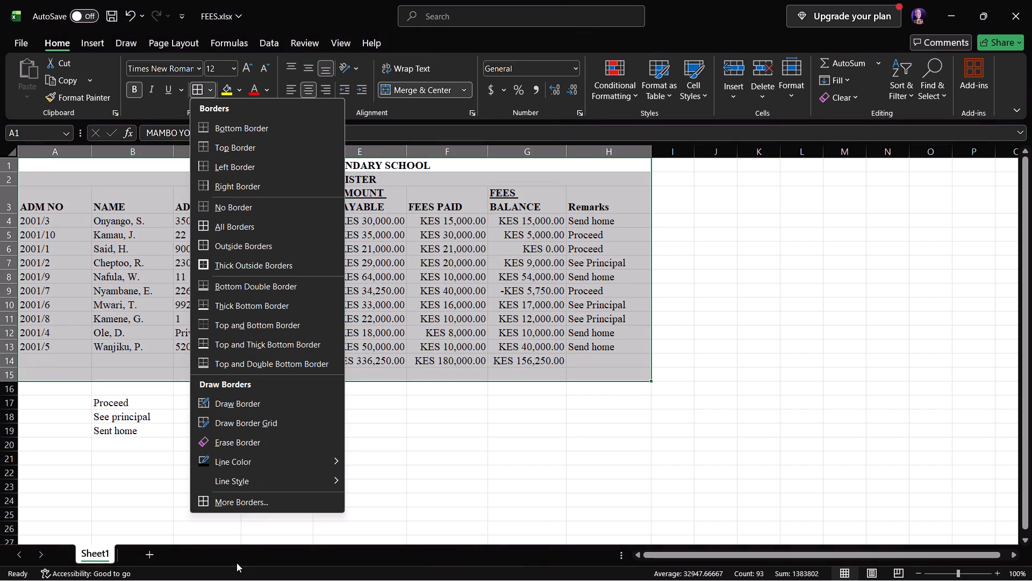
left_click(236, 498)
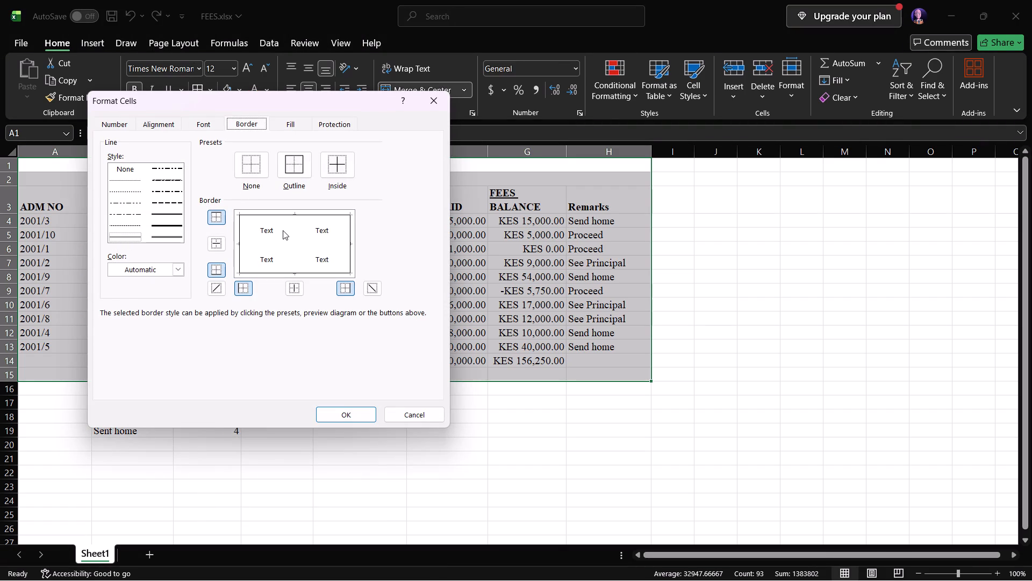
left_click(303, 164)
triple_click(166, 233)
double_click(166, 233)
left_click(292, 163)
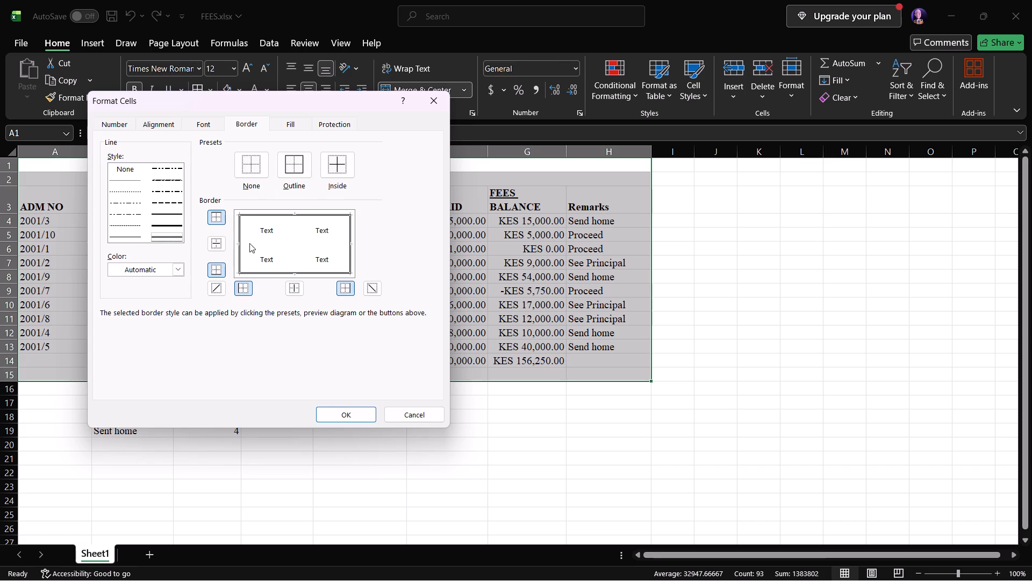
left_click(293, 162)
left_click(171, 208)
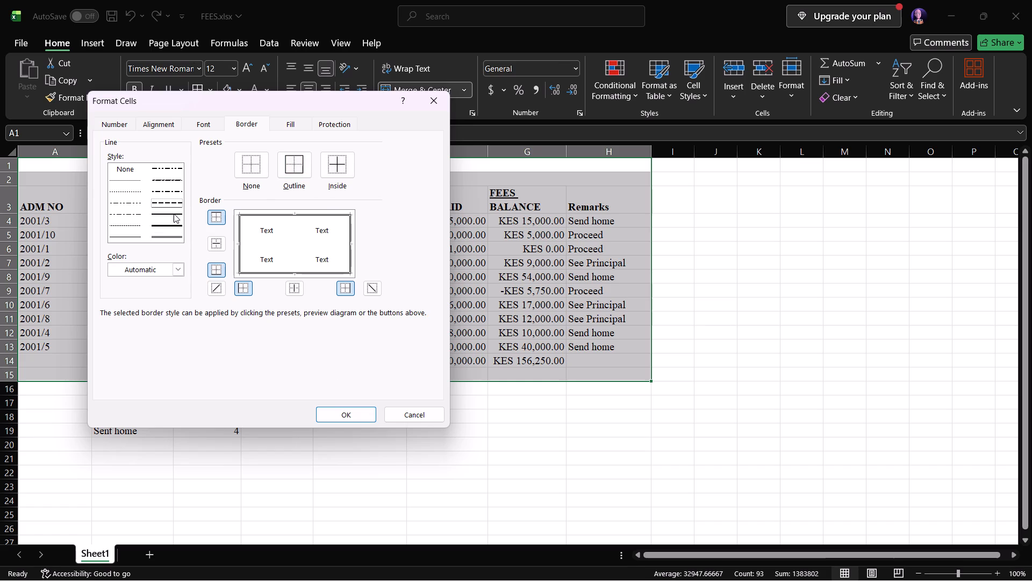
left_click(174, 214)
left_click(173, 233)
left_click(124, 223)
left_click(353, 403)
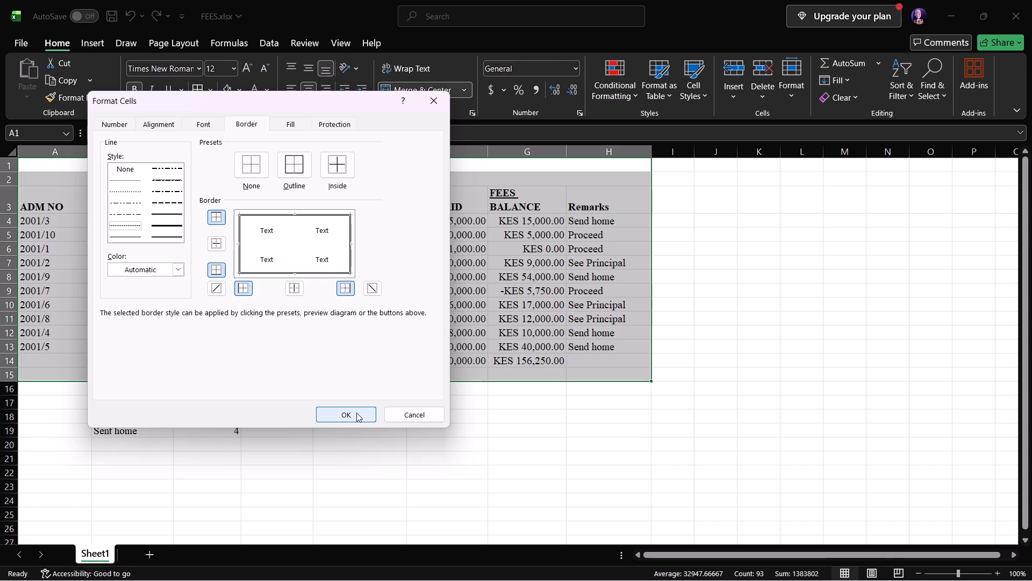
left_click(356, 413)
left_click(411, 424)
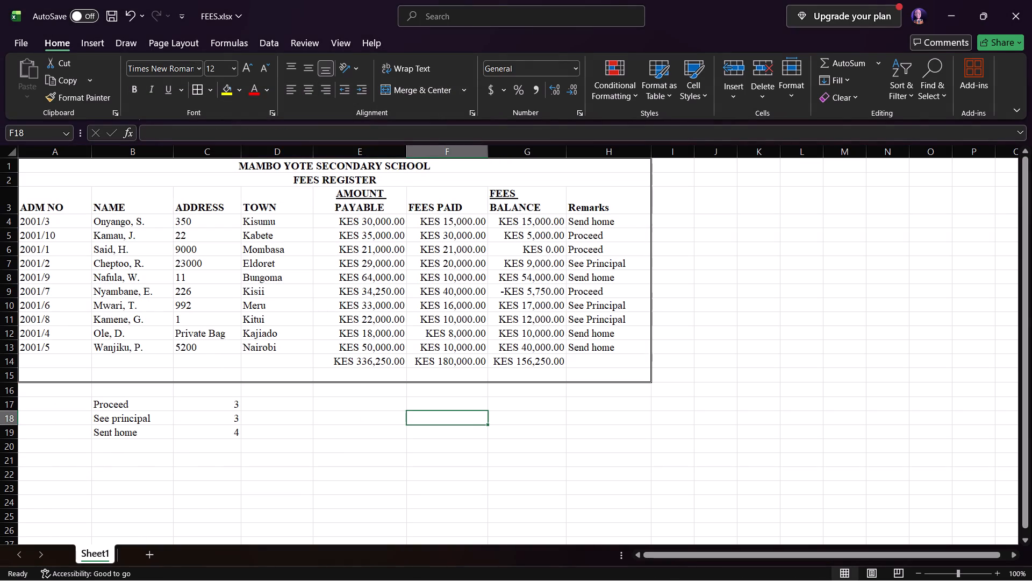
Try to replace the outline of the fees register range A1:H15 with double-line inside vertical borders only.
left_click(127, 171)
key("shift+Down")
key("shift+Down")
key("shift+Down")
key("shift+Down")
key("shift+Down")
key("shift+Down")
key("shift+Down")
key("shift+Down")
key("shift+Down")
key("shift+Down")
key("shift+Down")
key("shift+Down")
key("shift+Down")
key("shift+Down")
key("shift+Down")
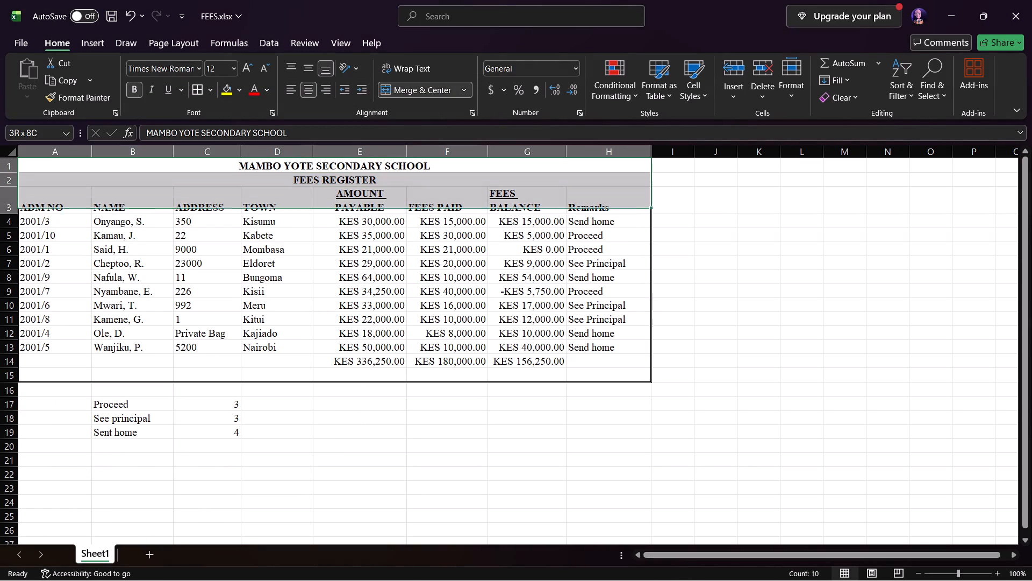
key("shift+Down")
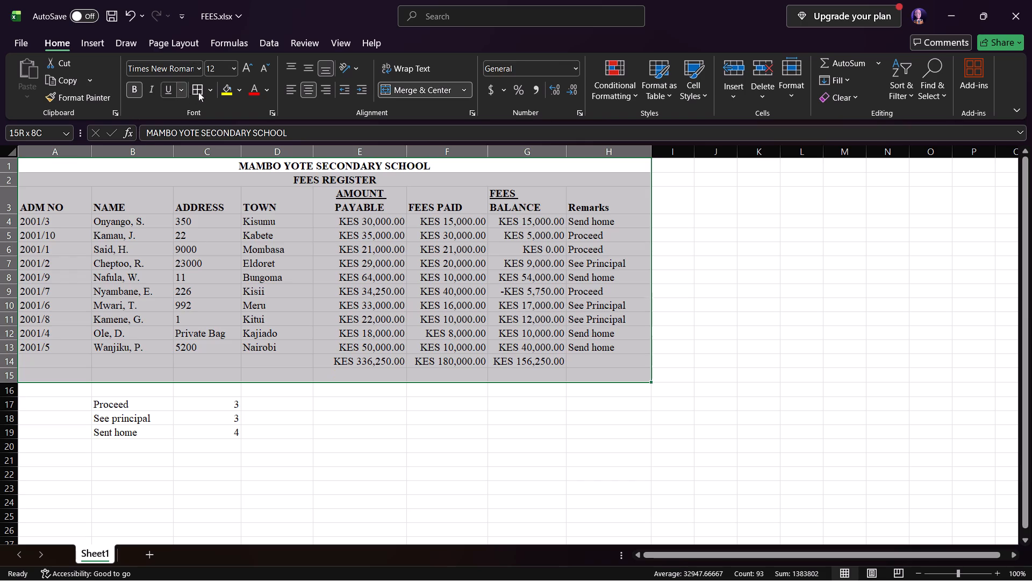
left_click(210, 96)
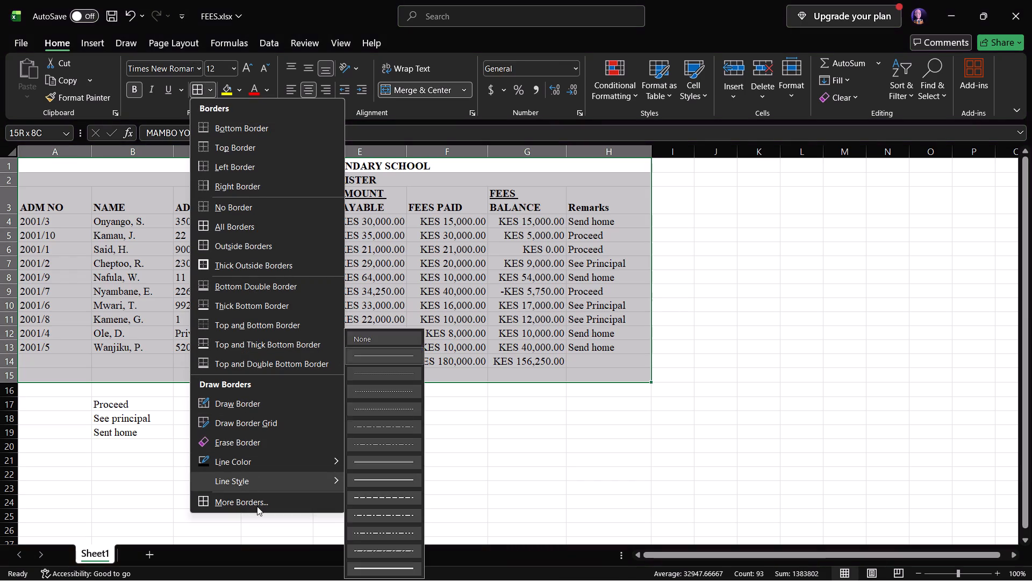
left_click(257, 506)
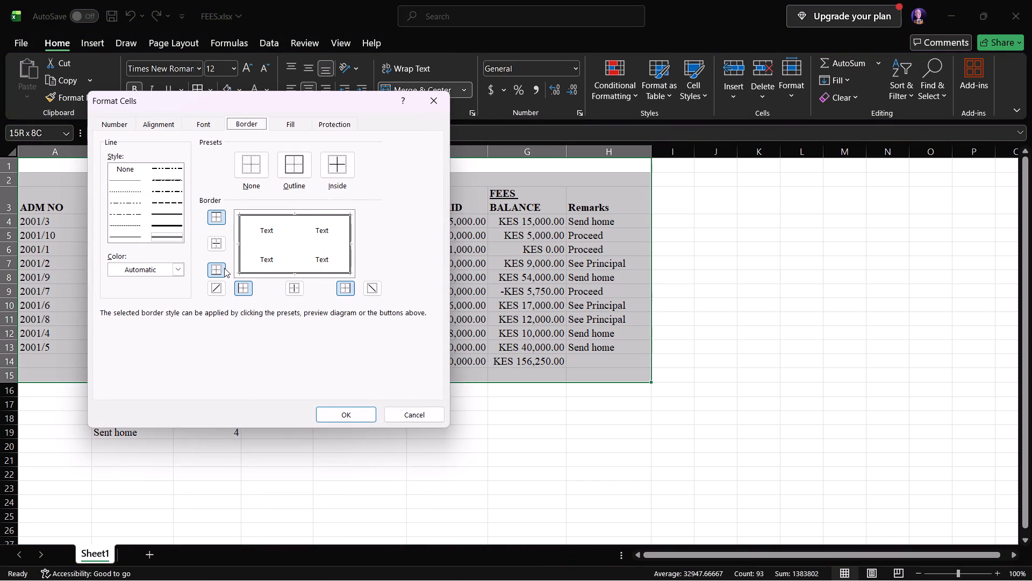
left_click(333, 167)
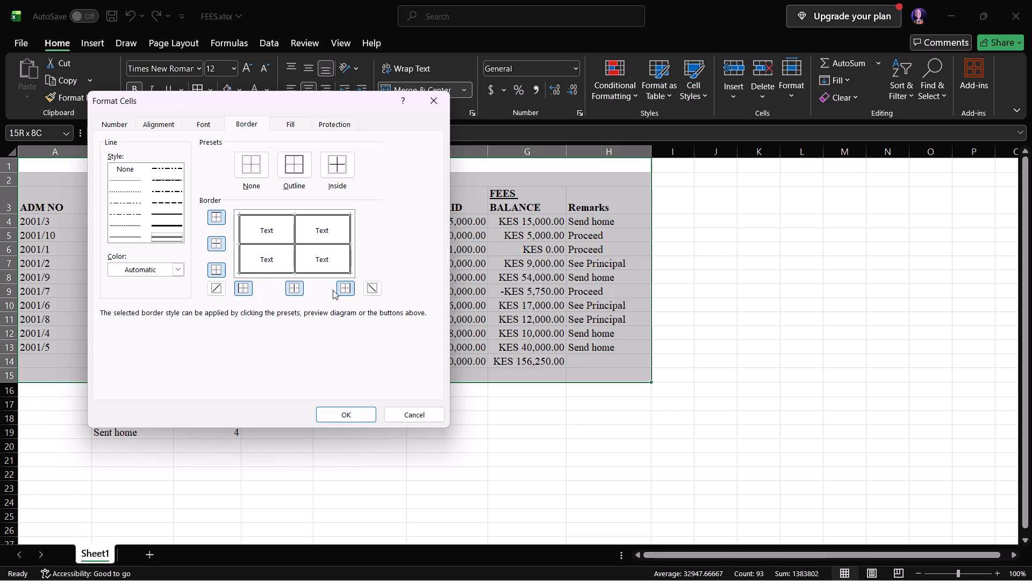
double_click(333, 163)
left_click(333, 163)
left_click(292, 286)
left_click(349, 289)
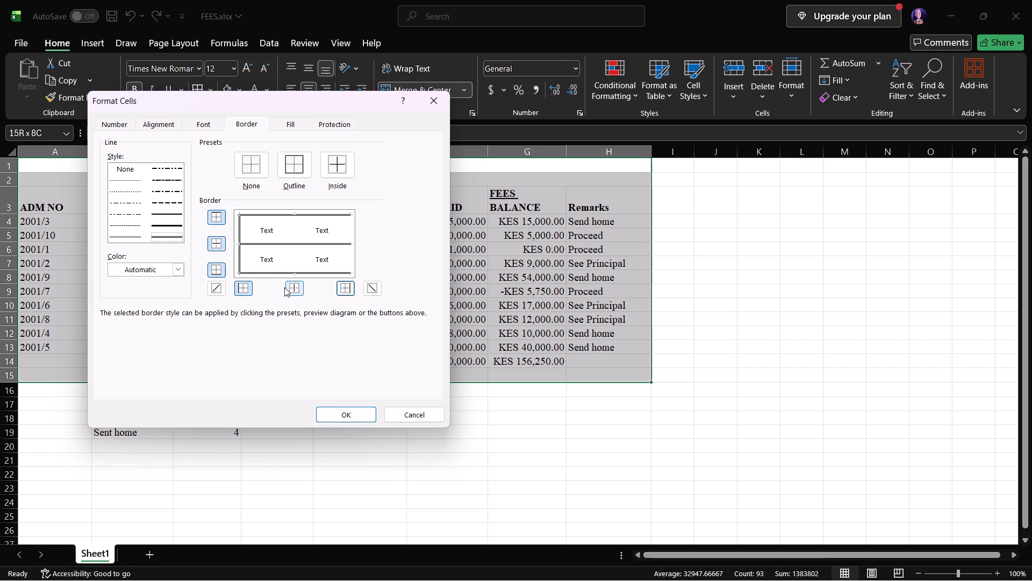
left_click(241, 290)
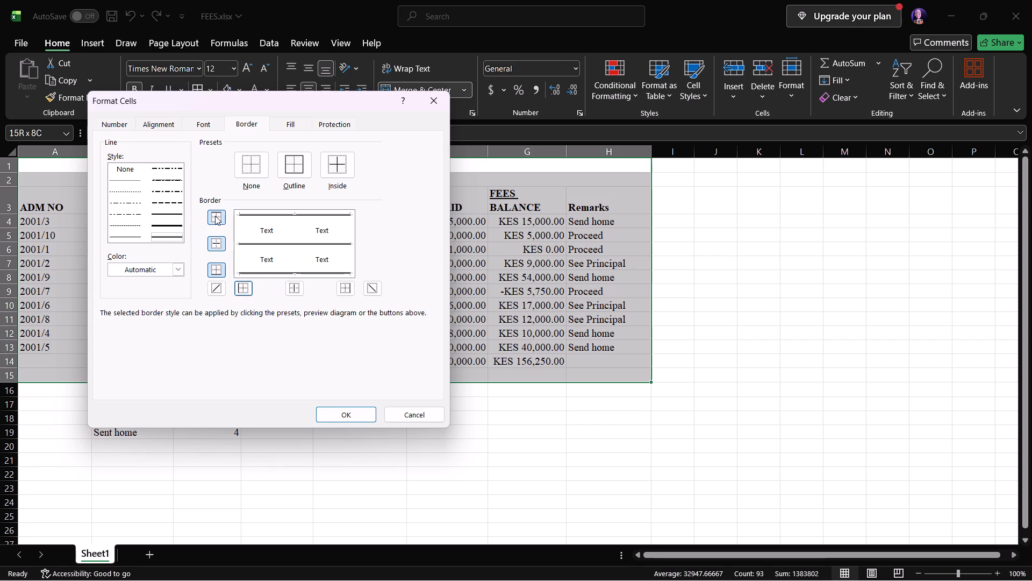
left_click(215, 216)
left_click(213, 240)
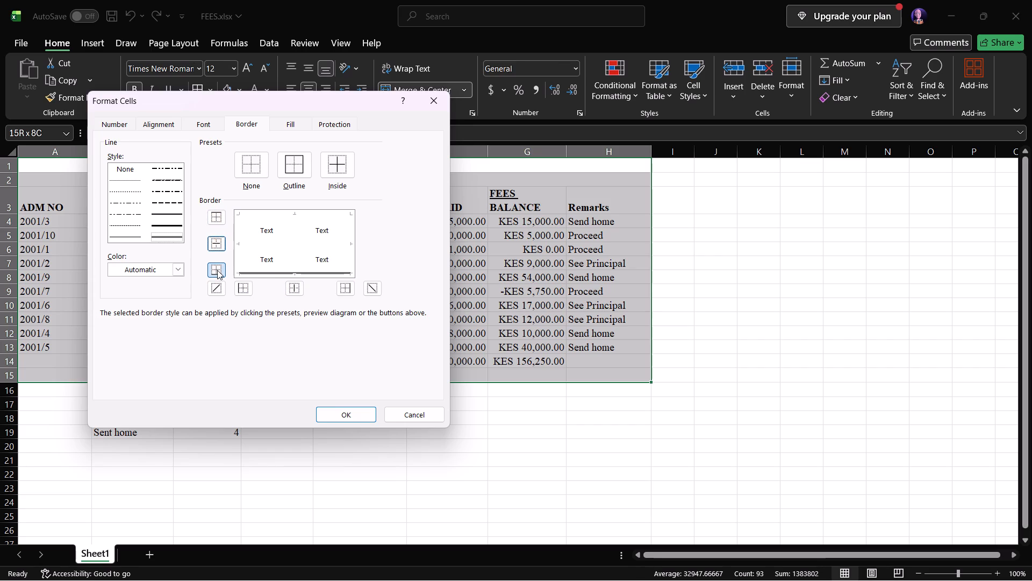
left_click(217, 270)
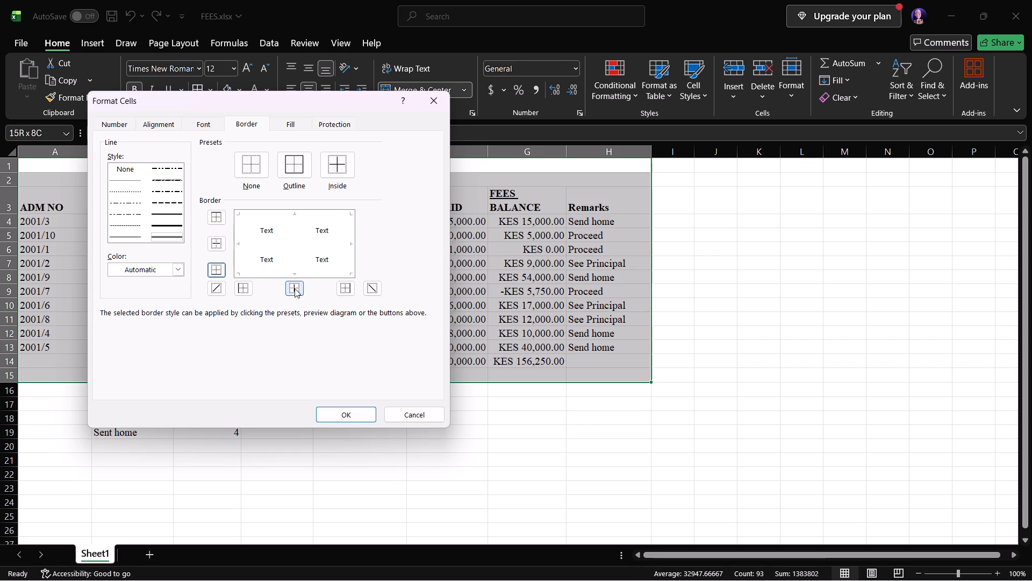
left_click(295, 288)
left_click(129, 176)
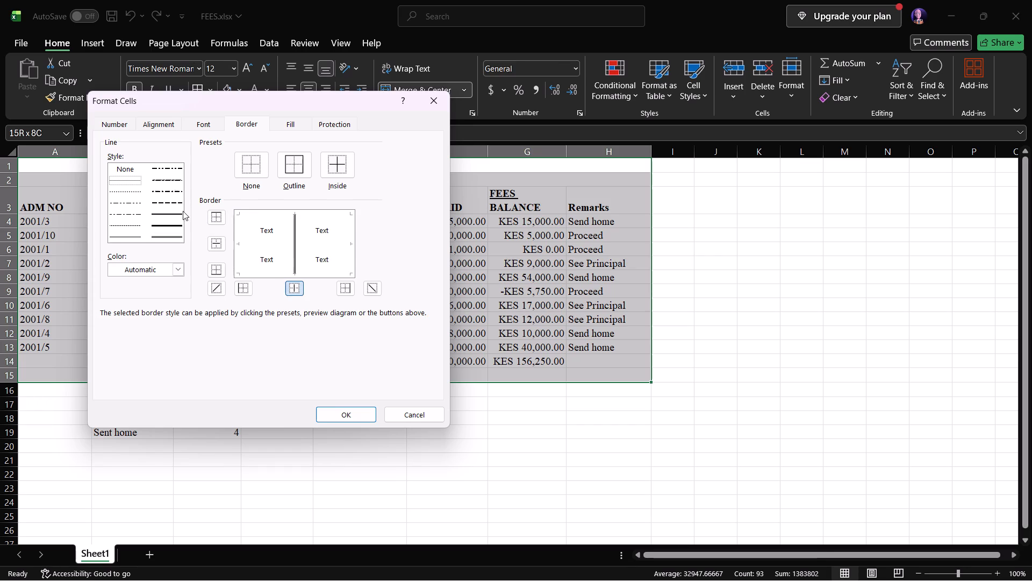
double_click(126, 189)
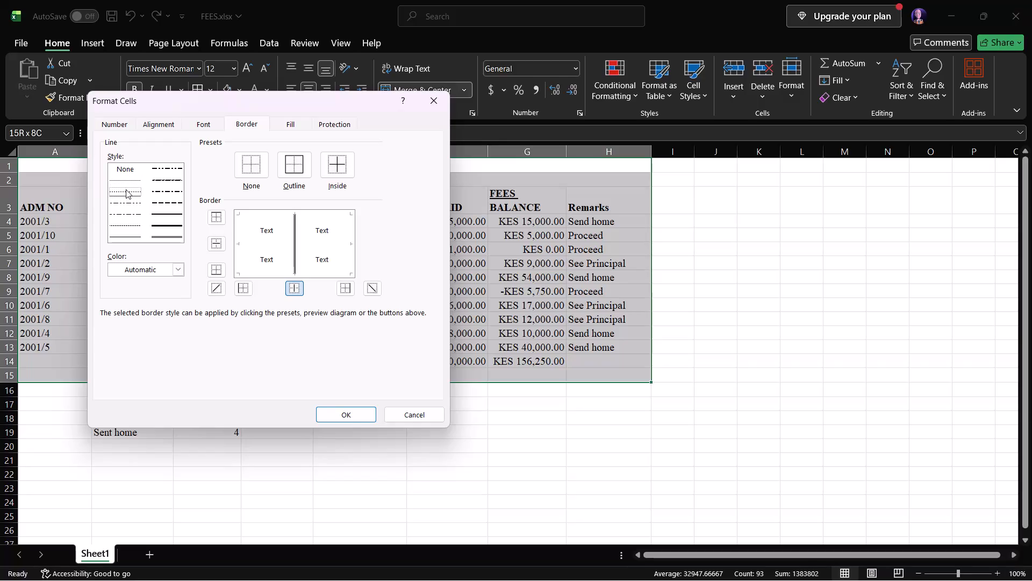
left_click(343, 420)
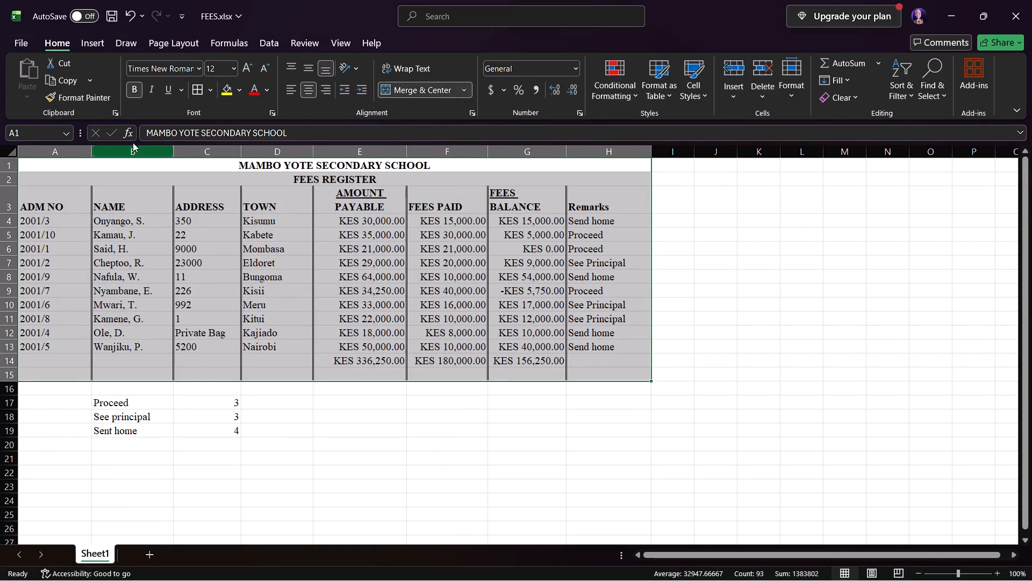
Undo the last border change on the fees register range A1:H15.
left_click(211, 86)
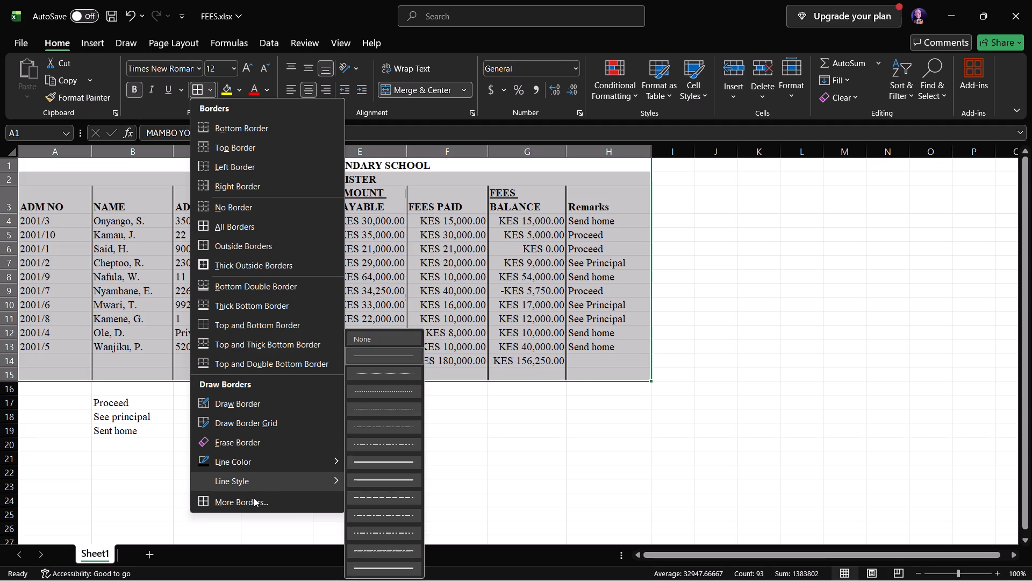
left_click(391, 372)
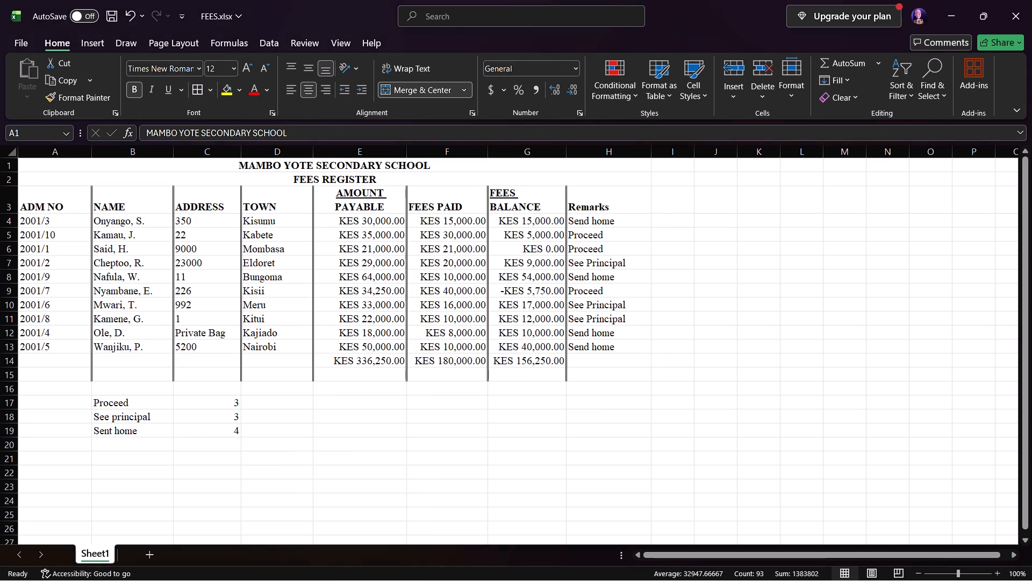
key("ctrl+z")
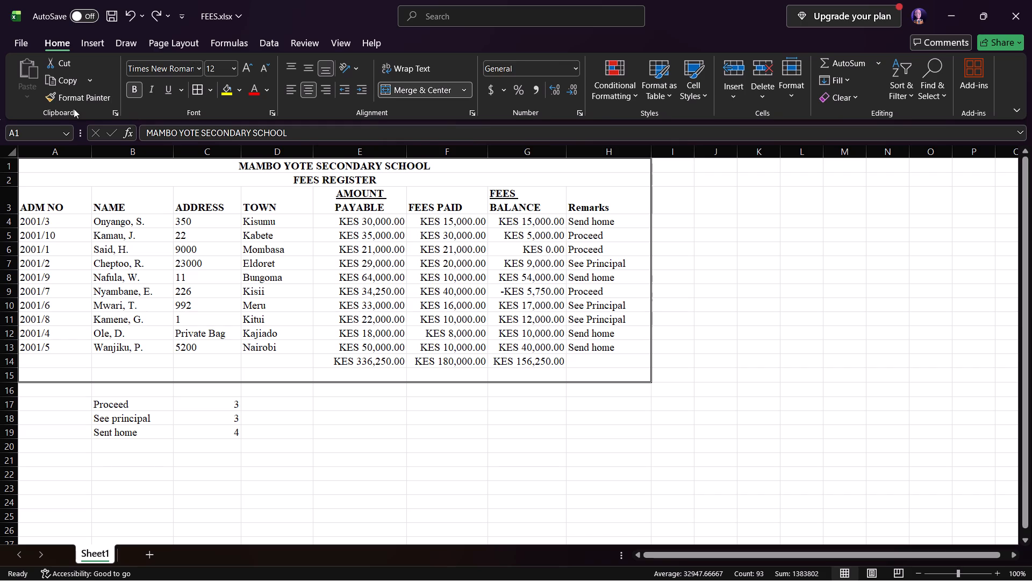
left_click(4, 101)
Replace the outline of the register range A1:H15 with thick dashed inside vertical borders, leaving out outer and horizontal lines.
left_click(47, 166)
left_click(210, 91)
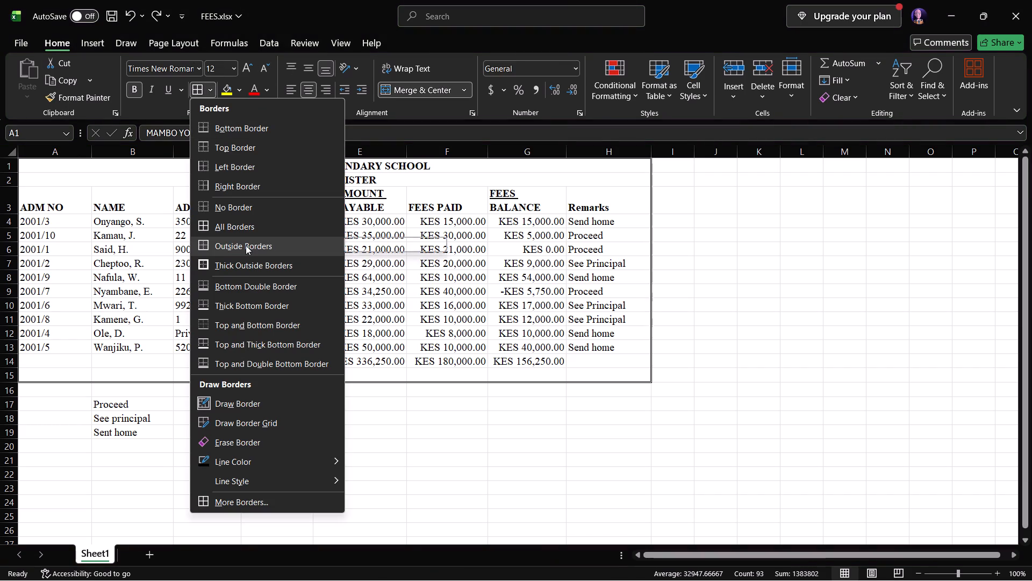
left_click(260, 505)
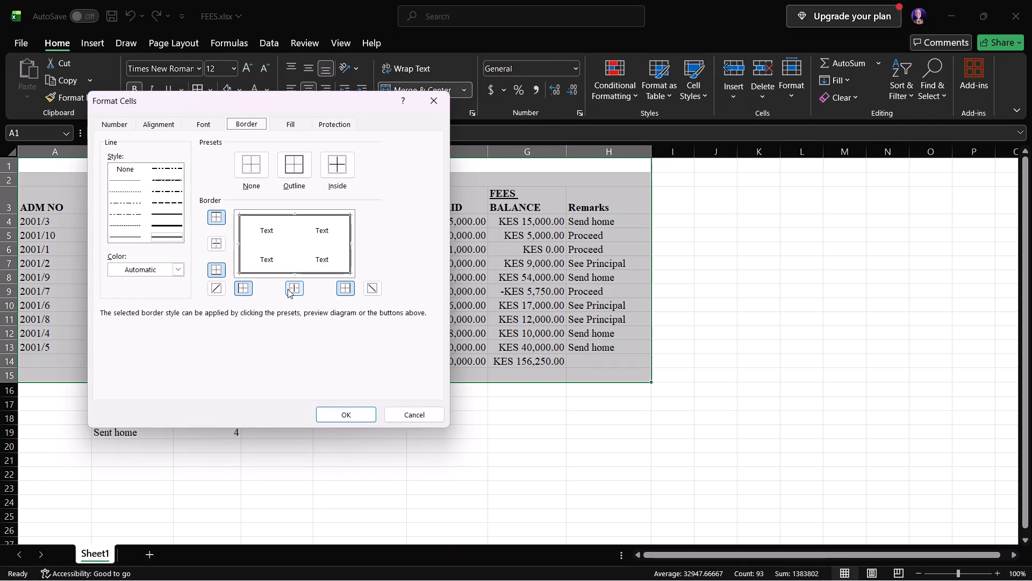
left_click(288, 289)
left_click(236, 296)
left_click(242, 292)
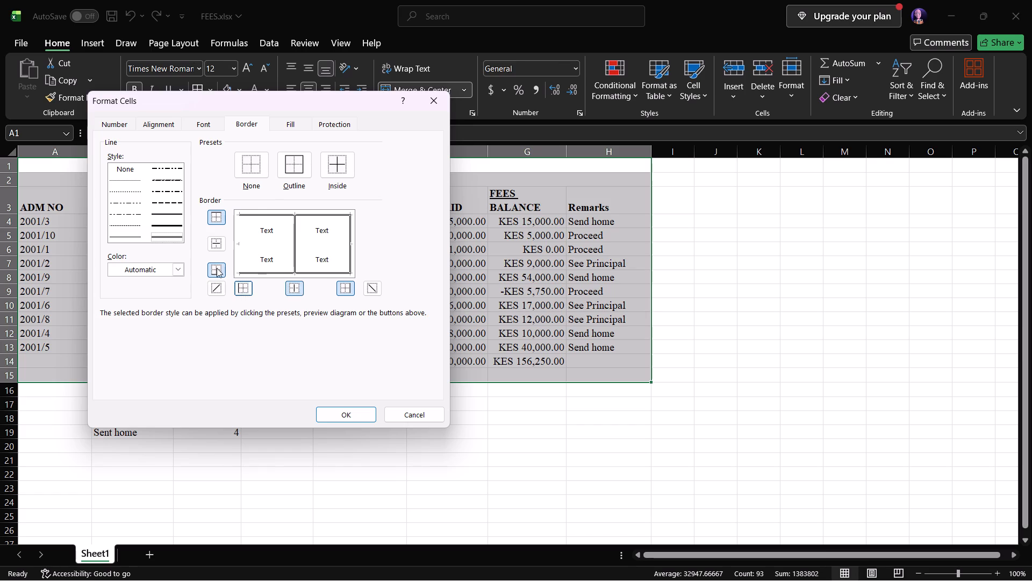
left_click(217, 268)
left_click(224, 210)
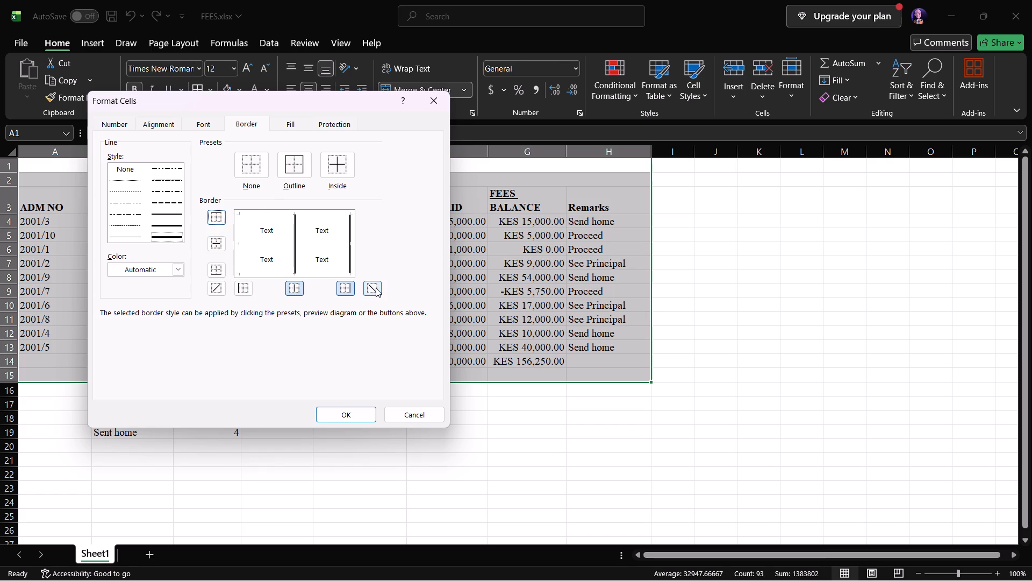
left_click(345, 288)
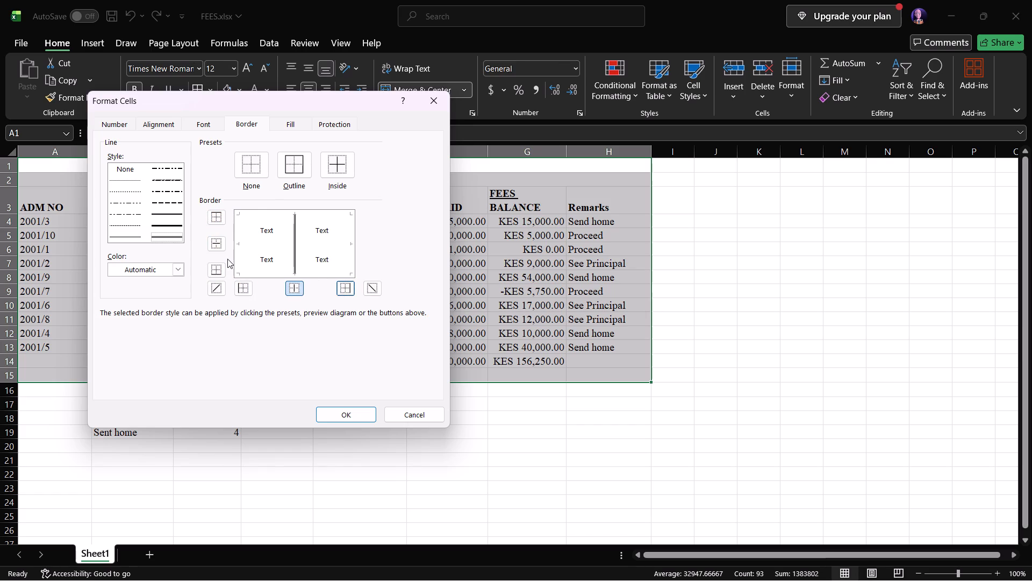
left_click(153, 202)
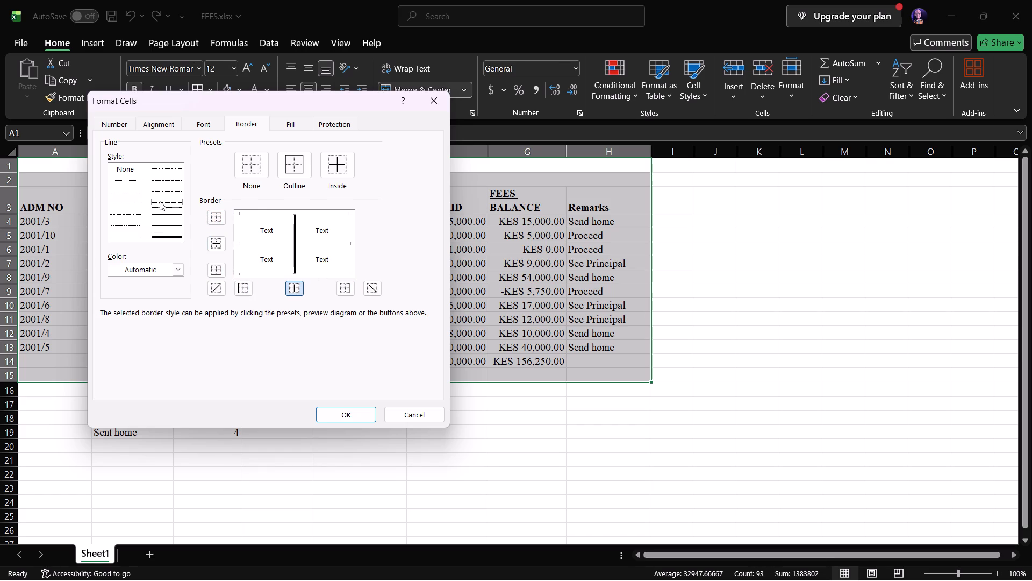
triple_click(167, 201)
left_click(167, 201)
left_click(342, 165)
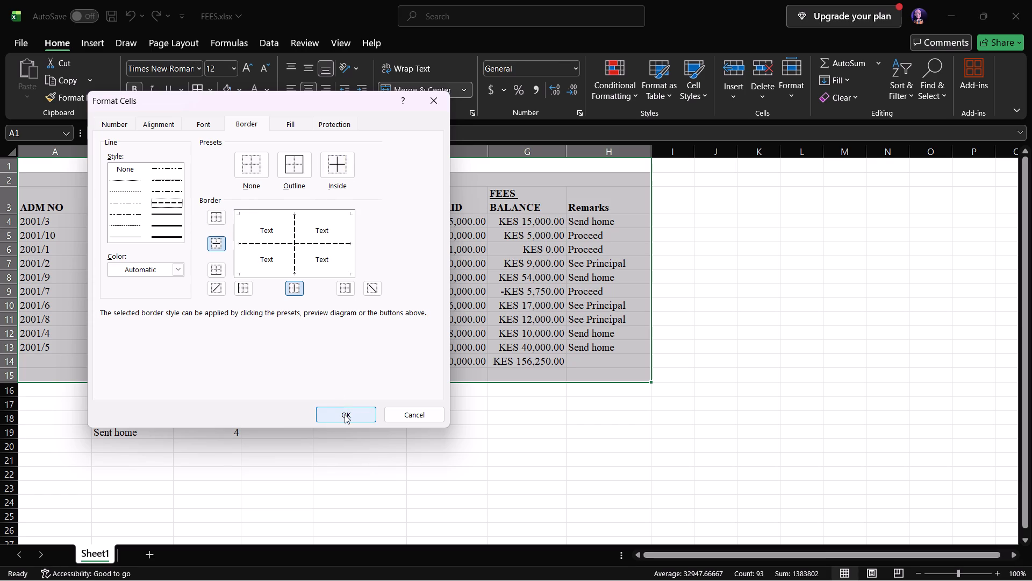
left_click(214, 243)
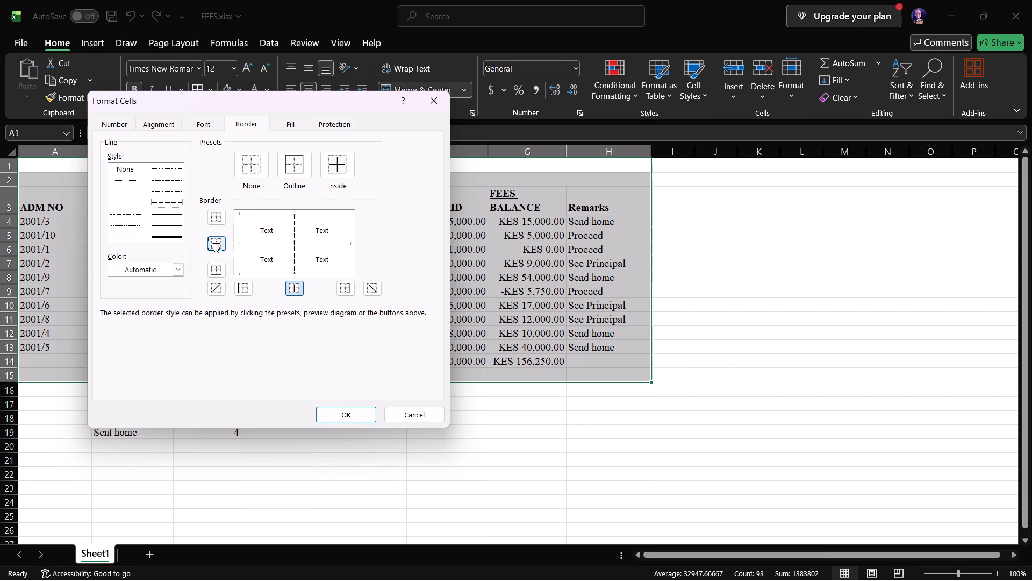
left_click(359, 410)
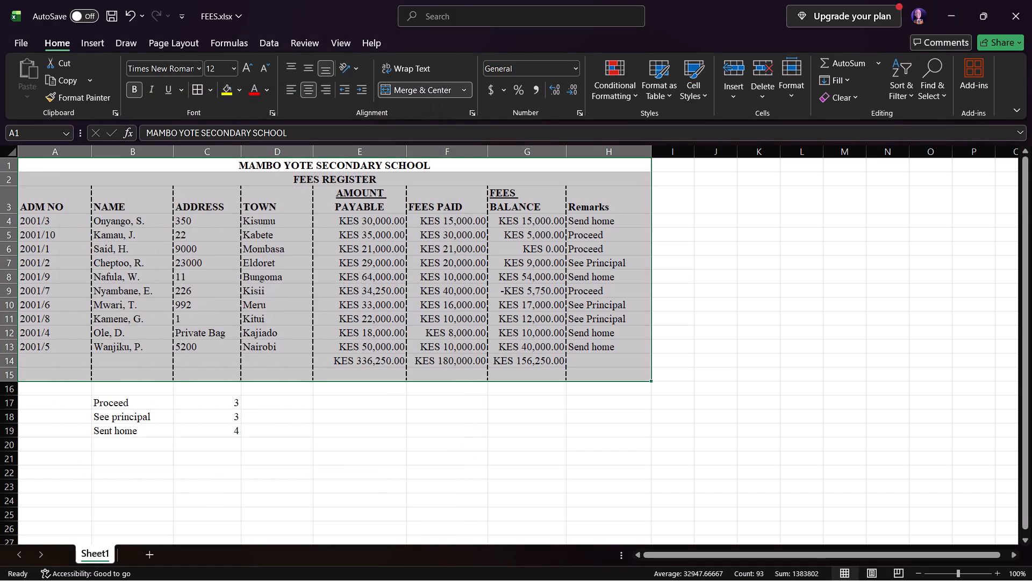
left_click(715, 282)
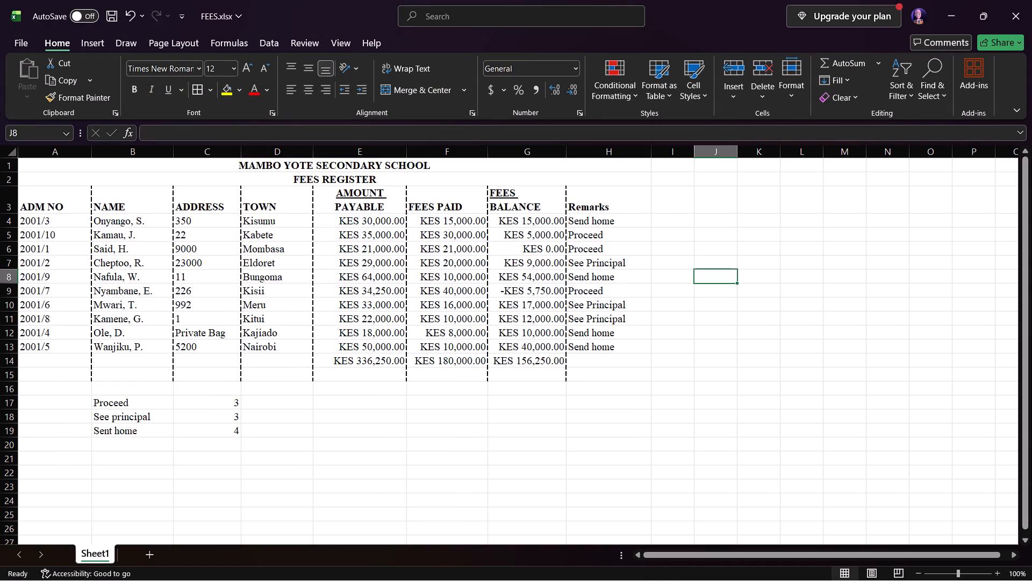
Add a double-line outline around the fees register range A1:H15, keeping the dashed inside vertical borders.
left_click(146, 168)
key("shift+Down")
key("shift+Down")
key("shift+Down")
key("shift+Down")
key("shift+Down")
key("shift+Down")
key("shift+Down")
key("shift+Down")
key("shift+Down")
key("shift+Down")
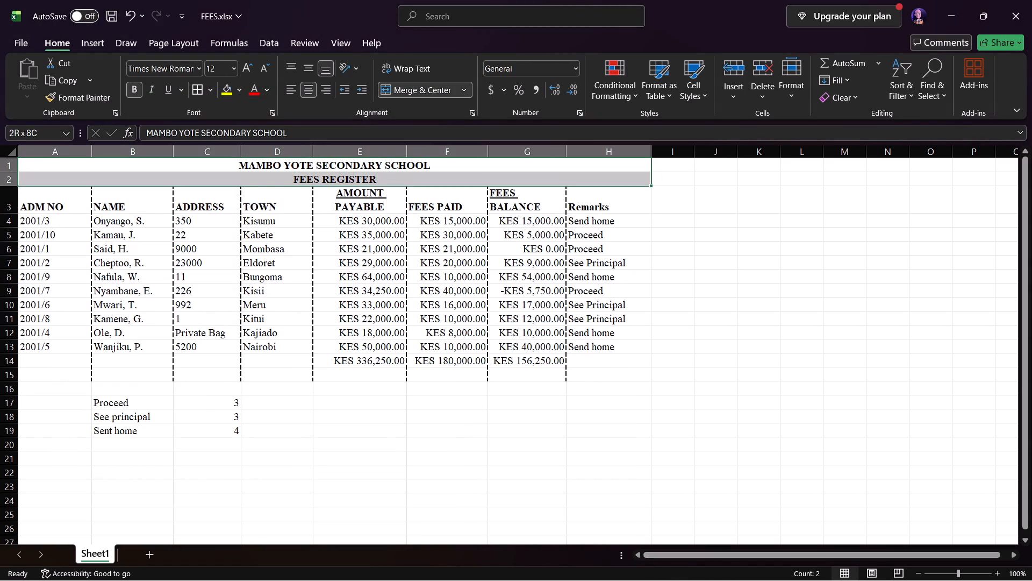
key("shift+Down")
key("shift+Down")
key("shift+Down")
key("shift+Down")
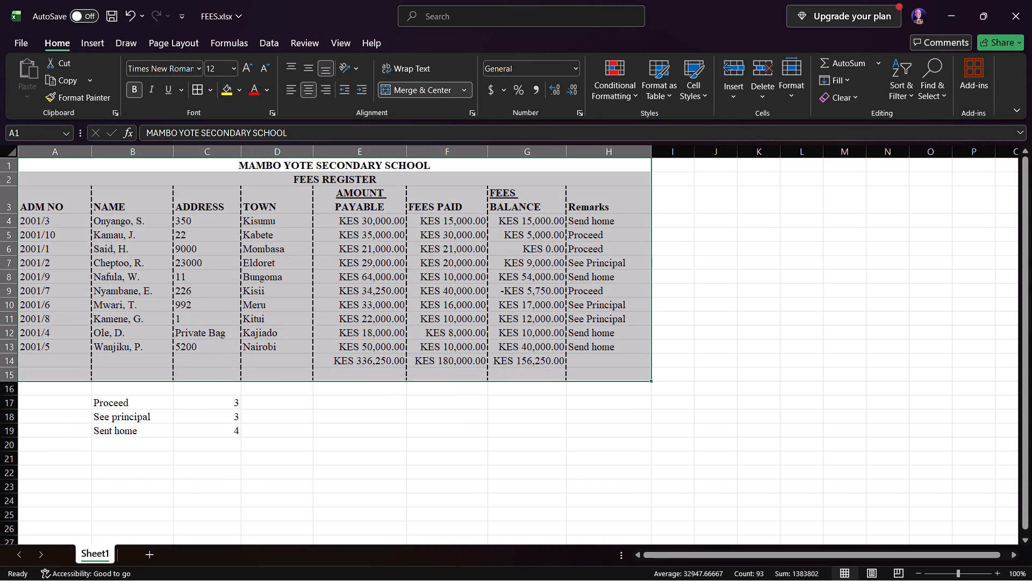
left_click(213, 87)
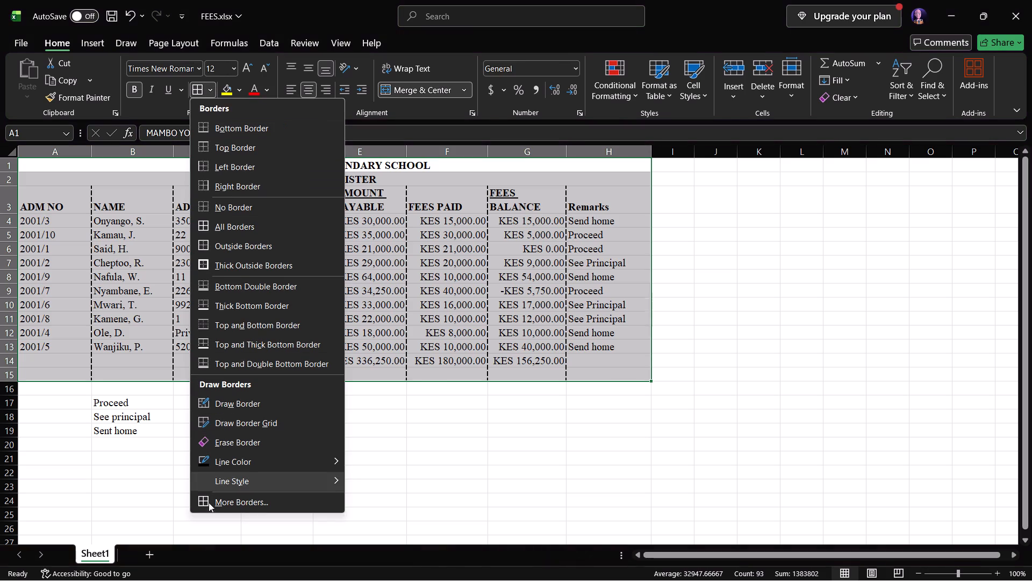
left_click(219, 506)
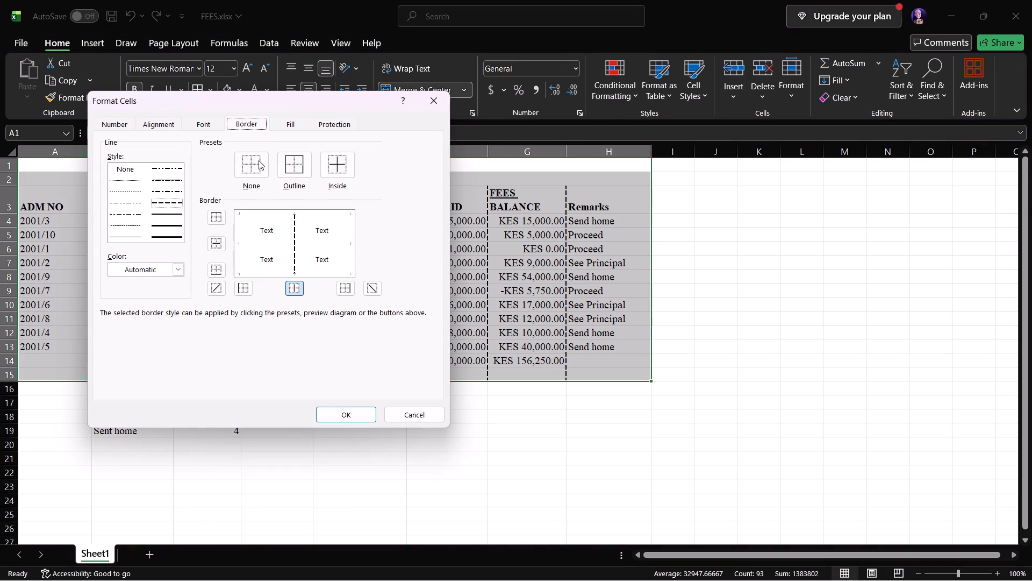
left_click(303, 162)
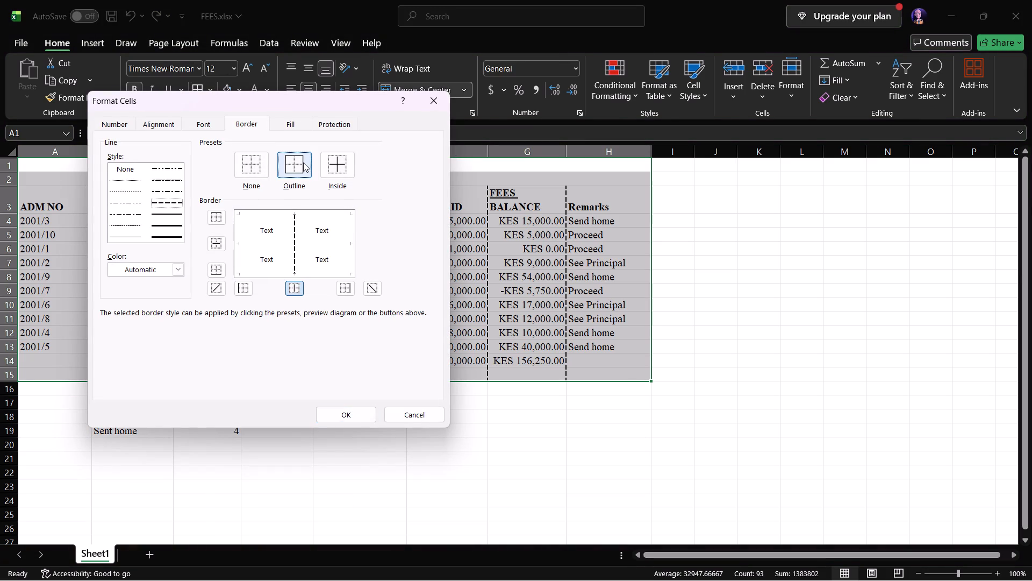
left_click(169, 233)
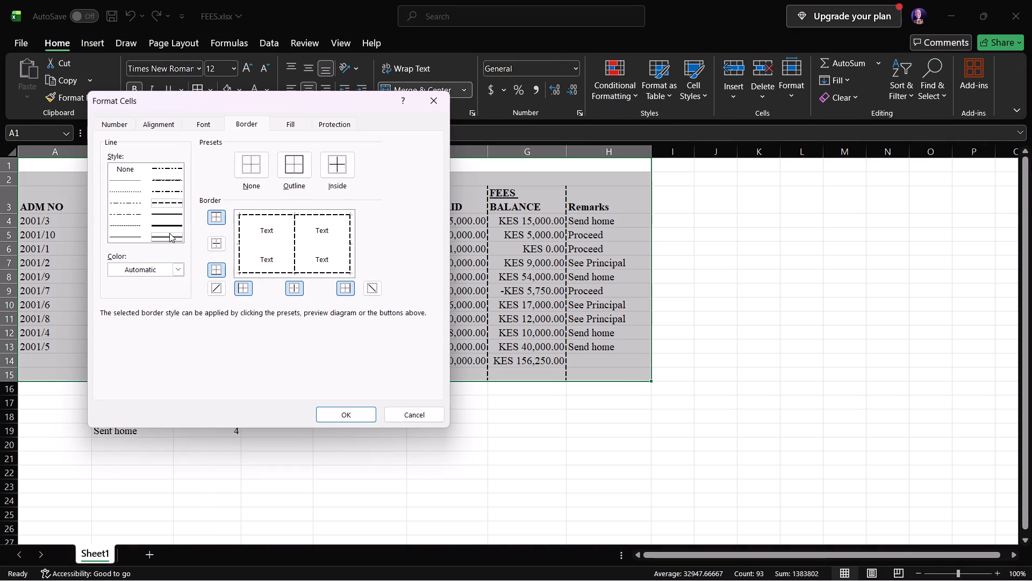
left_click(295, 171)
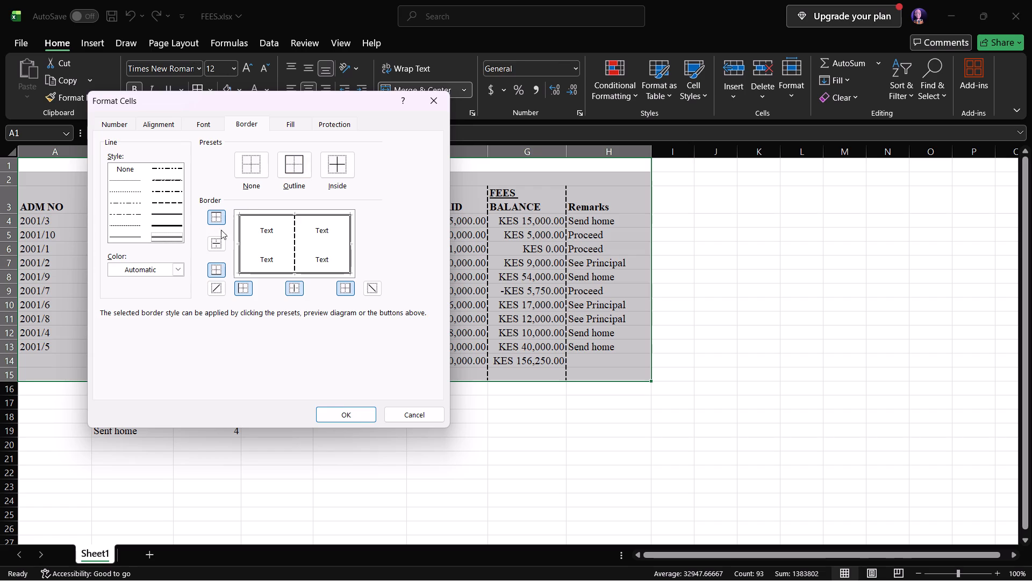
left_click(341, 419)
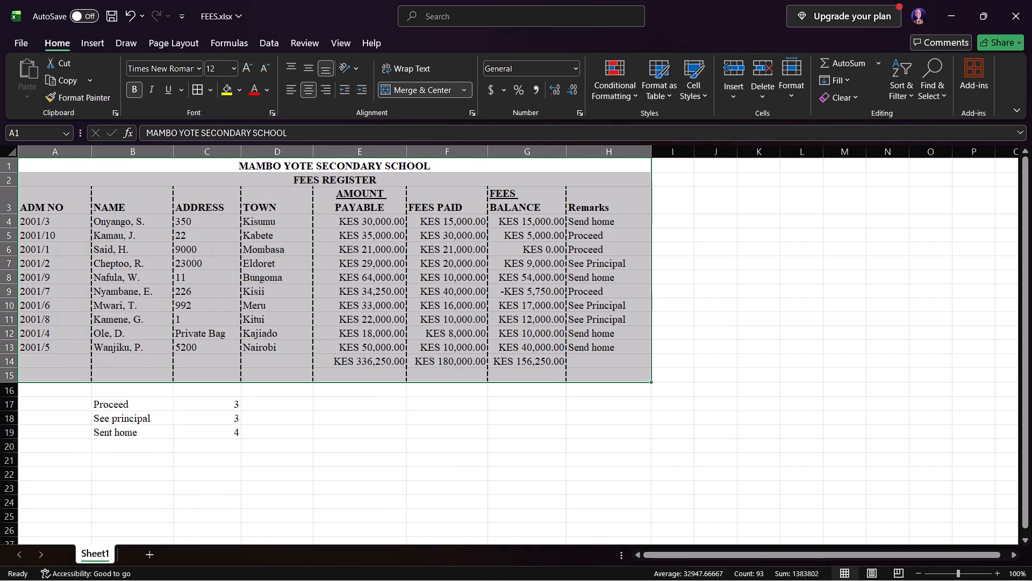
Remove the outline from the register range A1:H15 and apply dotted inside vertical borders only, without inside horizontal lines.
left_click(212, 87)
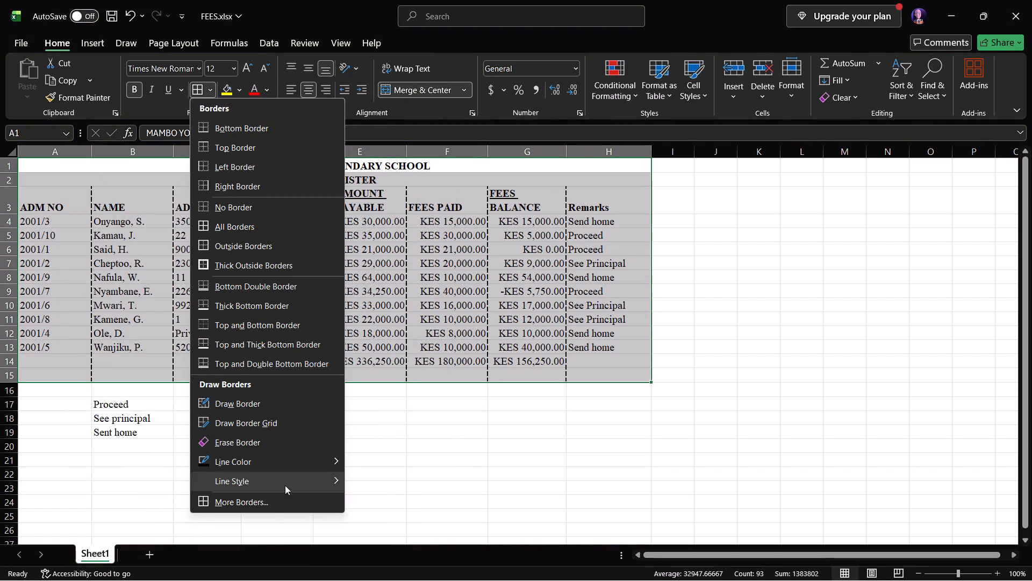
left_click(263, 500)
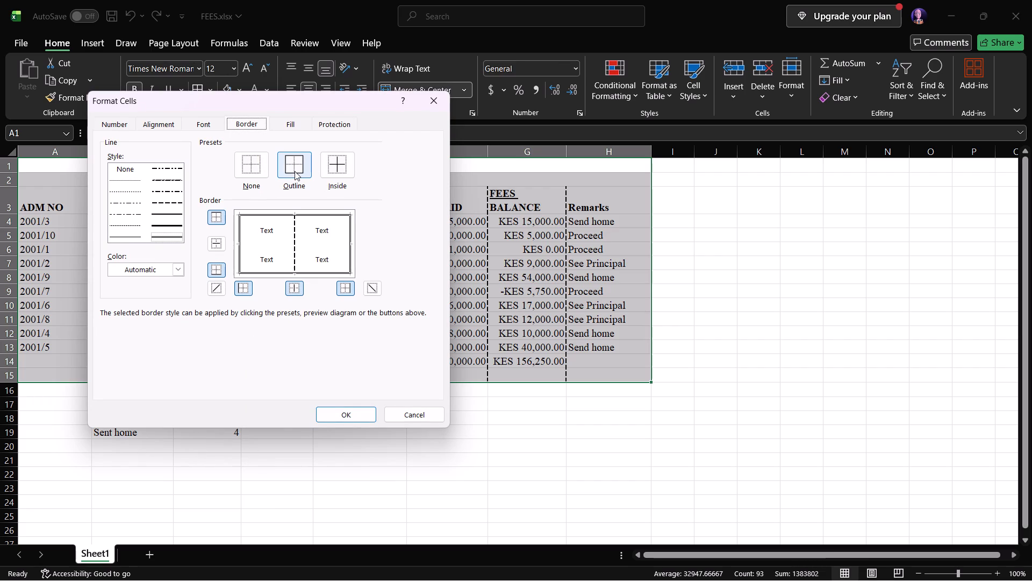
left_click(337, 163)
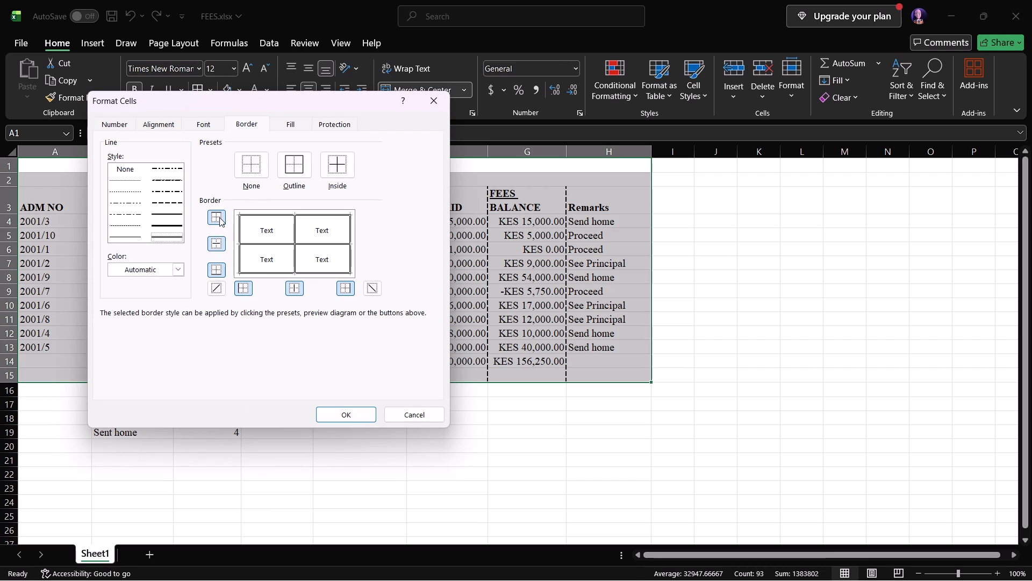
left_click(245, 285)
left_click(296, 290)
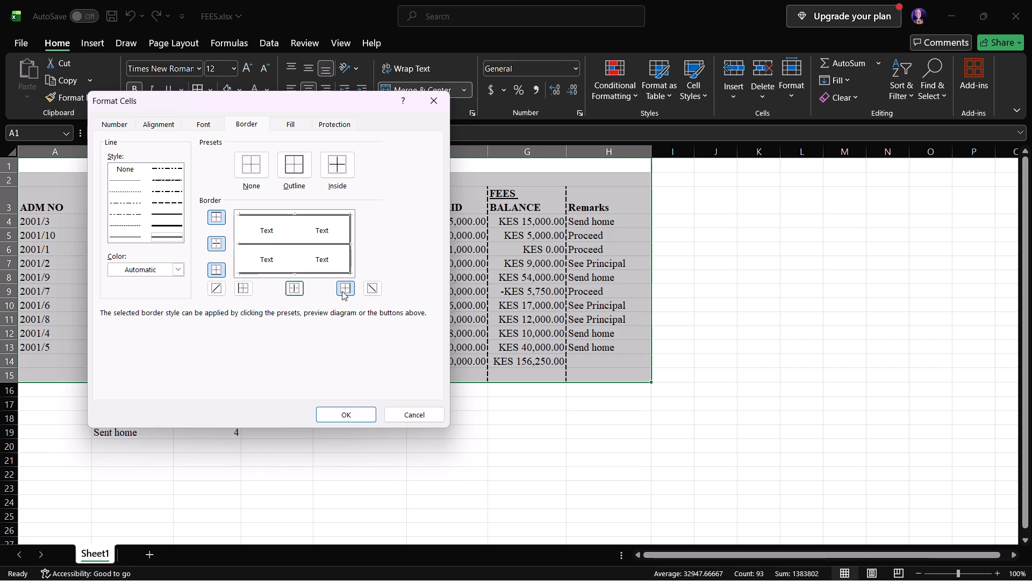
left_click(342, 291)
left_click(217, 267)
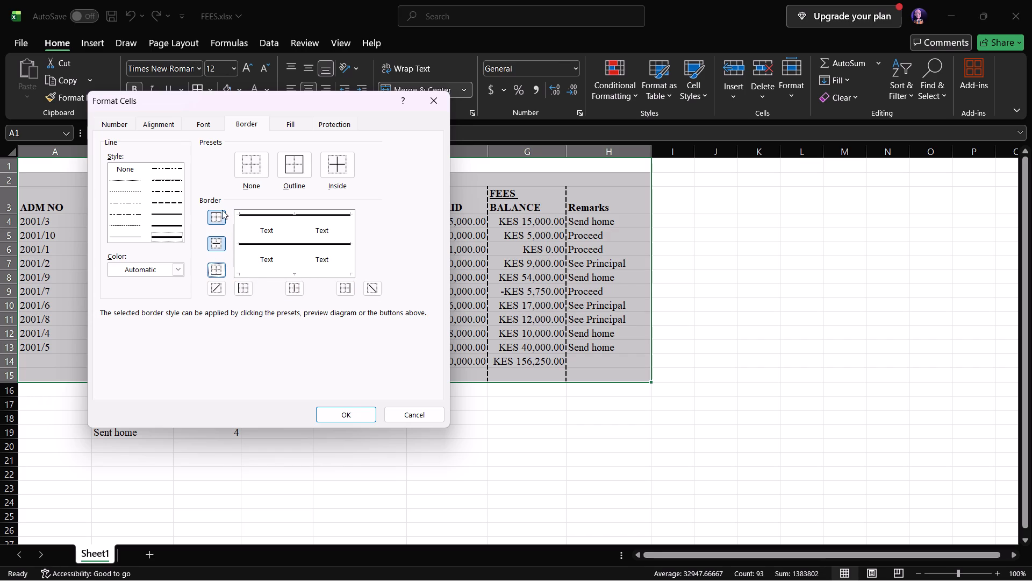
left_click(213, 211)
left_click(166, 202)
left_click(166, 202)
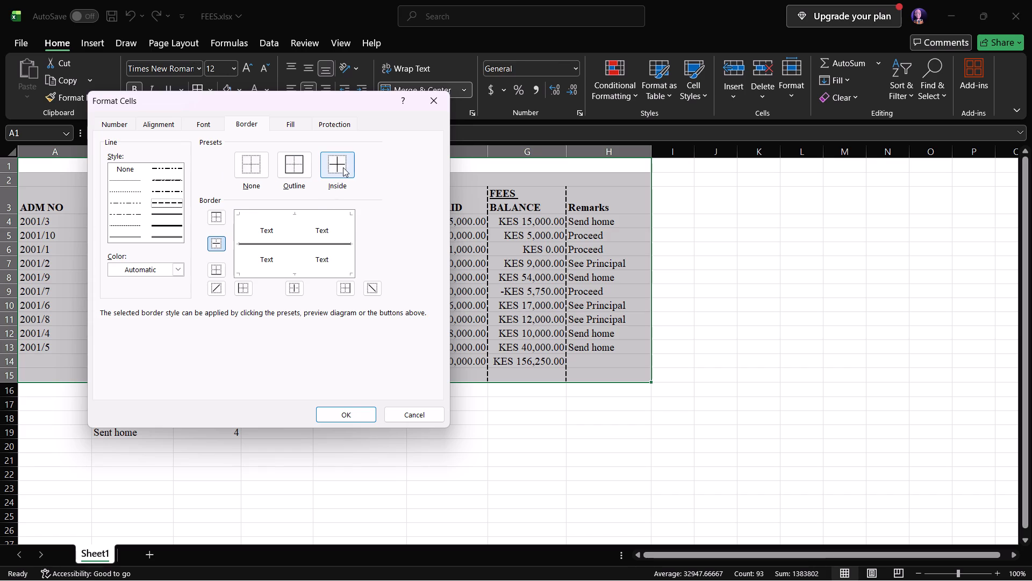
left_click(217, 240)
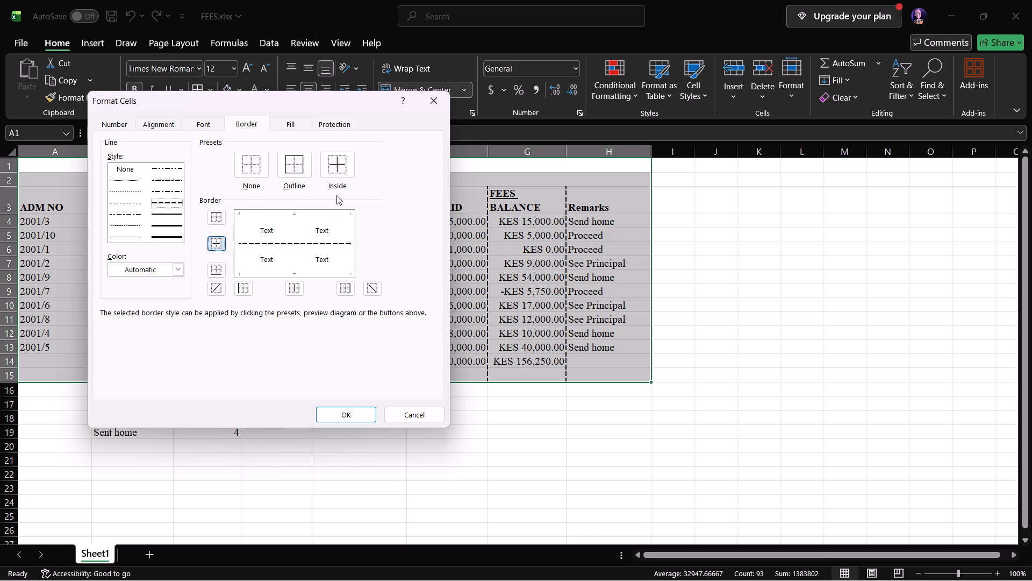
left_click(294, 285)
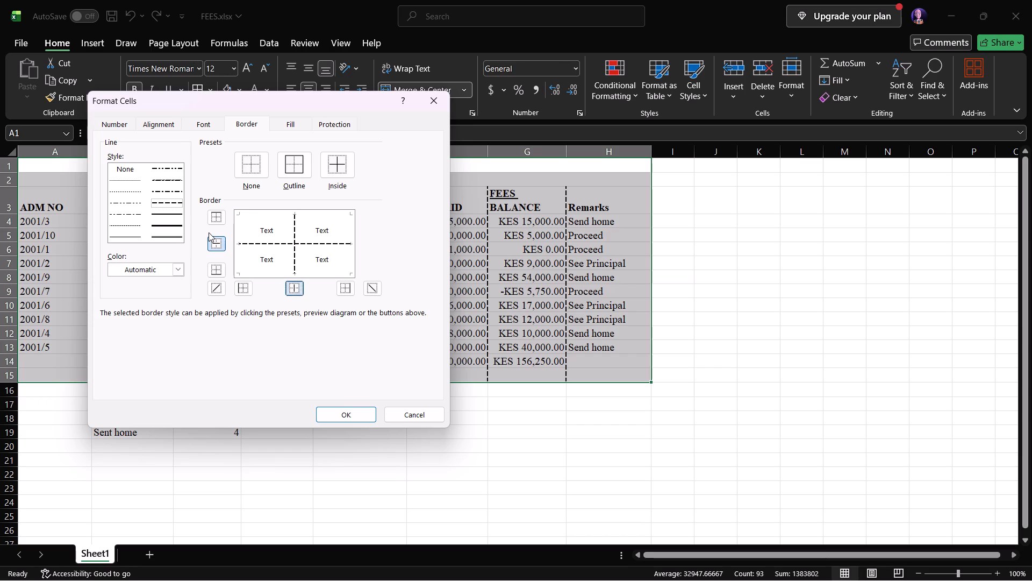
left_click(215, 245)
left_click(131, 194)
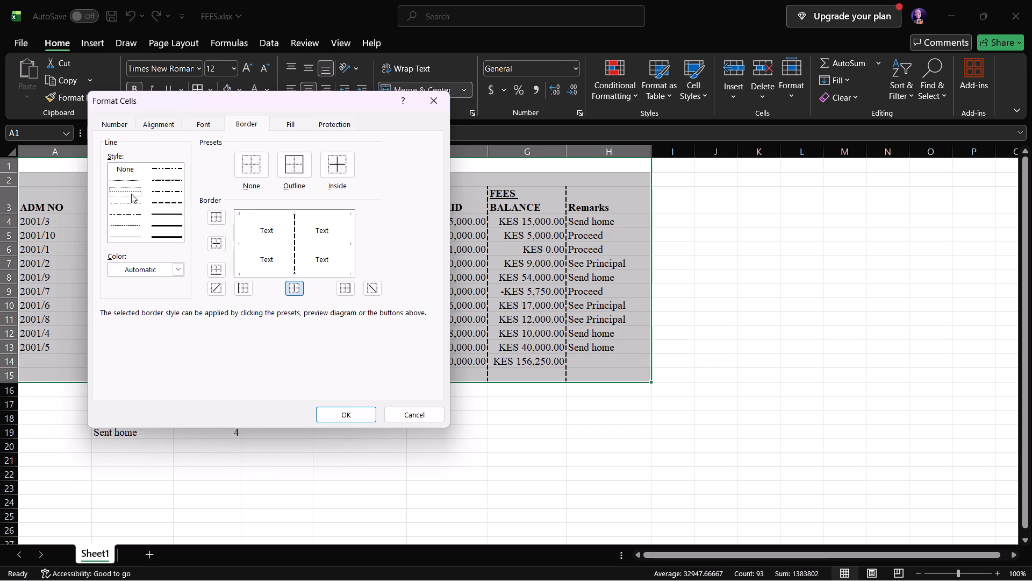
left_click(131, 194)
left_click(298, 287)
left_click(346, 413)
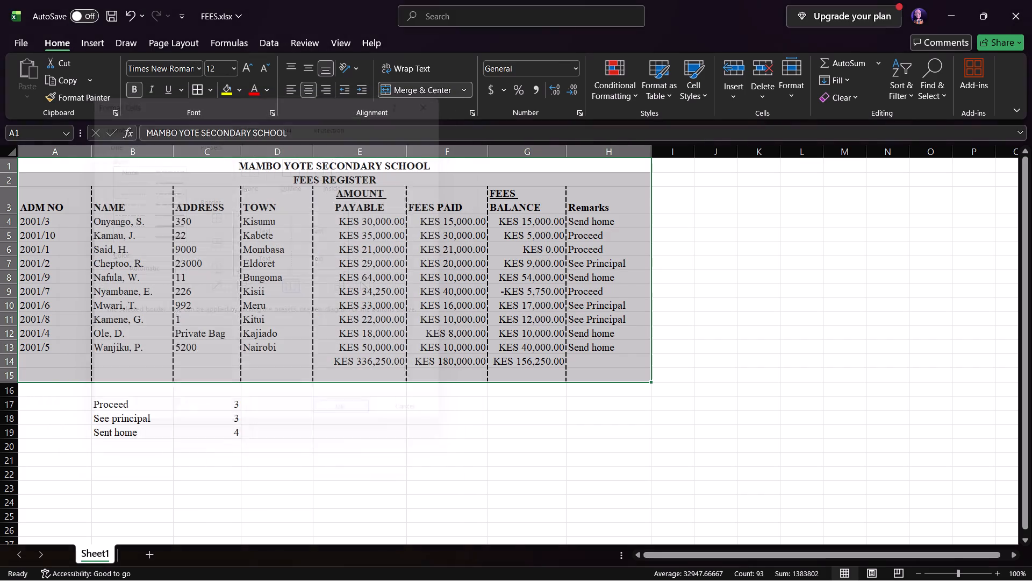
Remove the inside vertical borders from the register range A1:H15 and apply thick dashed inside horizontal borders.
left_click(206, 91)
left_click(241, 504)
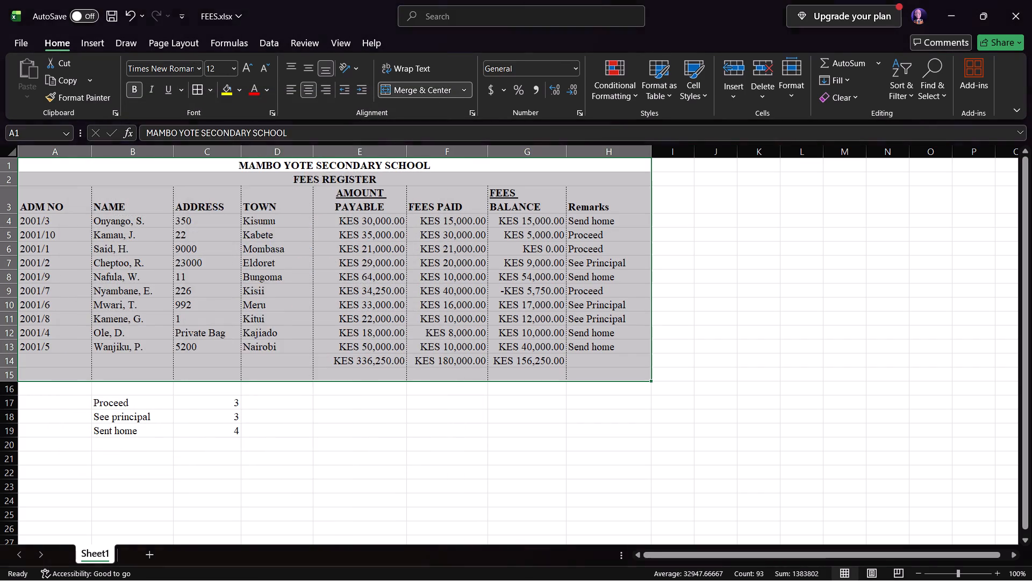
left_click(217, 249)
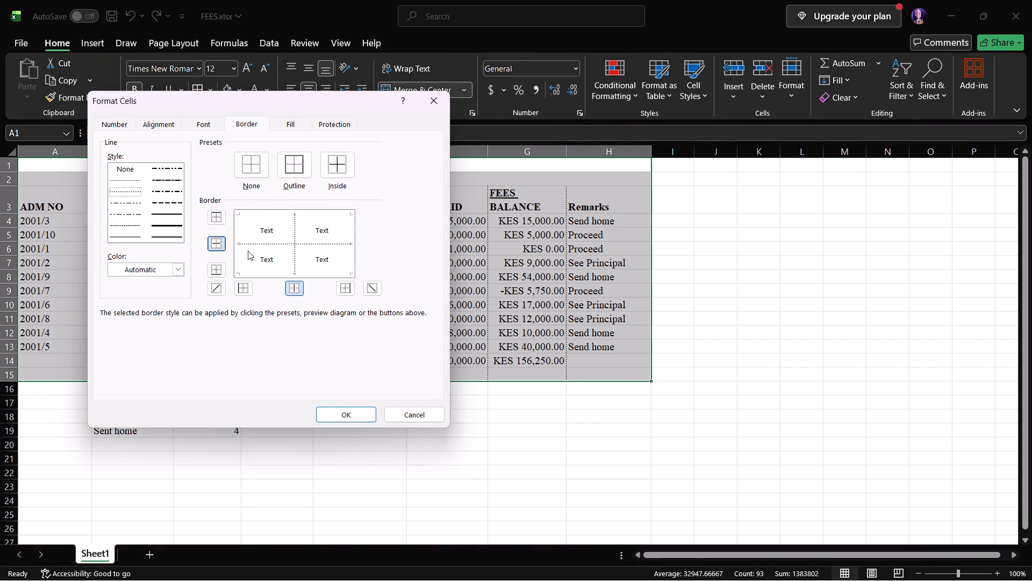
left_click(290, 287)
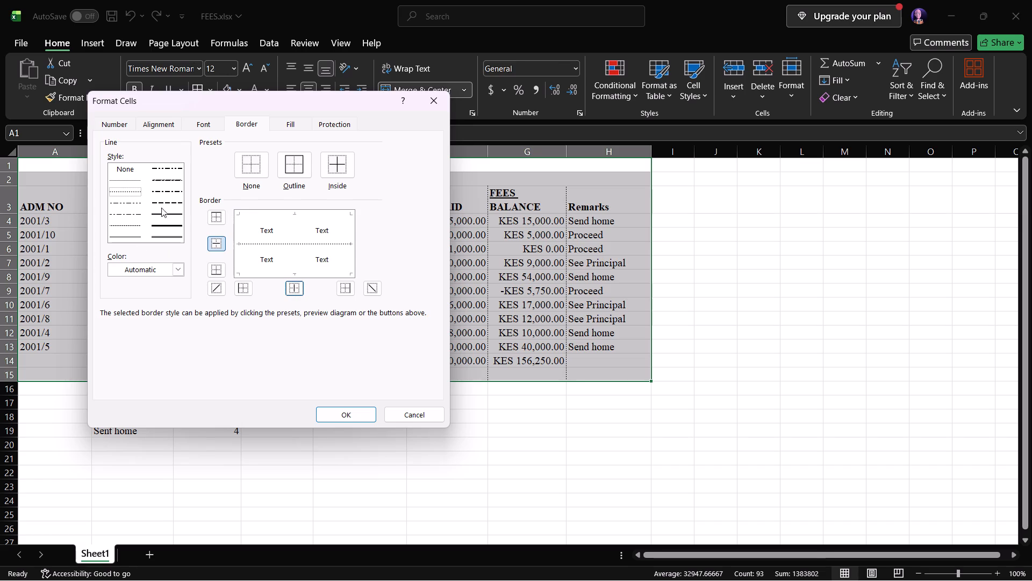
left_click(163, 199)
left_click(221, 242)
left_click(350, 411)
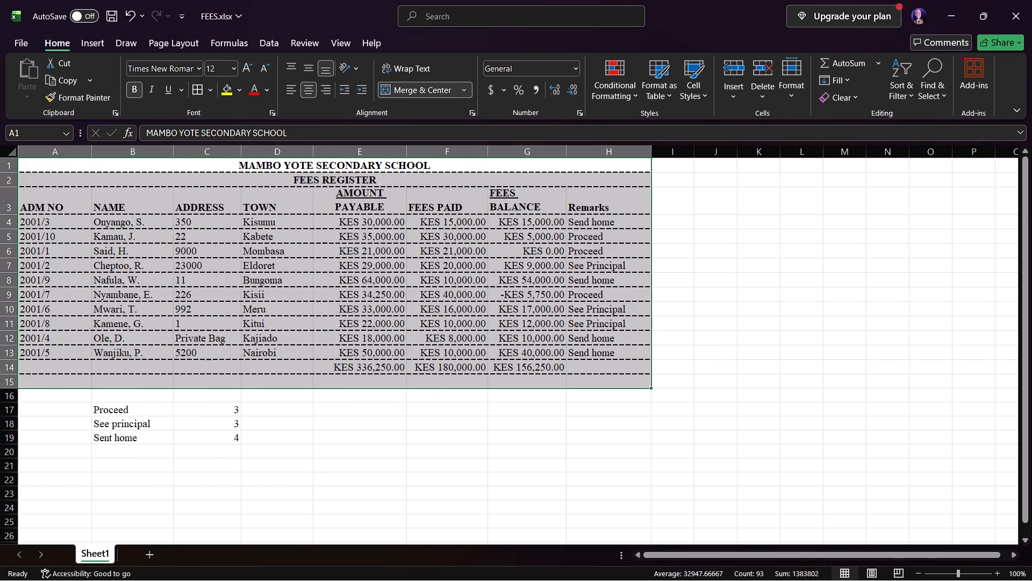
left_click(705, 275)
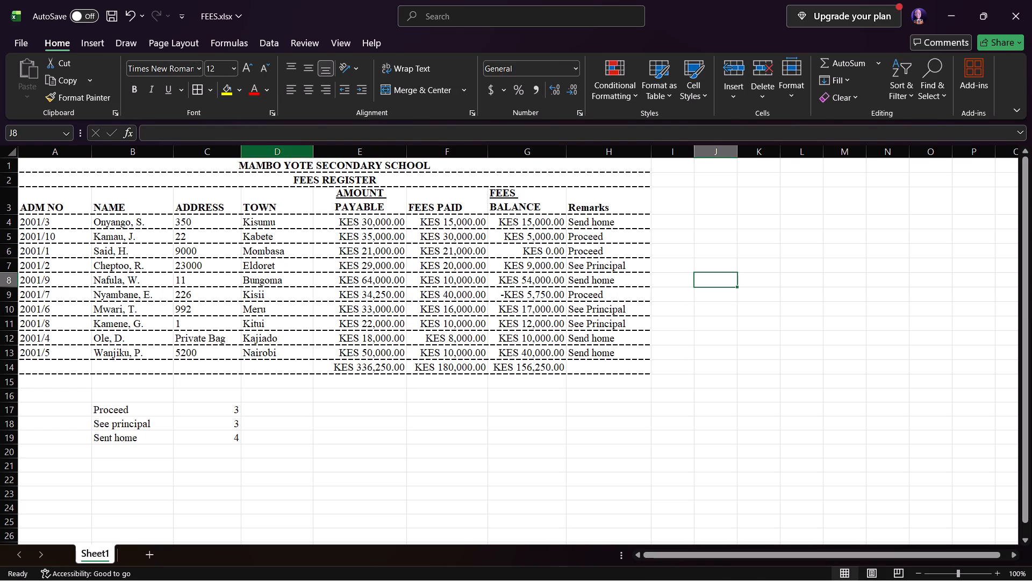
Set a double-line outline border around the fees register range A1:H14.
left_click(62, 161)
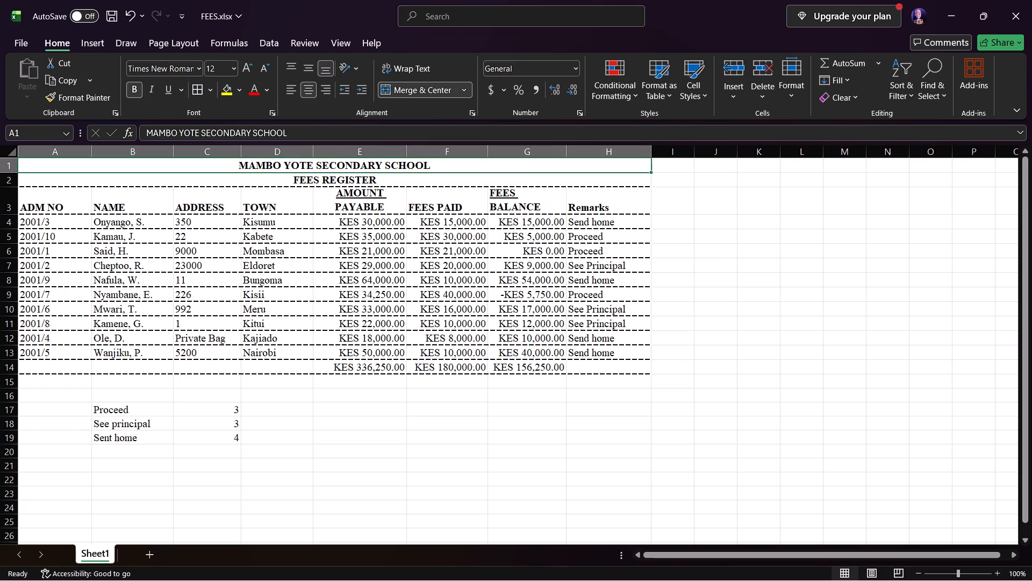
key("shift+Down")
key("shift+Down")
key("shift+Down")
key("shift+Down")
key("shift+Down")
key("shift+Down")
key("shift+Down")
key("shift+Down")
key("shift+Down")
key("shift+Down")
key("shift+Down")
key("shift+Down")
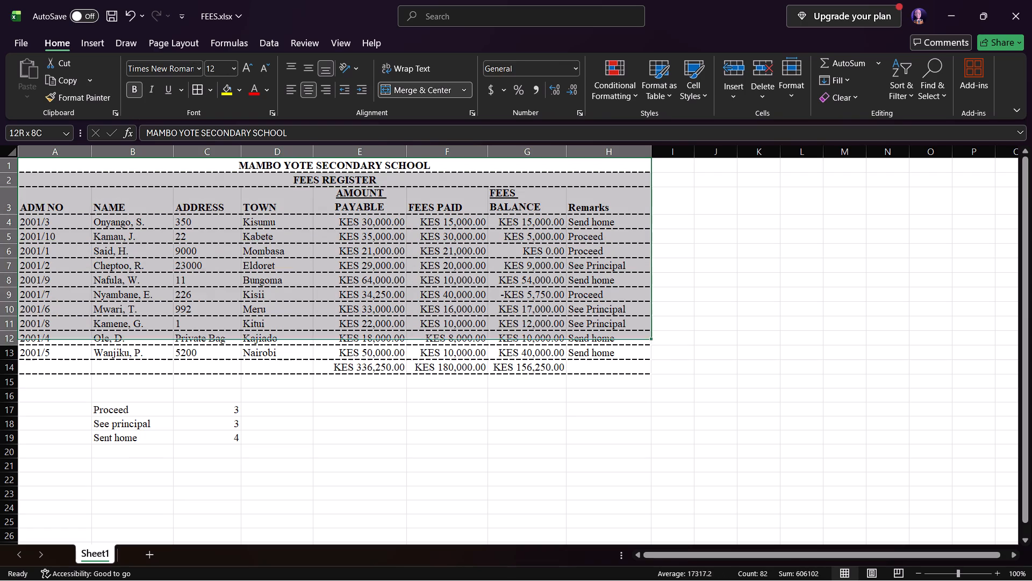
key("shift+Down")
key("shift+Down")
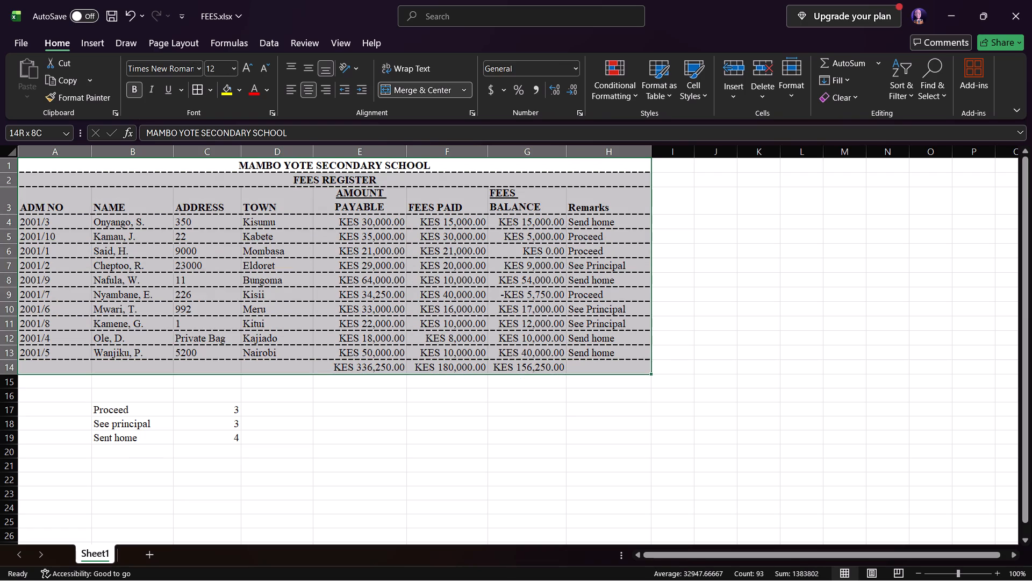
key("ctrl+1")
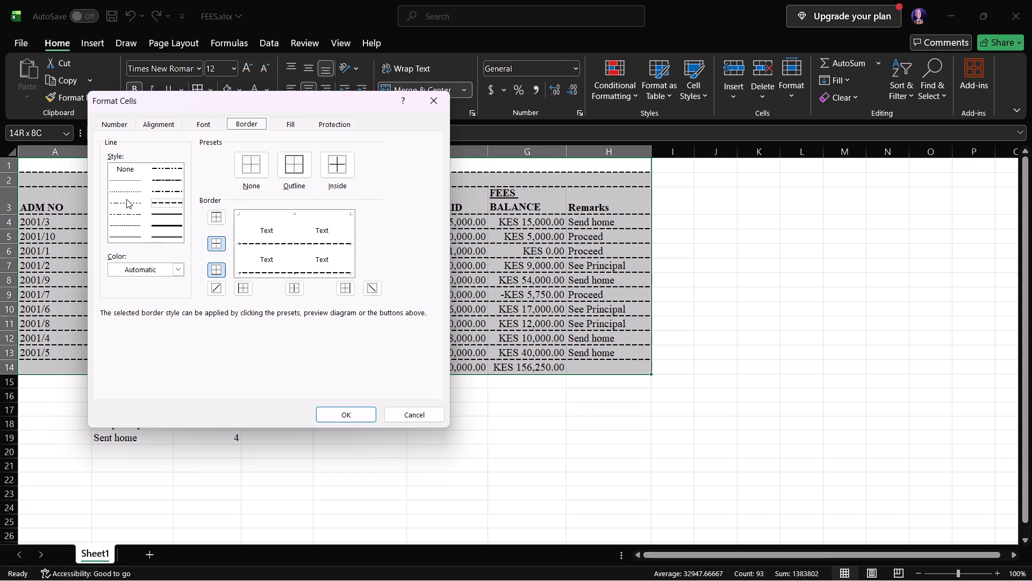
left_click(166, 233)
left_click(303, 171)
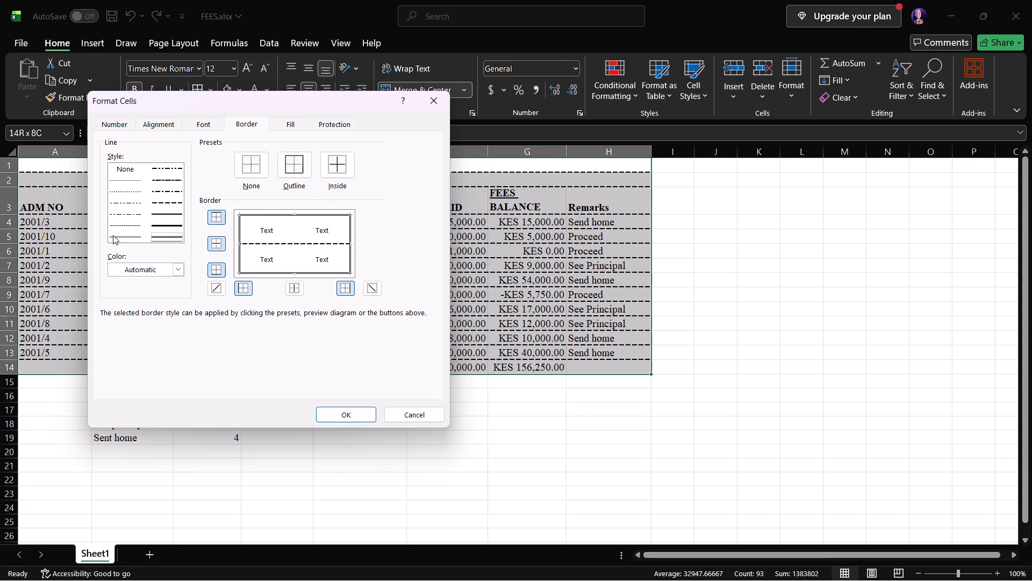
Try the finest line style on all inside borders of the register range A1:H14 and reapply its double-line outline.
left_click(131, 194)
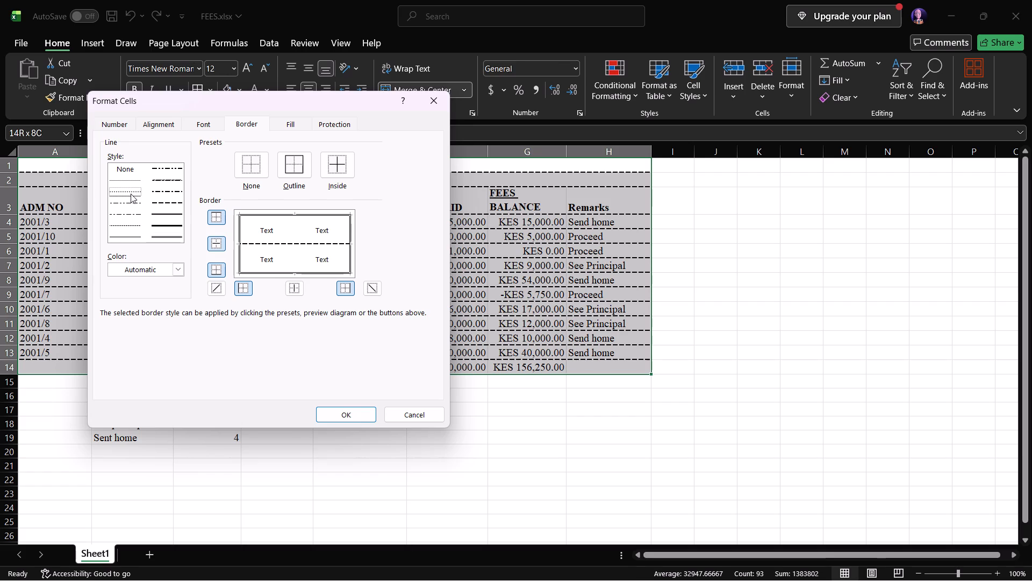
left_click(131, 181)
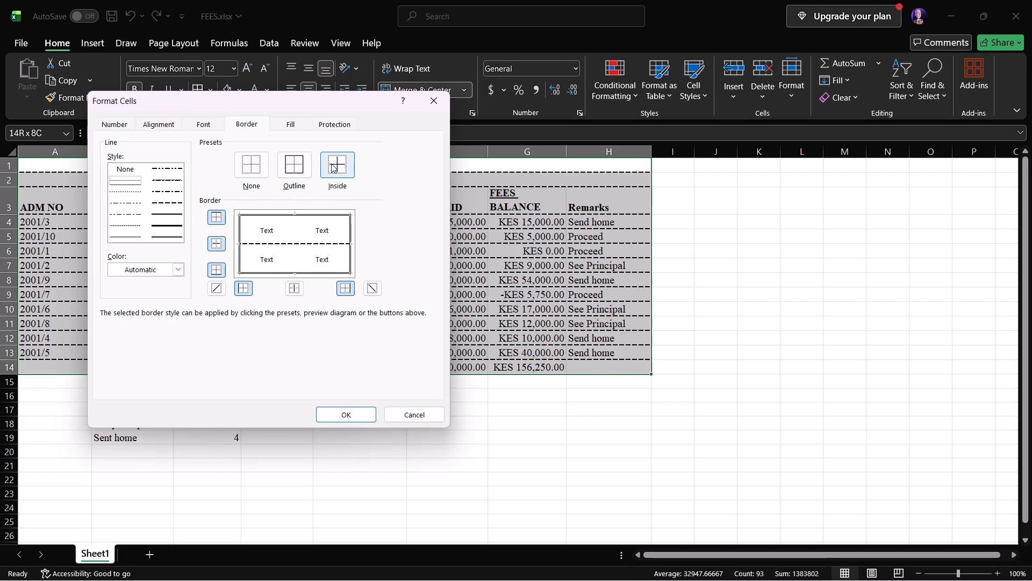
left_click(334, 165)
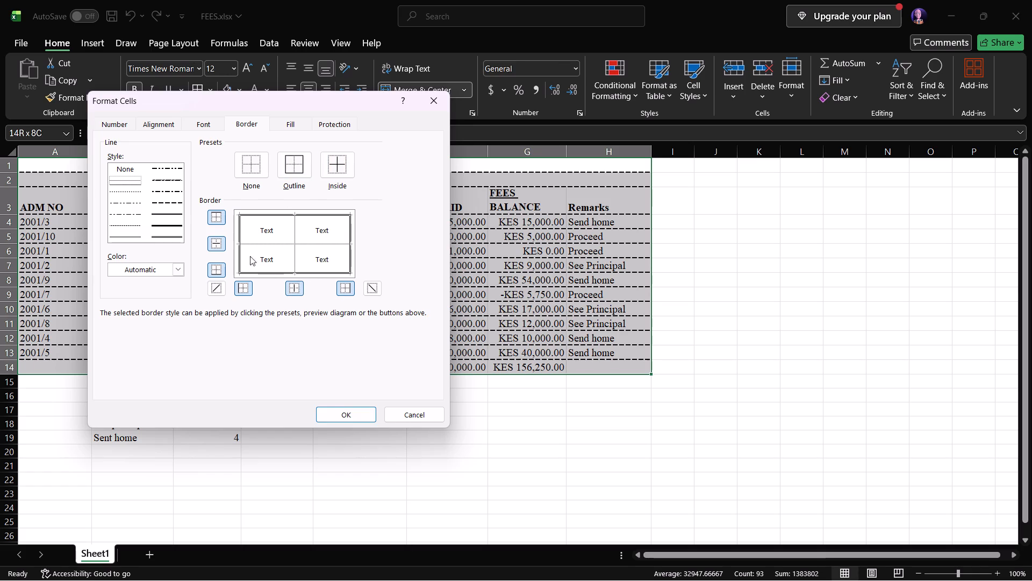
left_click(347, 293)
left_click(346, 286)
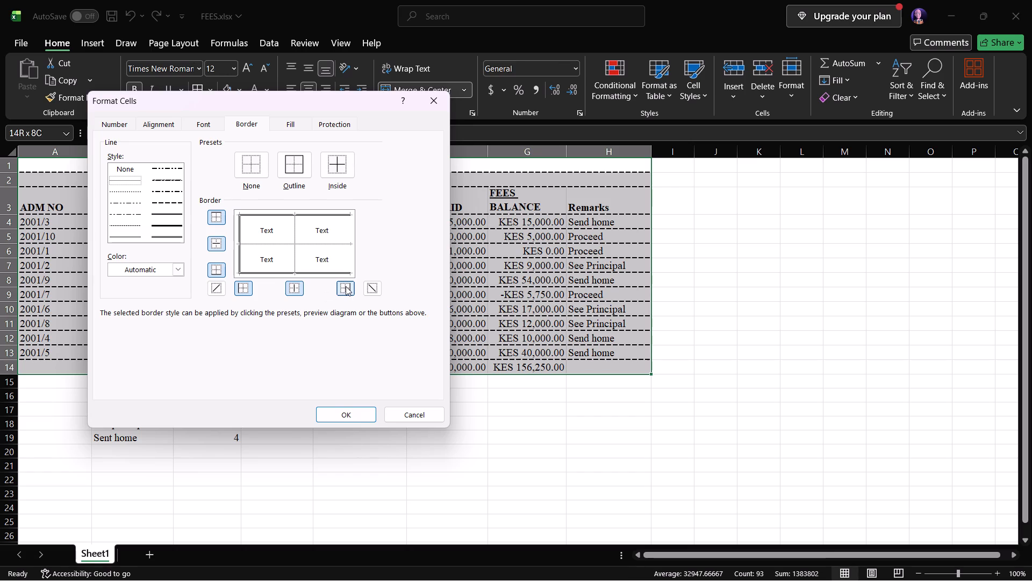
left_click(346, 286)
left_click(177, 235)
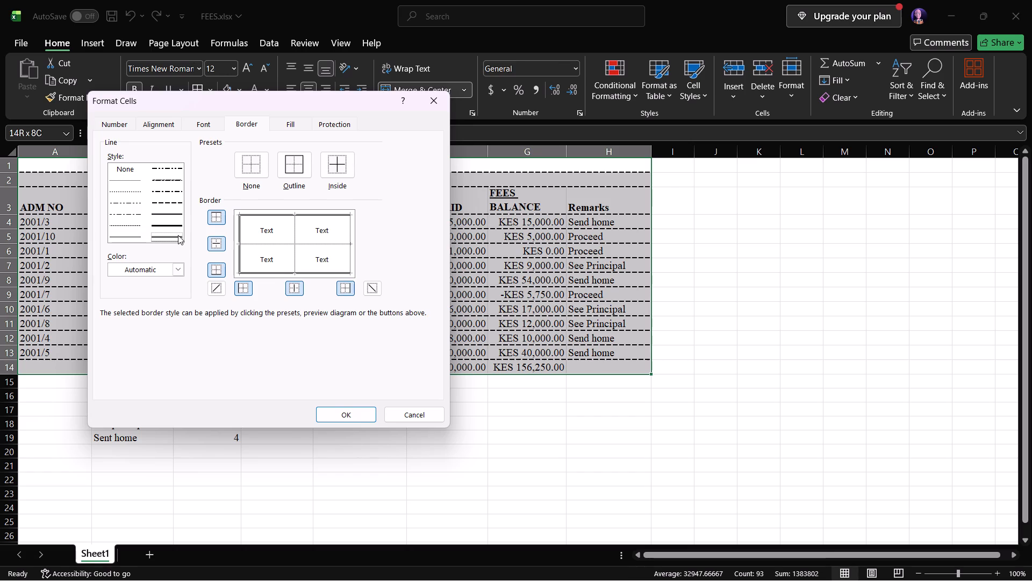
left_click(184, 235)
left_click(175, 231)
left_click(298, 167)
Give the register range A1:H14 thick dashed inside horizontal borders and the finest line style for inside vertical borders.
left_click(175, 202)
left_click(335, 168)
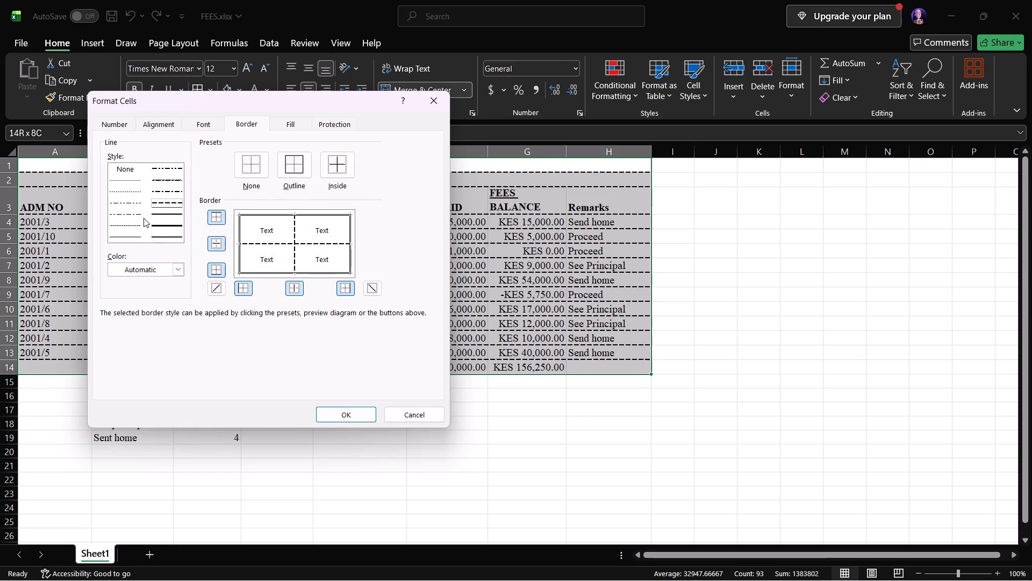
left_click(123, 182)
left_click(293, 288)
left_click(357, 414)
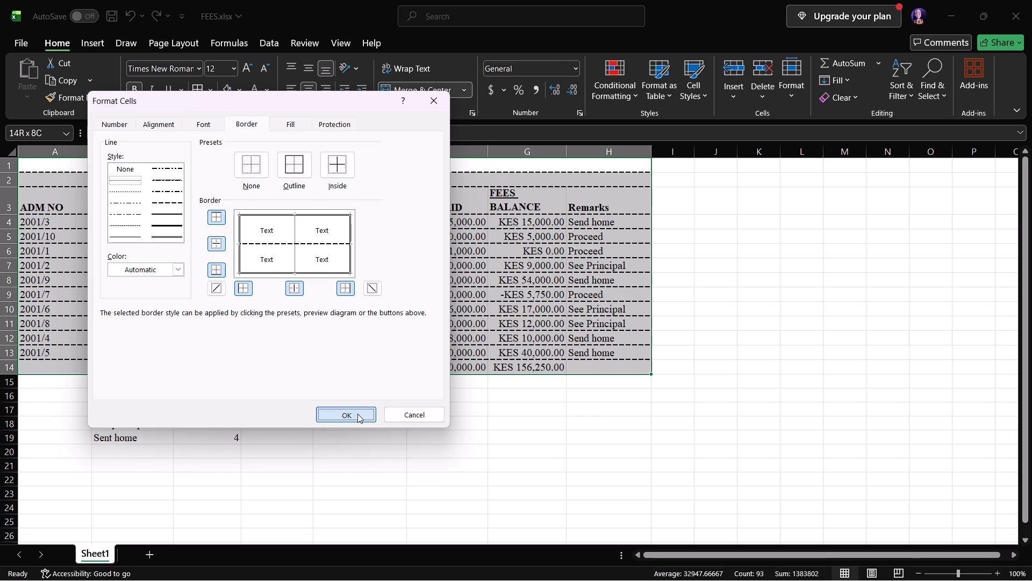
left_click(741, 245)
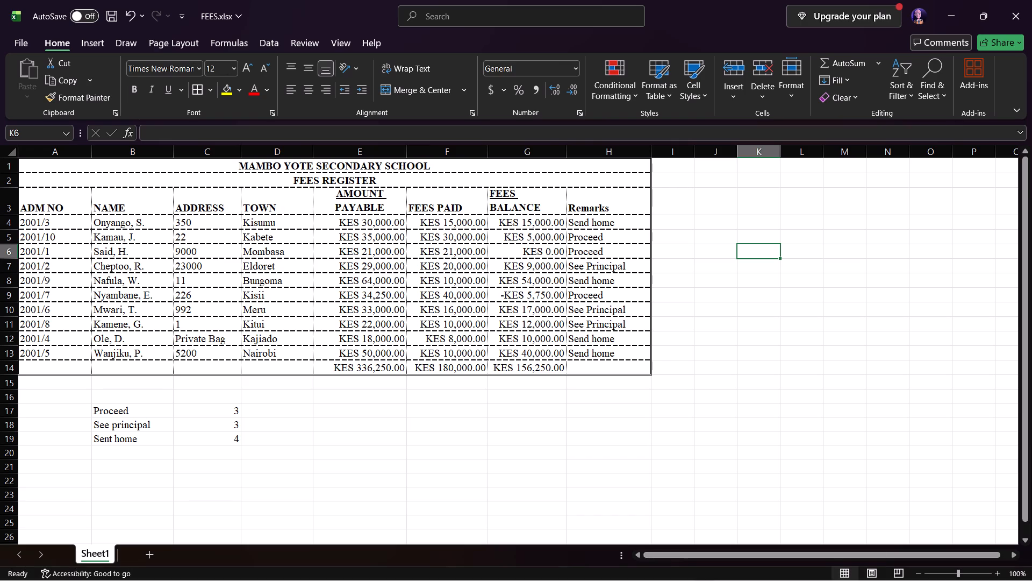
Rename the Sheet1 worksheet as MAIN.
right_click(90, 554)
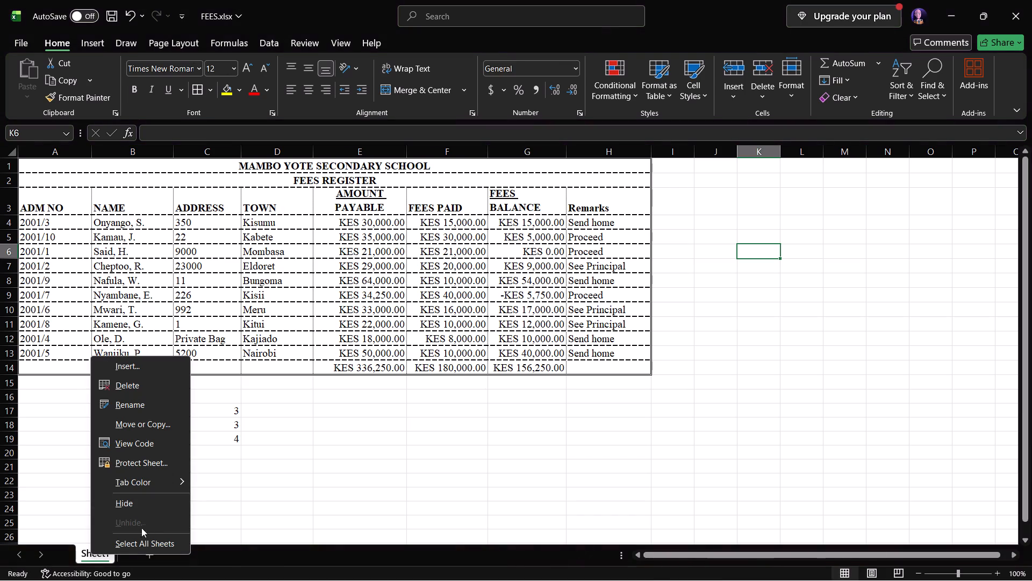
left_click(131, 407)
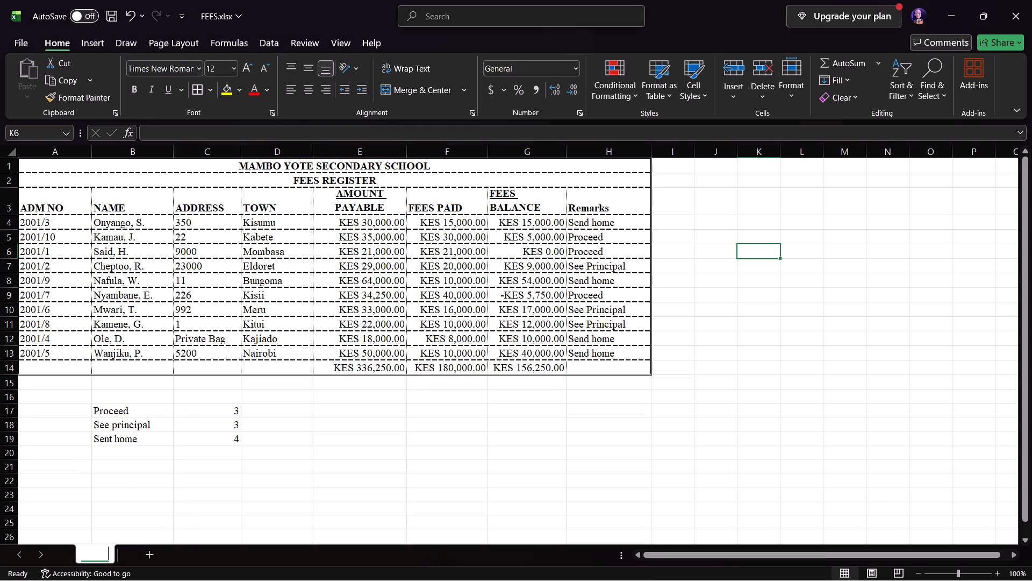
type("Main")
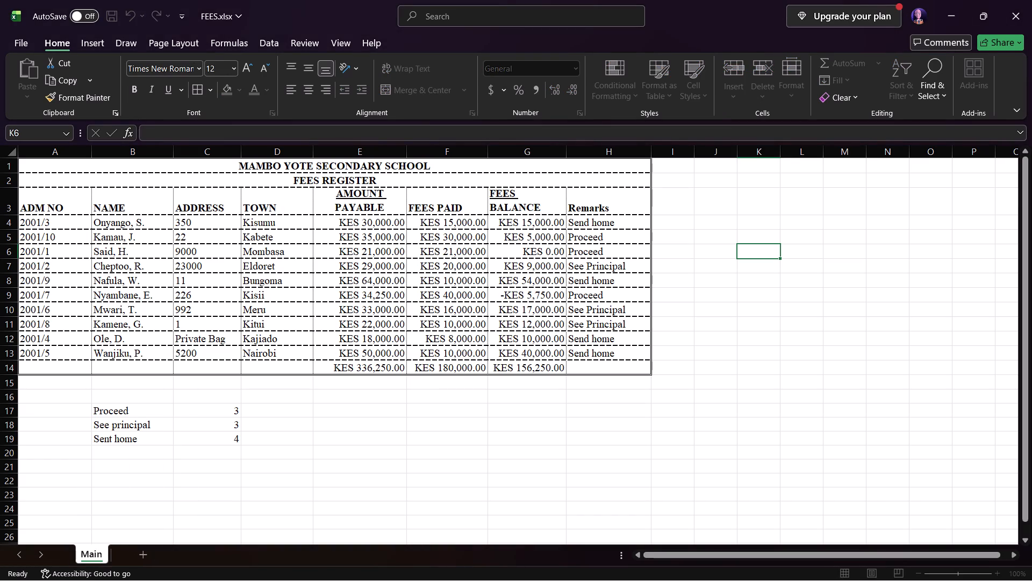
key("BackSpace")
key("BackSpace")
key("BackSpace")
type("AIN")
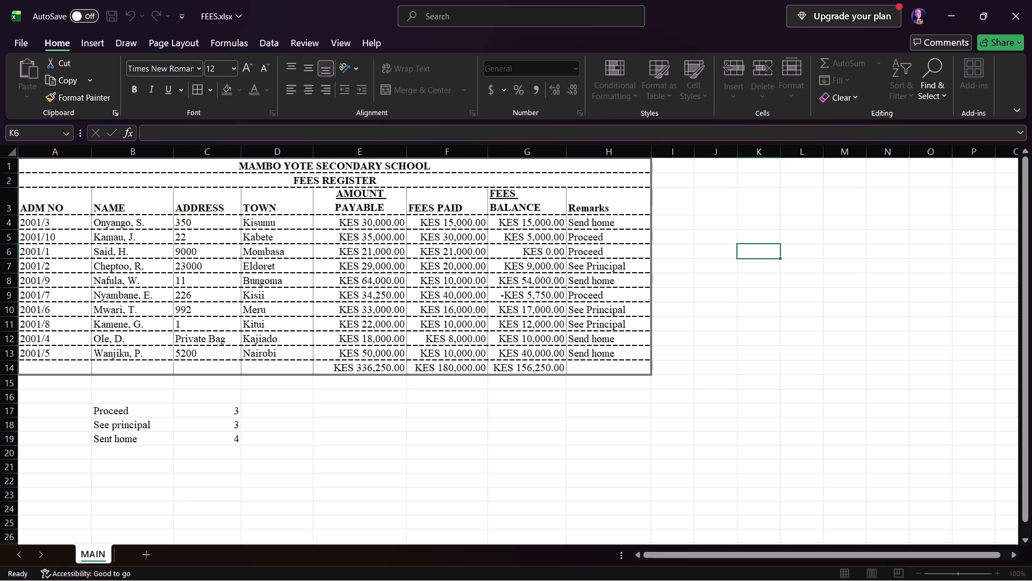
left_click(129, 550)
Create a copy of the MAIN worksheet within FEES.xlsx and place the copy after MAIN.
right_click(90, 558)
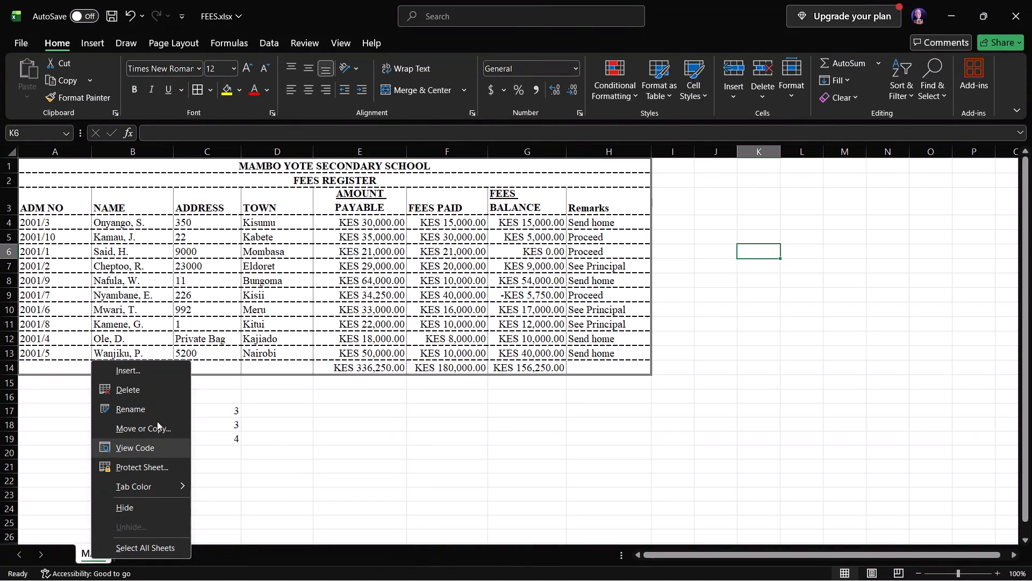
left_click(157, 421)
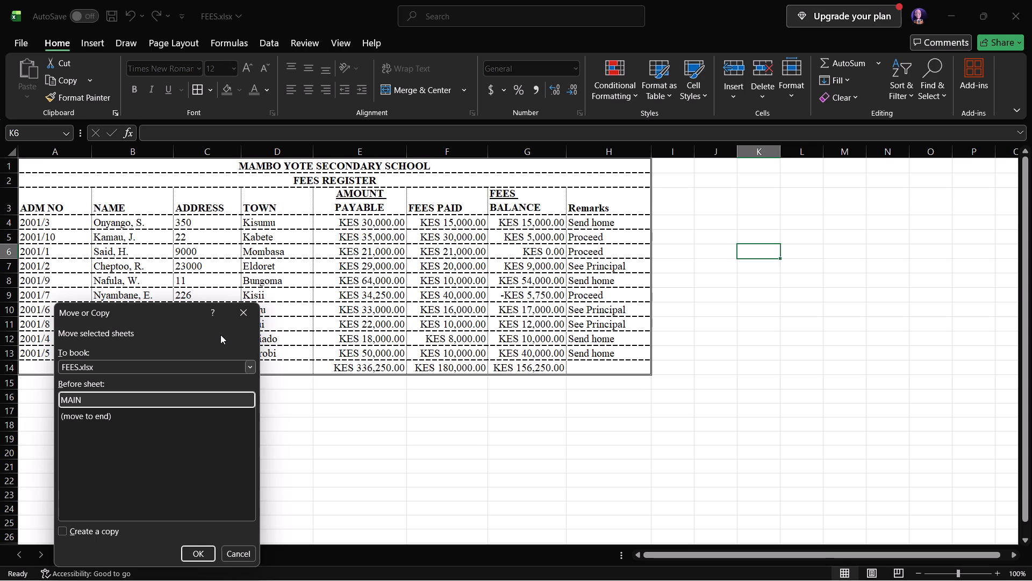
left_click(59, 526)
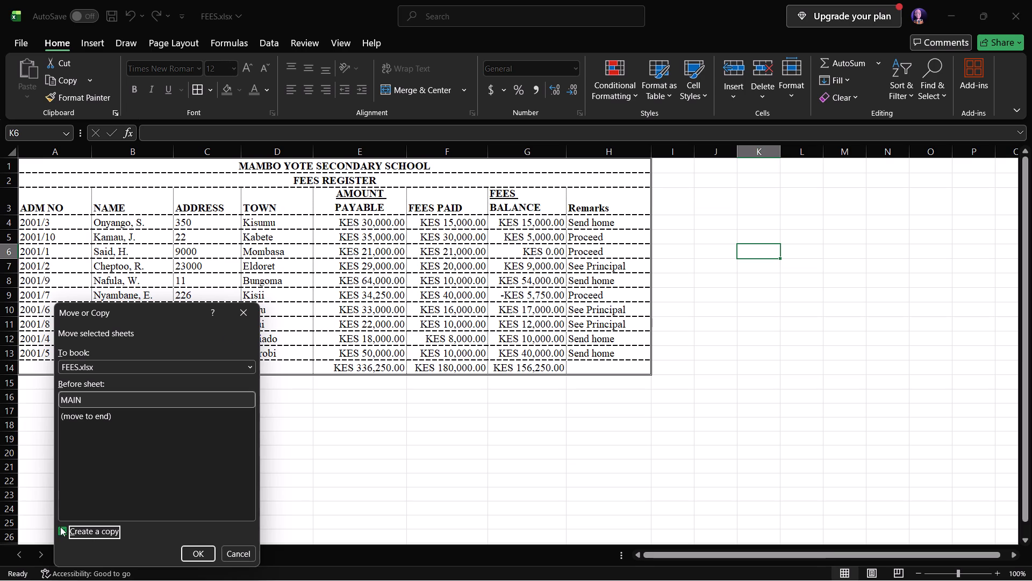
left_click(199, 555)
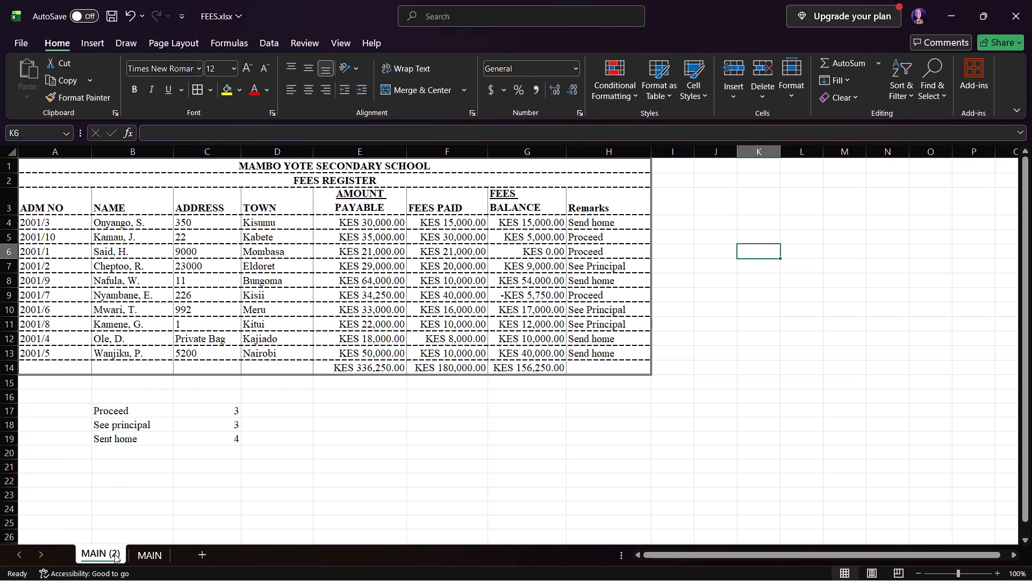
left_click_drag(112, 554, 161, 555)
left_click_drag(106, 554, 184, 553)
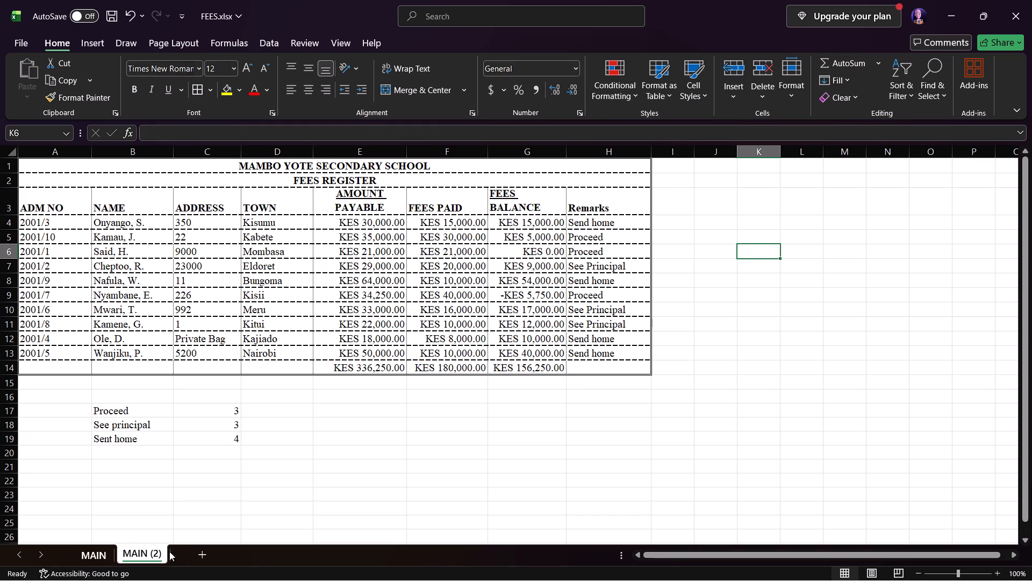
left_click(155, 547)
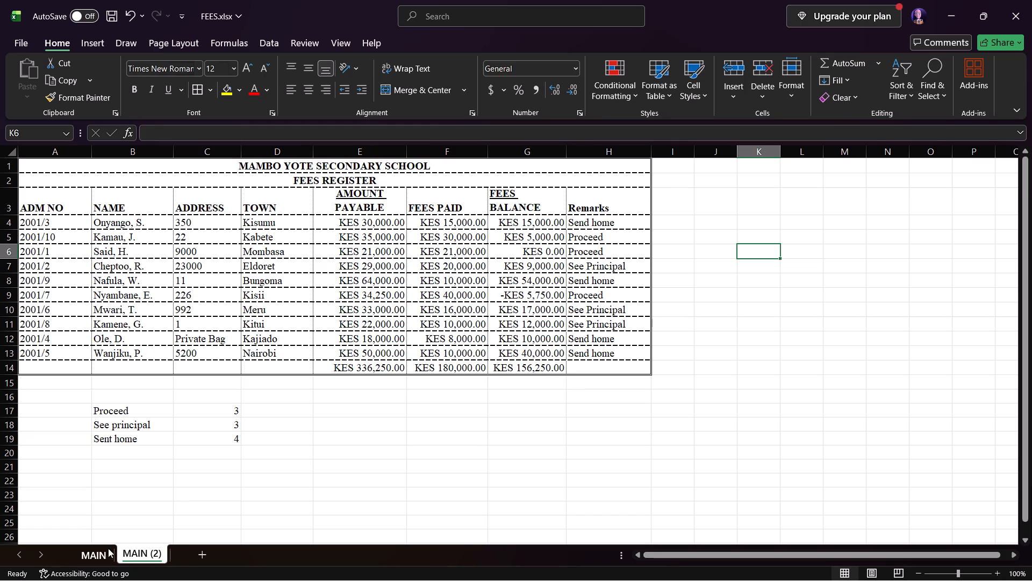
left_click(97, 548)
Rename the copied worksheet MAIN (2) as HOME.
left_click(130, 558)
double_click(149, 556)
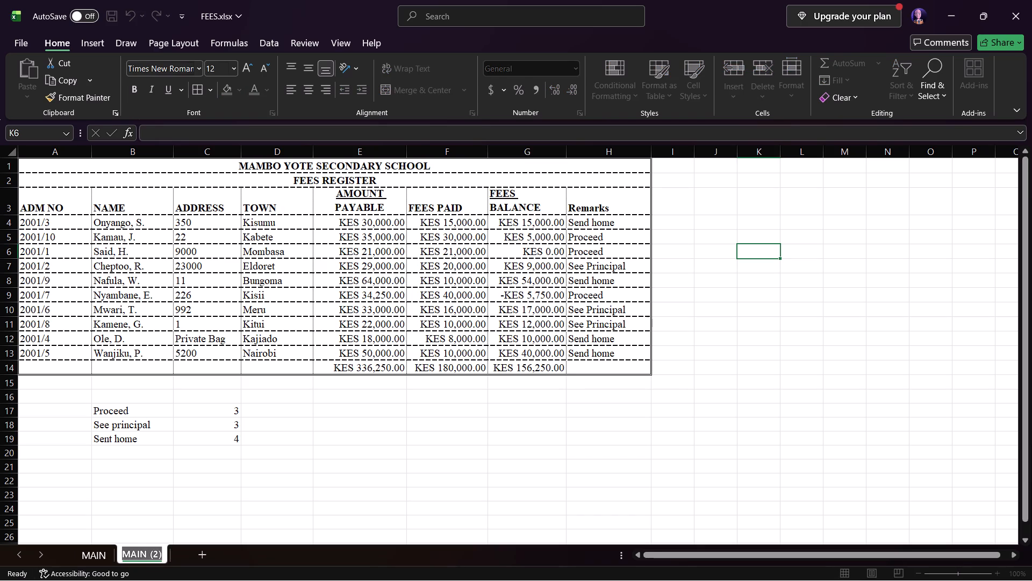
key("shift+h")
type("OME")
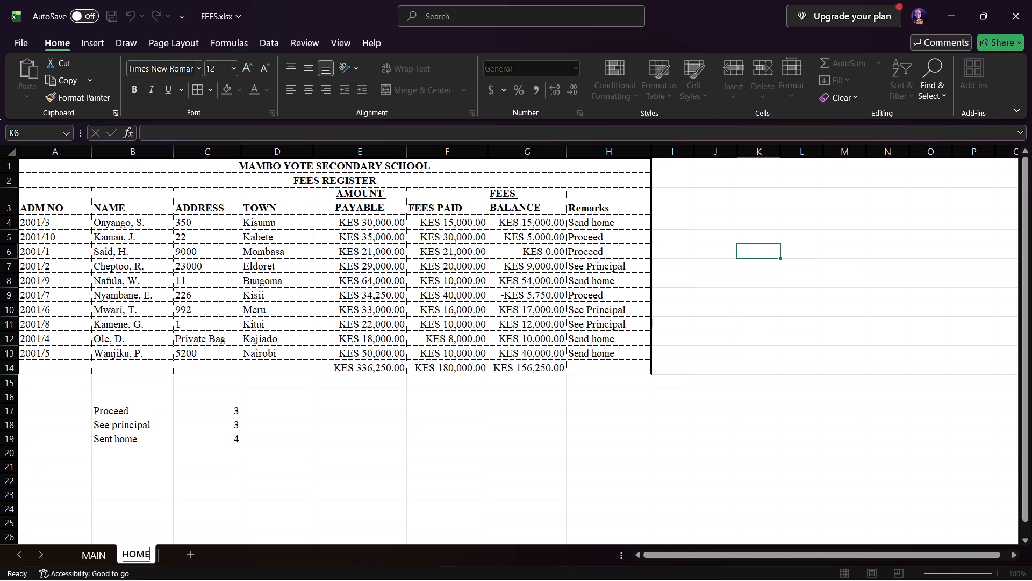
left_click(99, 561)
left_click(135, 549)
right_click(145, 553)
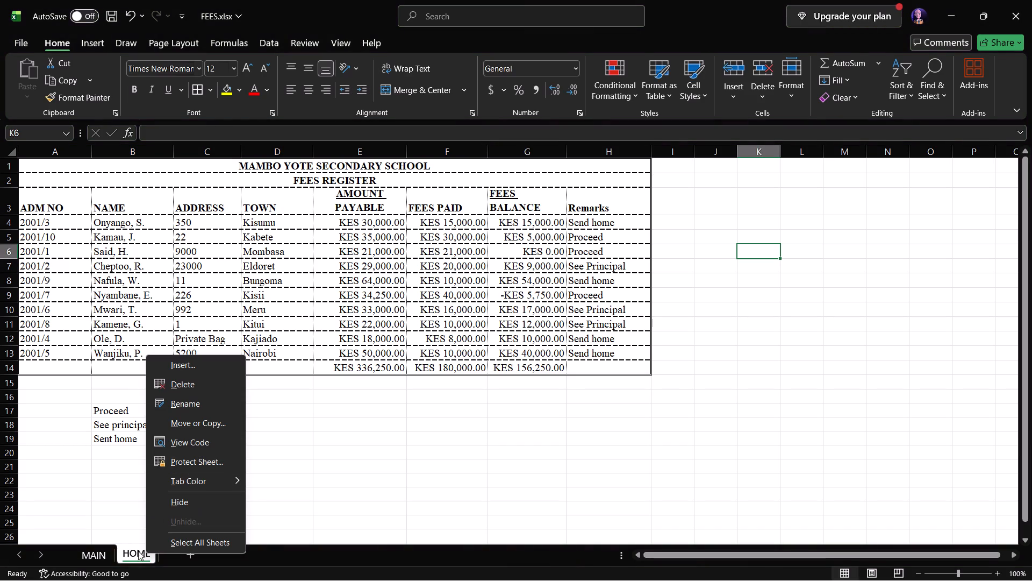
left_click(118, 525)
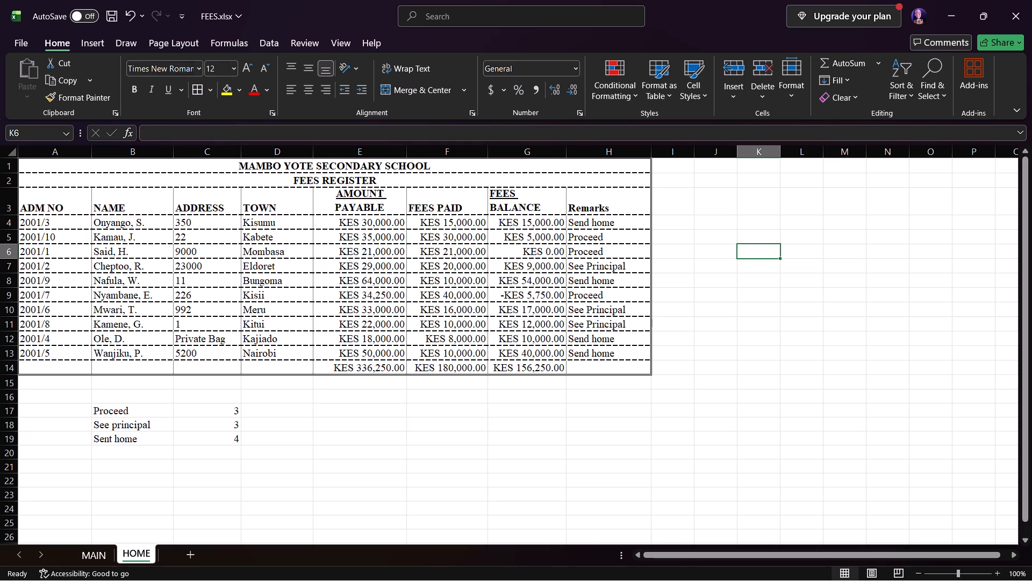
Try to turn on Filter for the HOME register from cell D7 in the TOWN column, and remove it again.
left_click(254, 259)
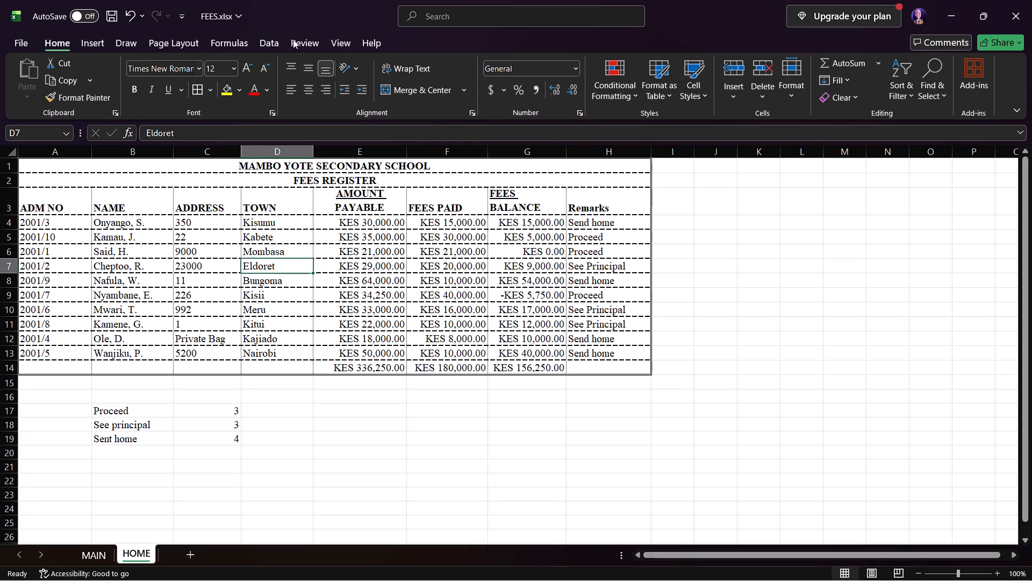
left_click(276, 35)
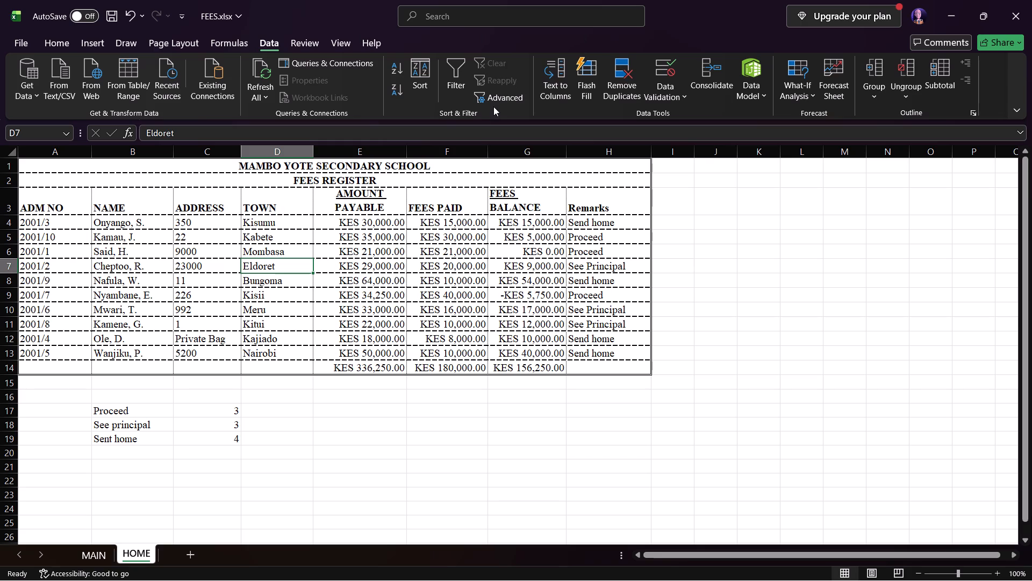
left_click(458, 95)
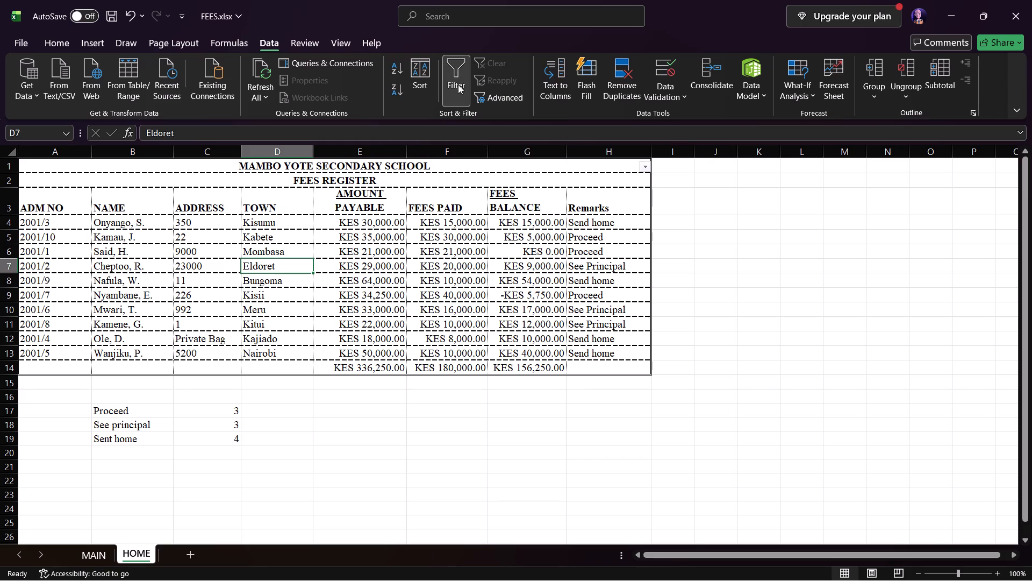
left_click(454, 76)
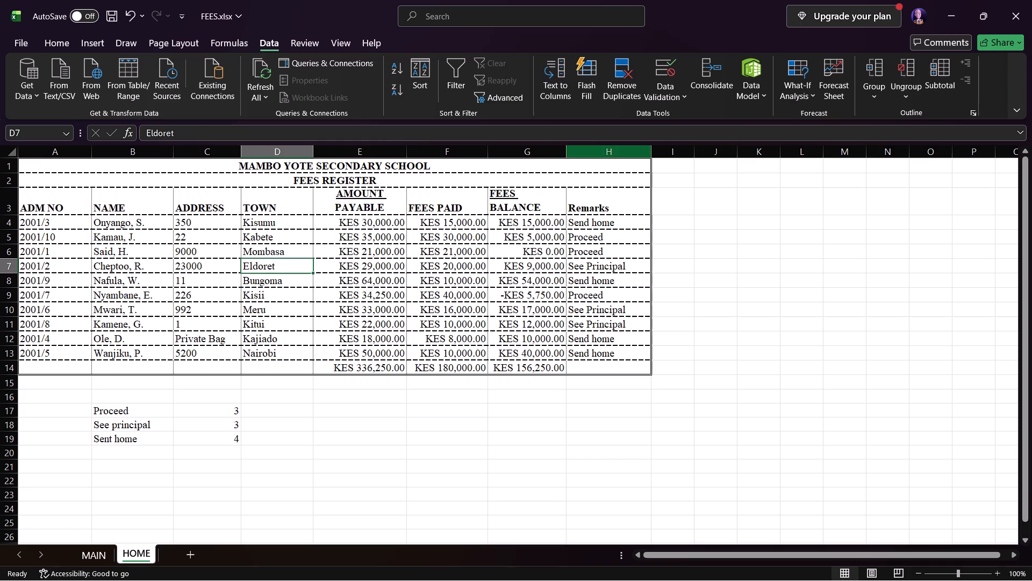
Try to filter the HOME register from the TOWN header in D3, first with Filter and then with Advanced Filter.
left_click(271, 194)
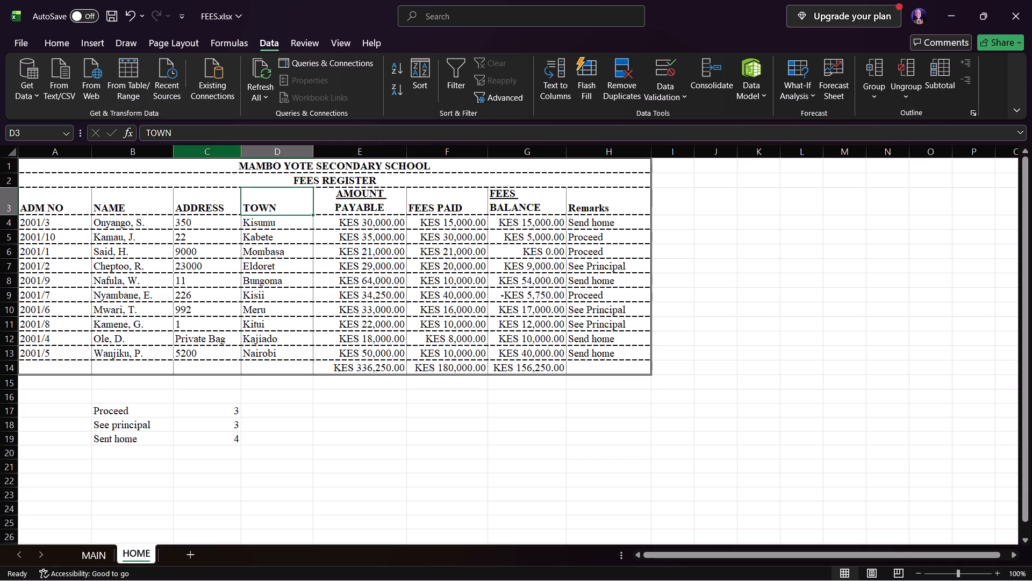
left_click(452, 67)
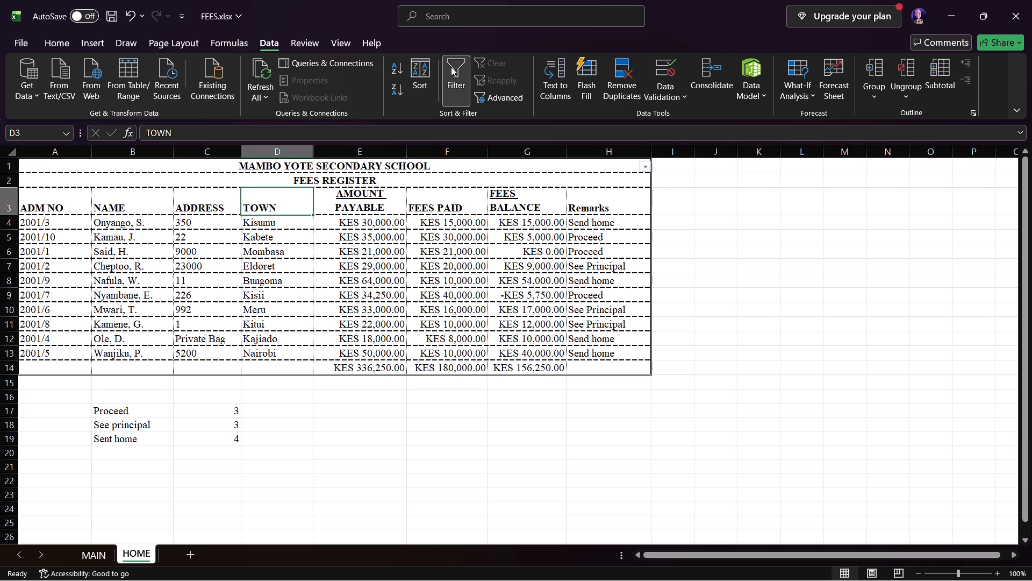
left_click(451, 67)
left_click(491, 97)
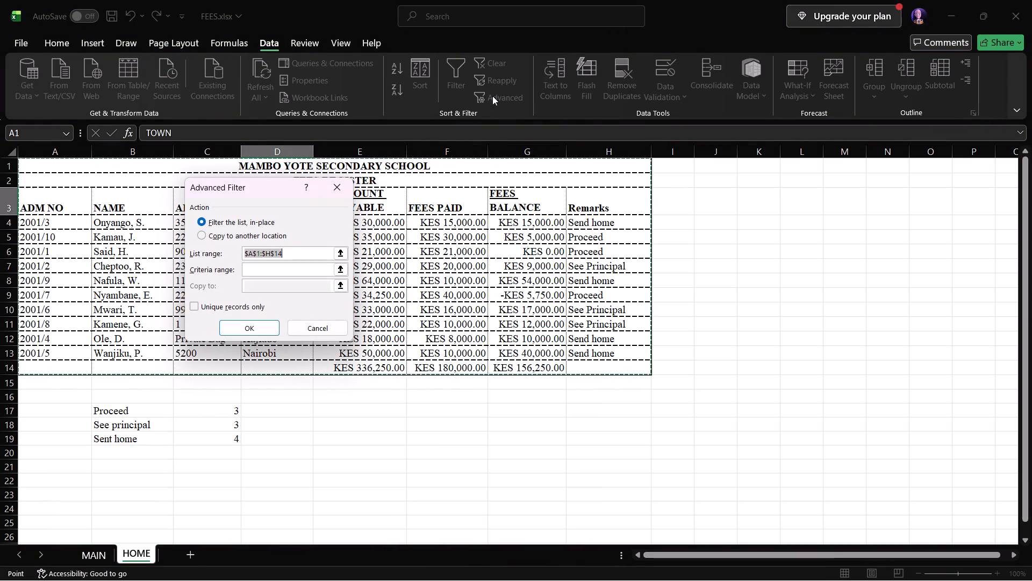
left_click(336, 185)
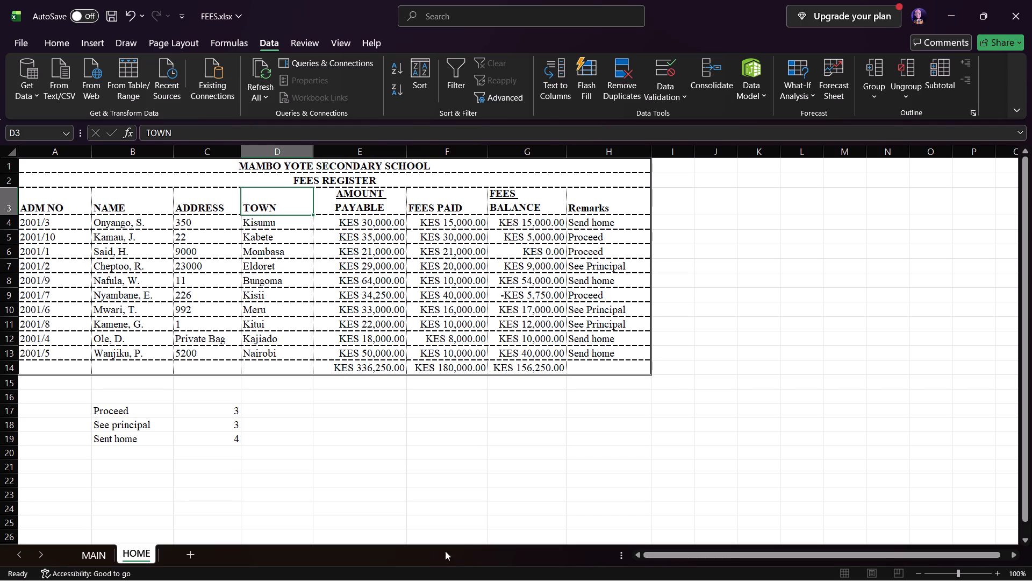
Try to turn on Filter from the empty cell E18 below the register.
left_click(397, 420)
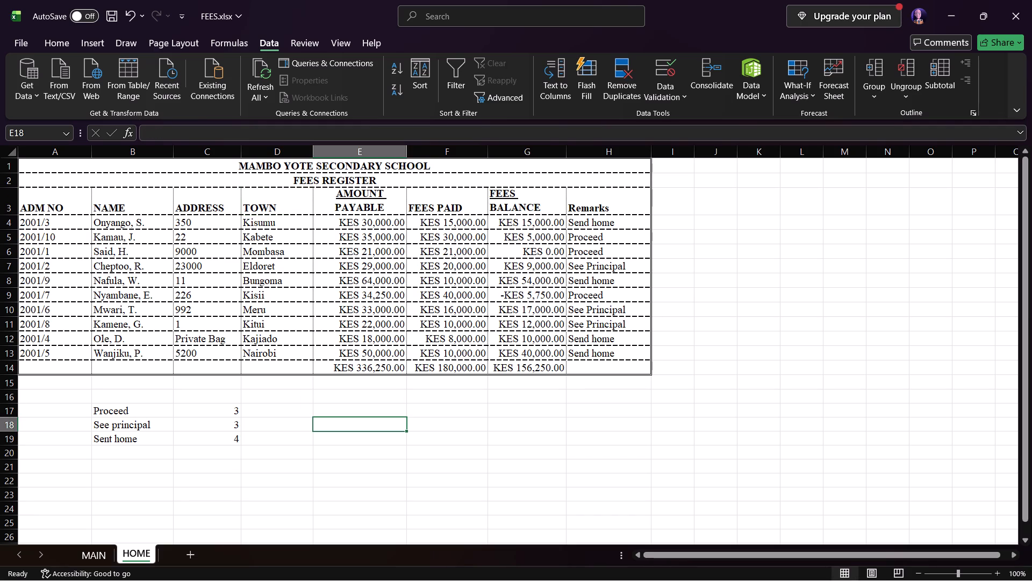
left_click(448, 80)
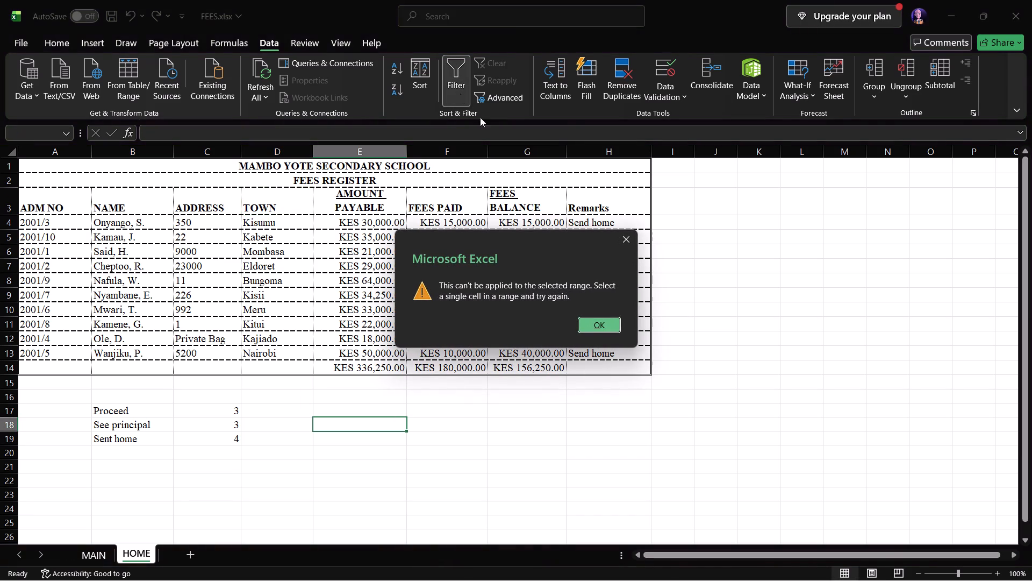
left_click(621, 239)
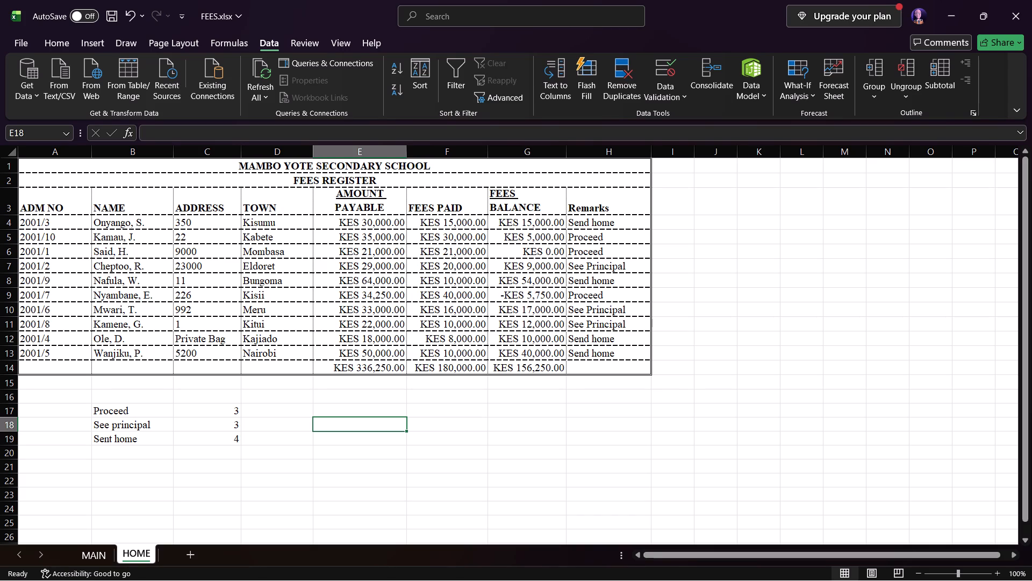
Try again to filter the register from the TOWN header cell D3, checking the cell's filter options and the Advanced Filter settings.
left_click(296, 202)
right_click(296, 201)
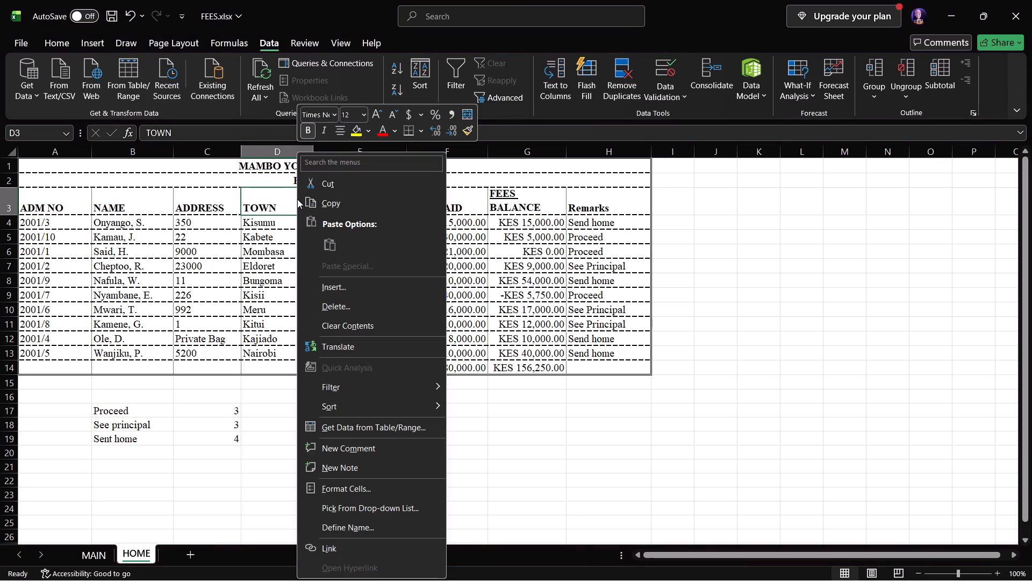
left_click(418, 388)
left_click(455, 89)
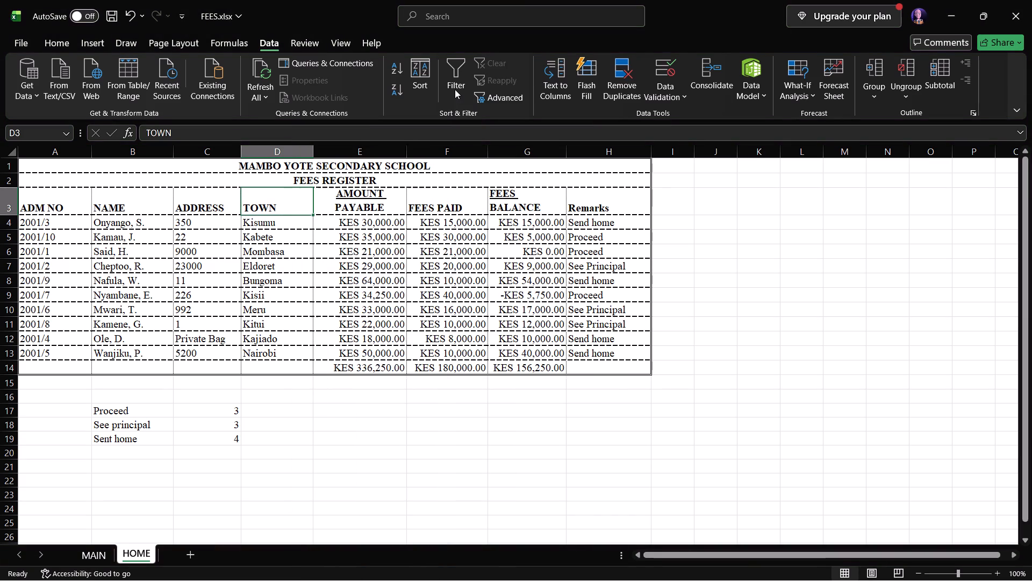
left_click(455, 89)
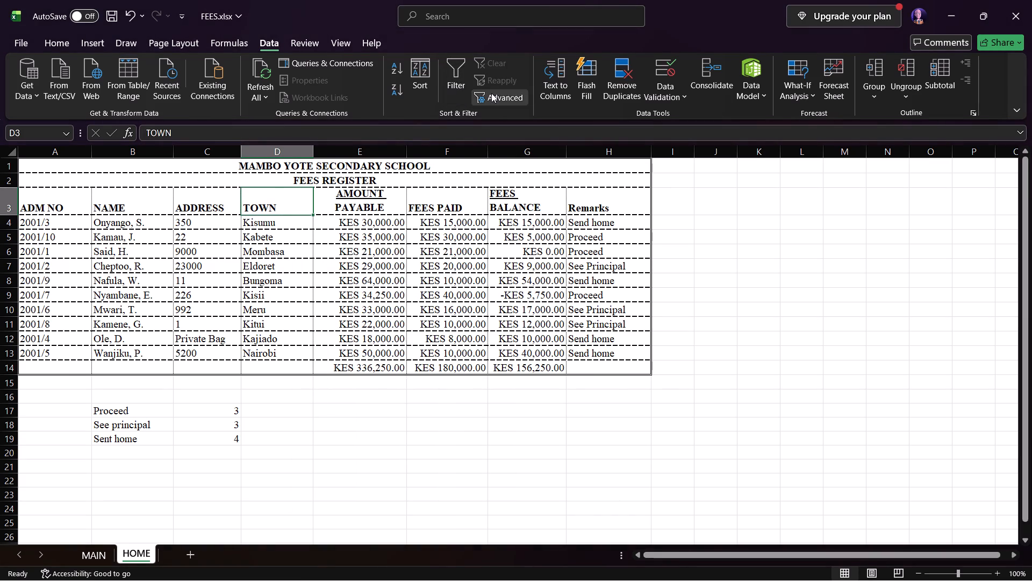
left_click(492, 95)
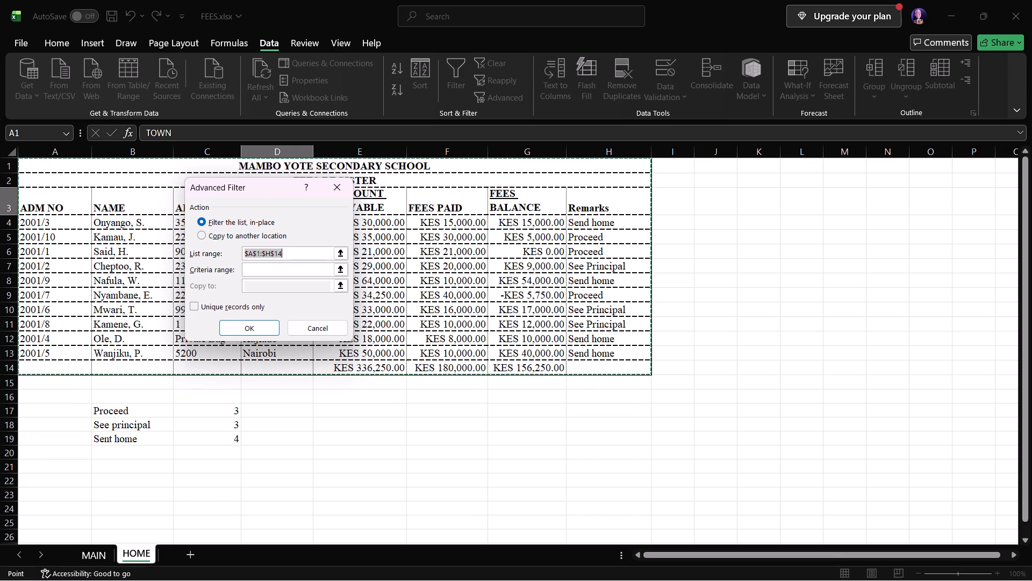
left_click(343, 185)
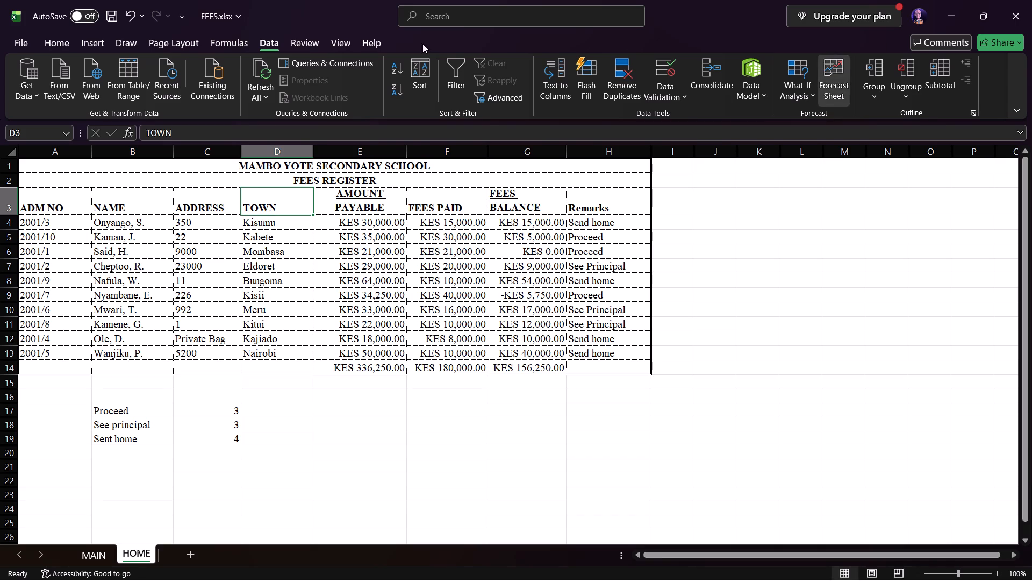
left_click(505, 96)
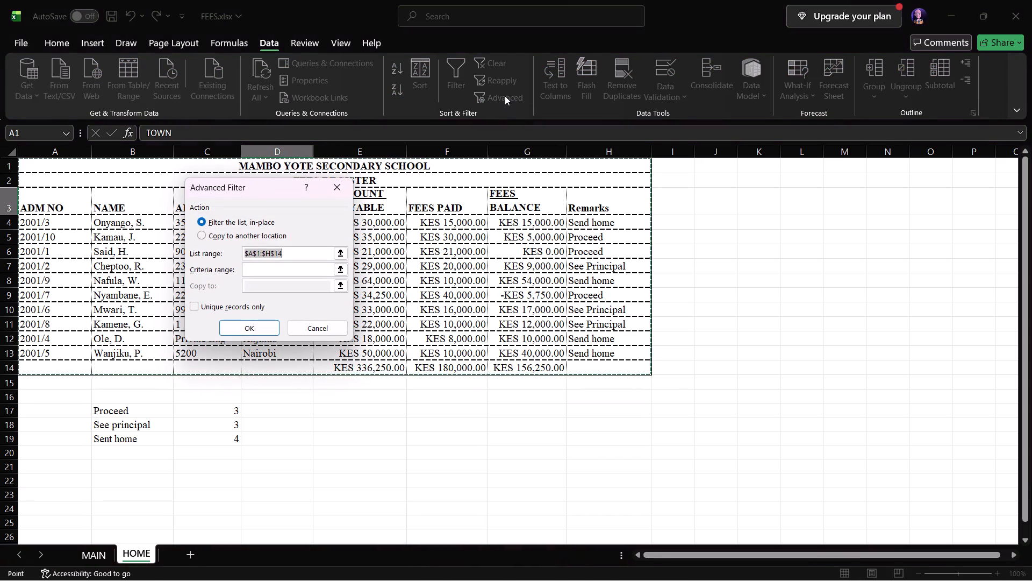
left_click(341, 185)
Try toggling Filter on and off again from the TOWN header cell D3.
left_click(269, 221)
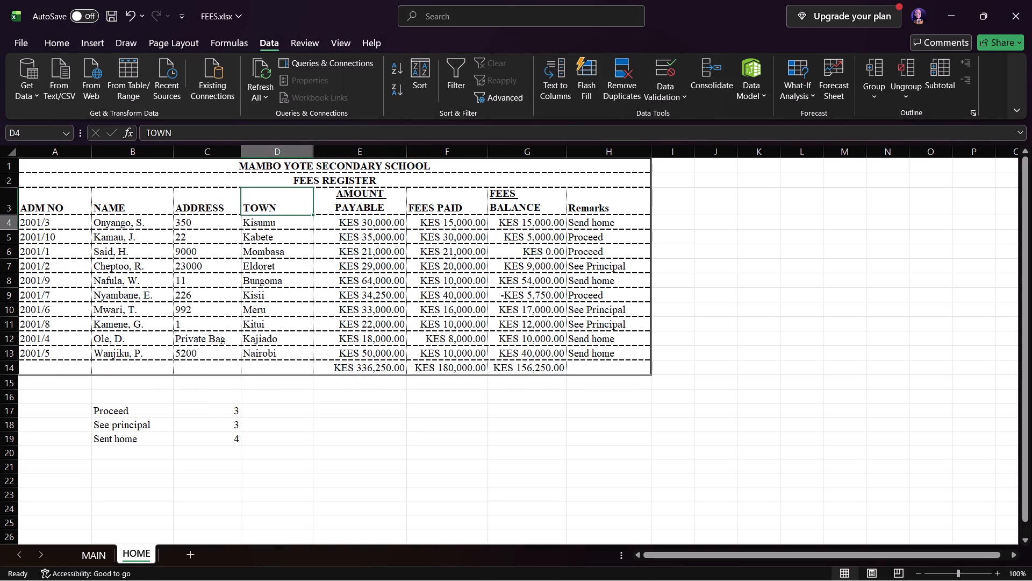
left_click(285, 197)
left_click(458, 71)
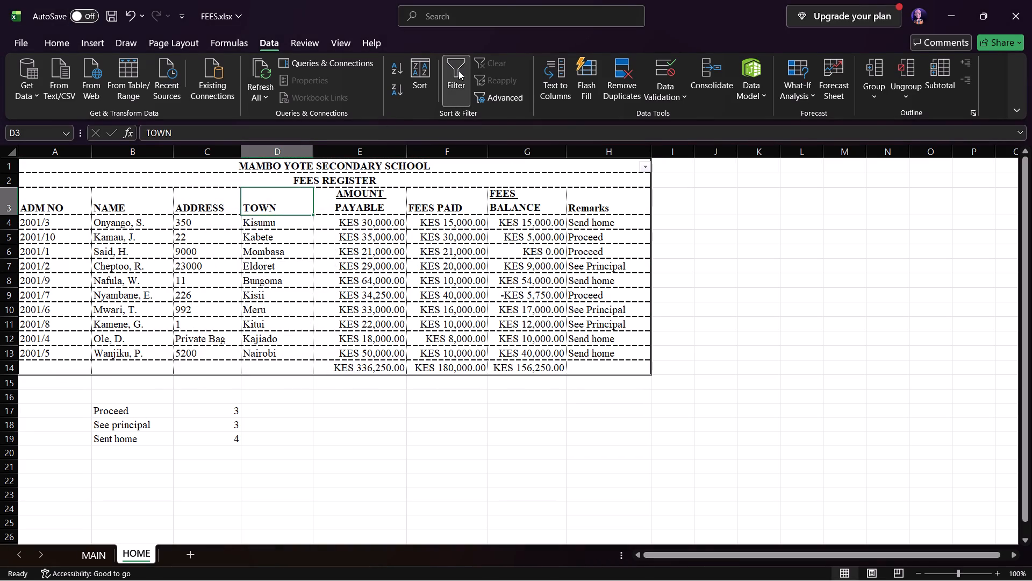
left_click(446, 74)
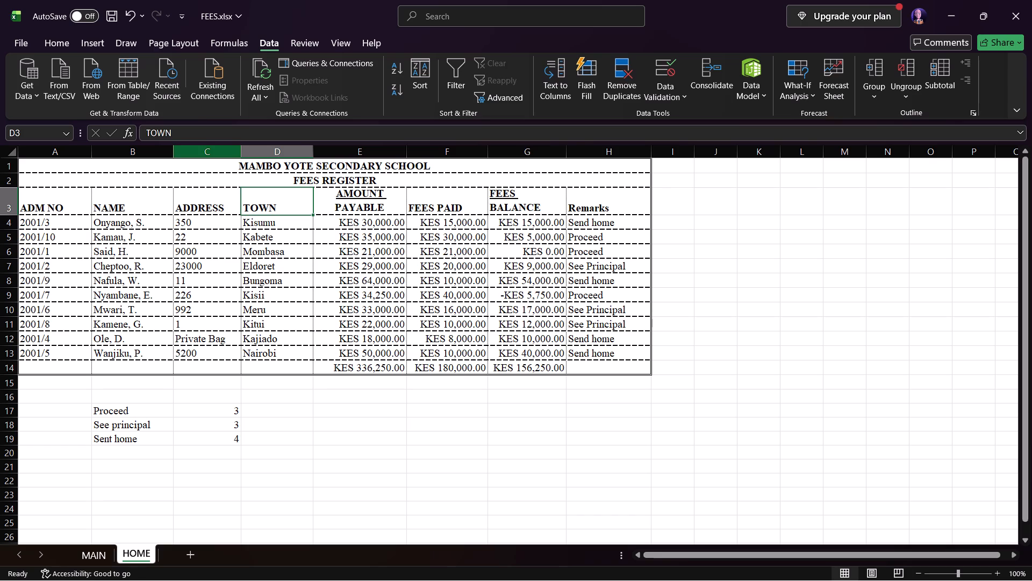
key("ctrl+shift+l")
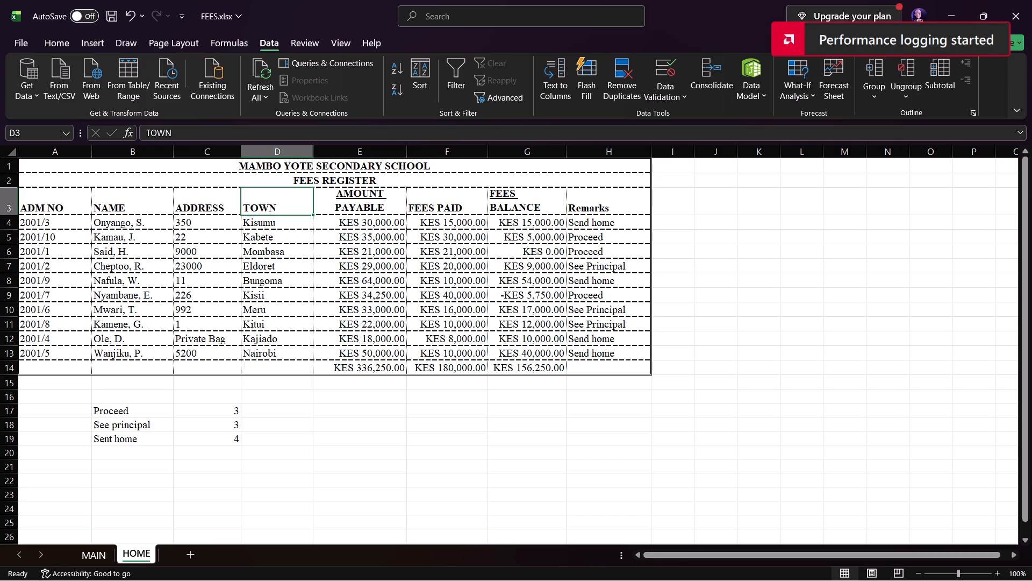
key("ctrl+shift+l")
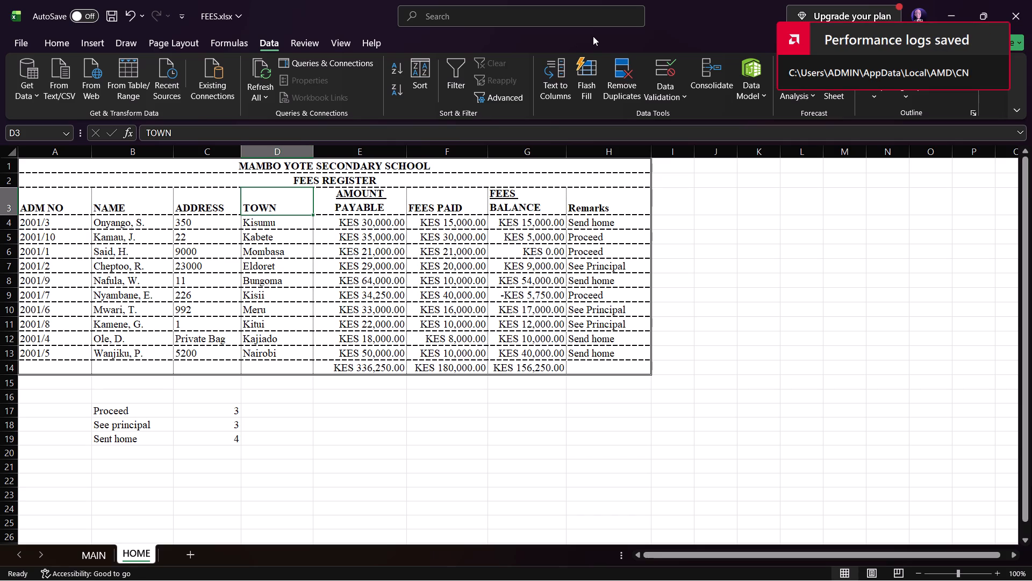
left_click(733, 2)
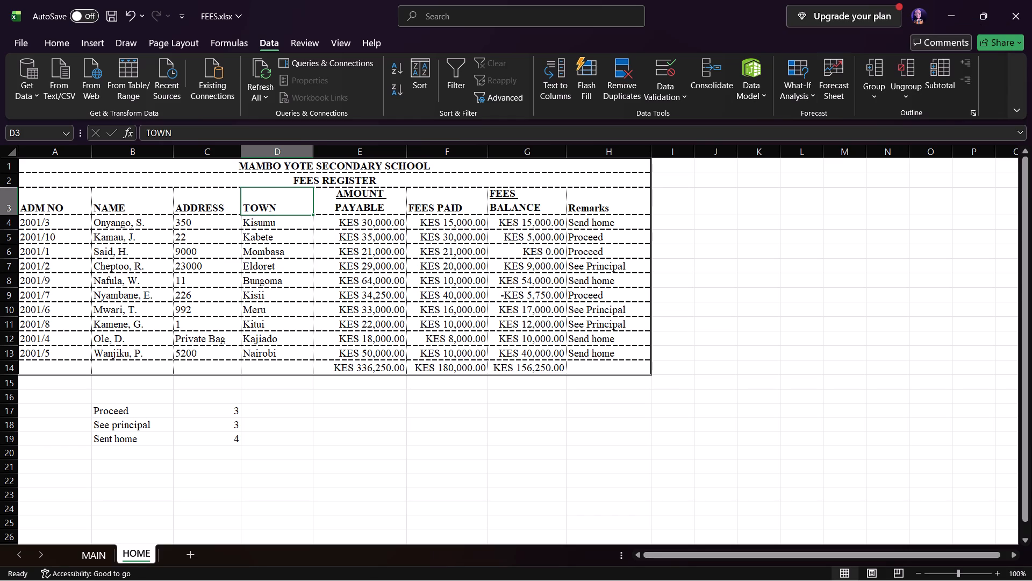
Select the entire HOME worksheet and turn on Filter for its data, leaving the Advanced Filter settings unused.
left_click(178, 252)
left_click(45, 165)
left_click(13, 155)
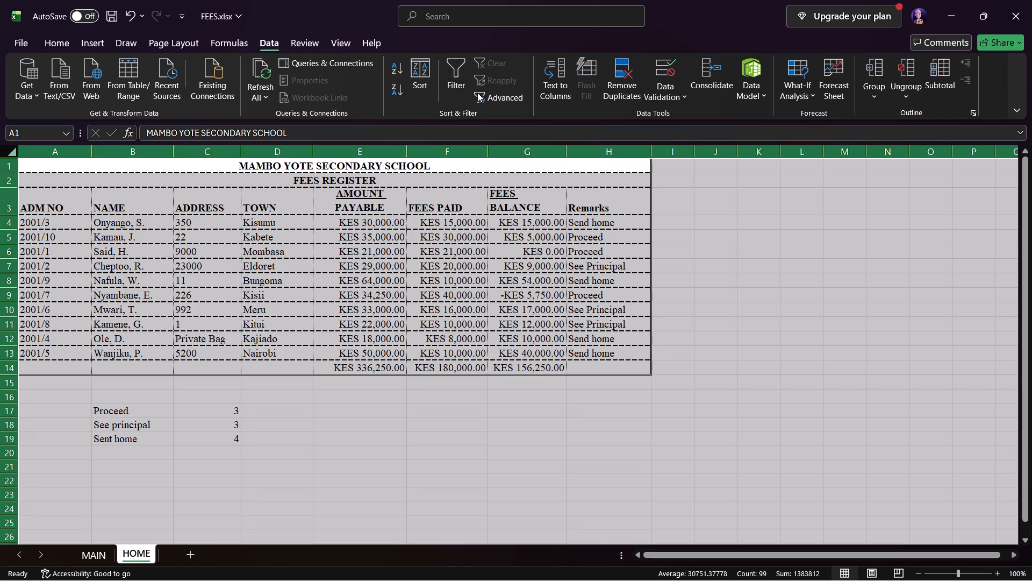
left_click(468, 84)
left_click(483, 97)
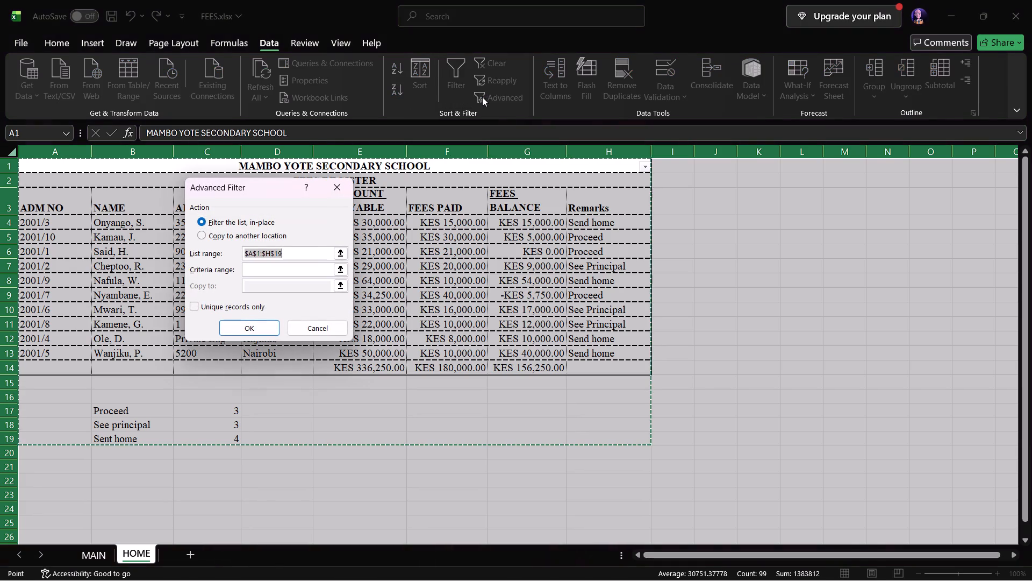
left_click(336, 188)
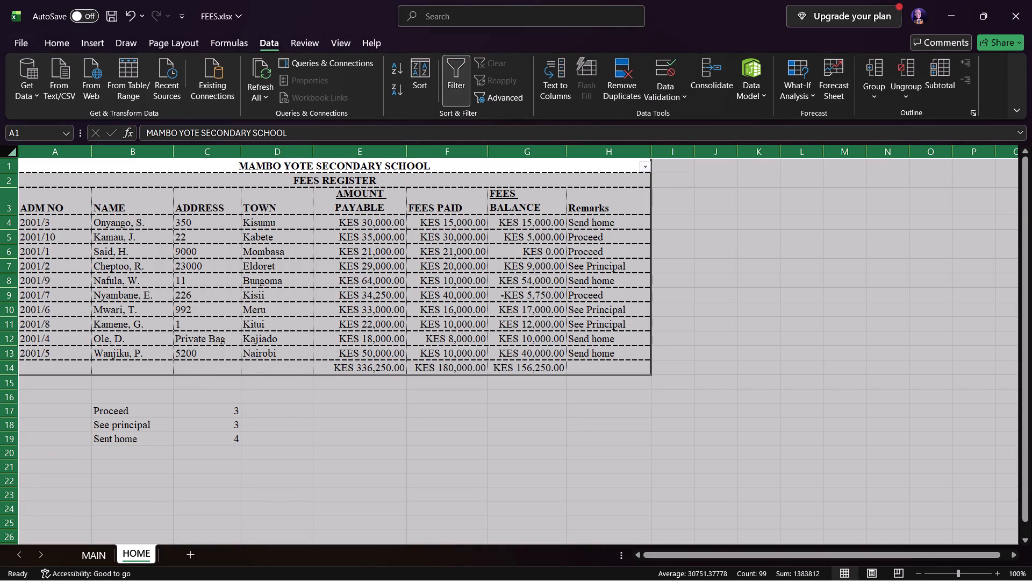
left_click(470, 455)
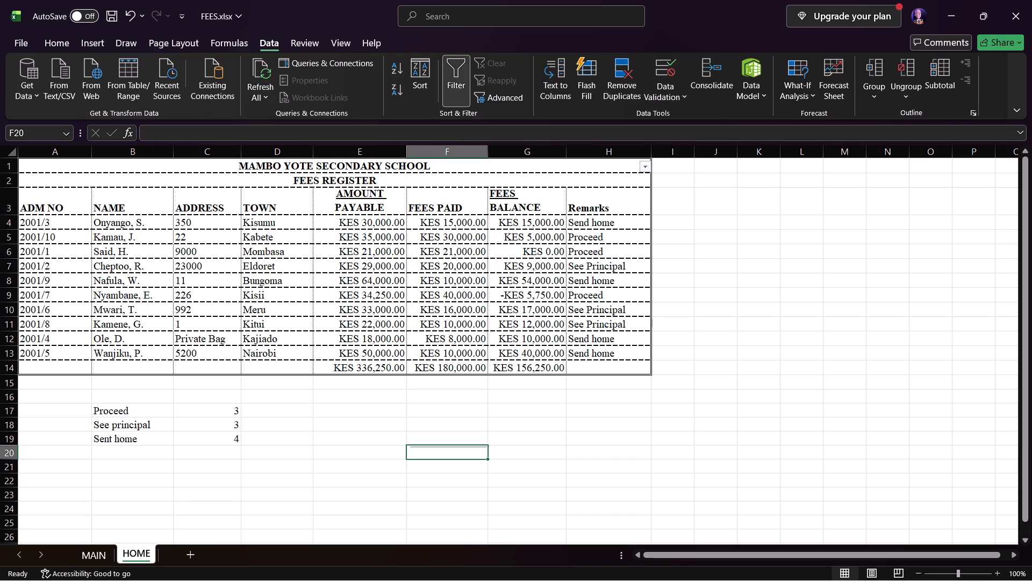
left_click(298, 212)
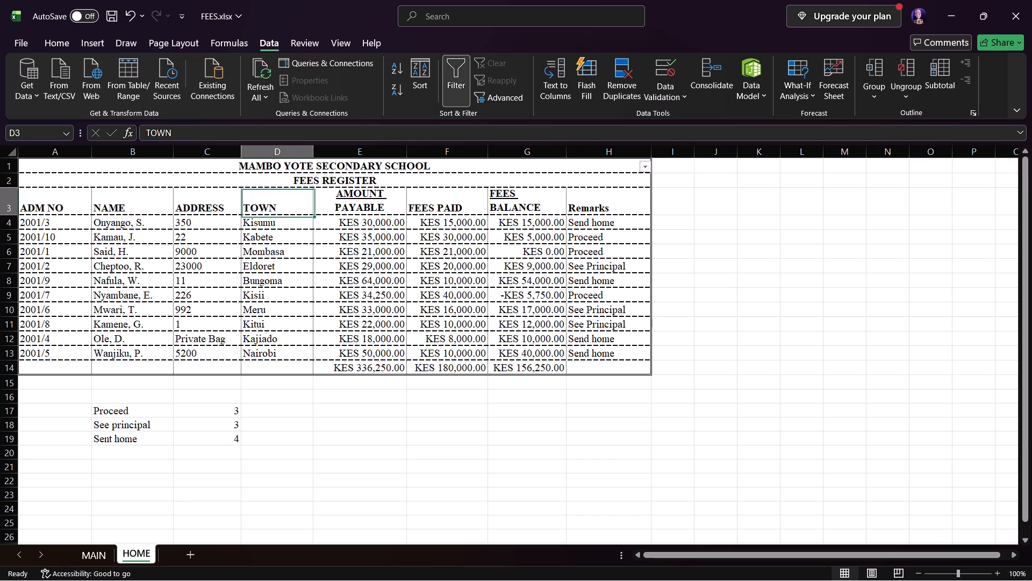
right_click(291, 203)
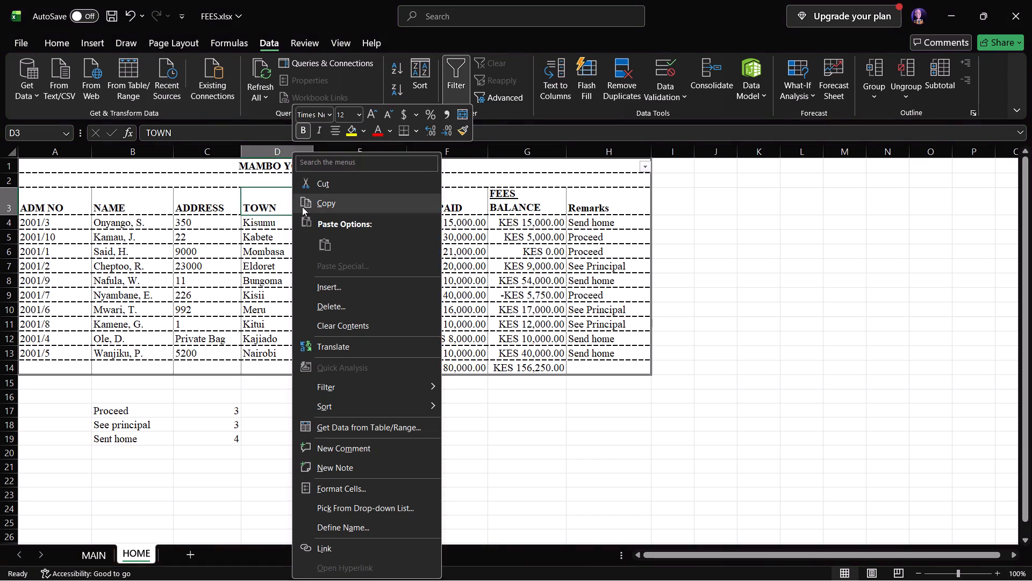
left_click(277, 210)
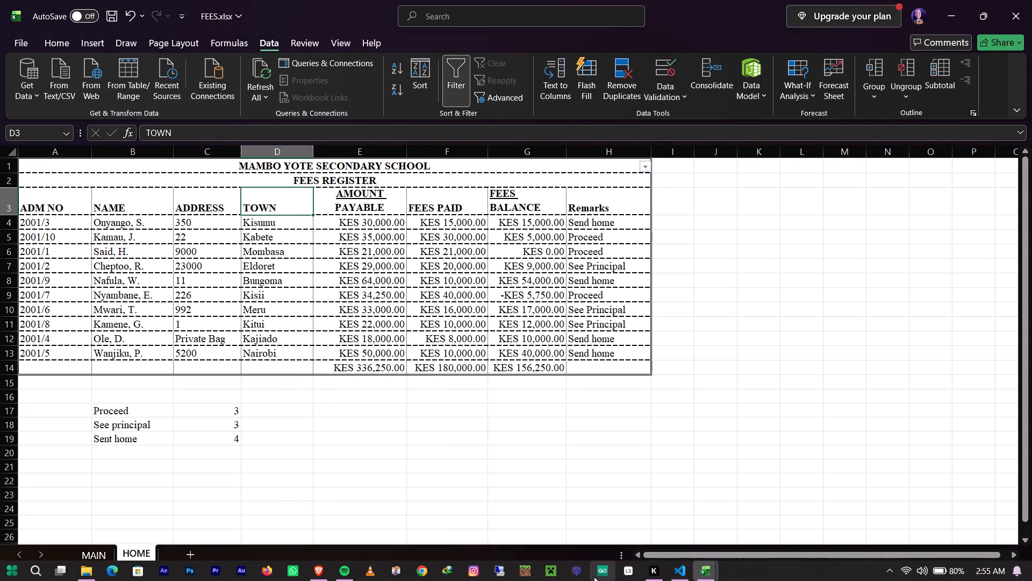
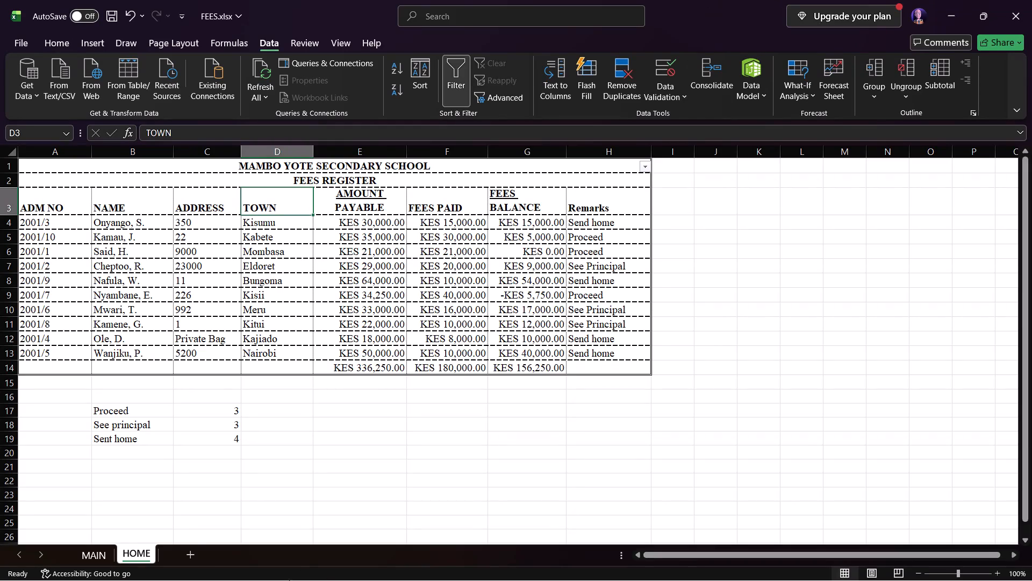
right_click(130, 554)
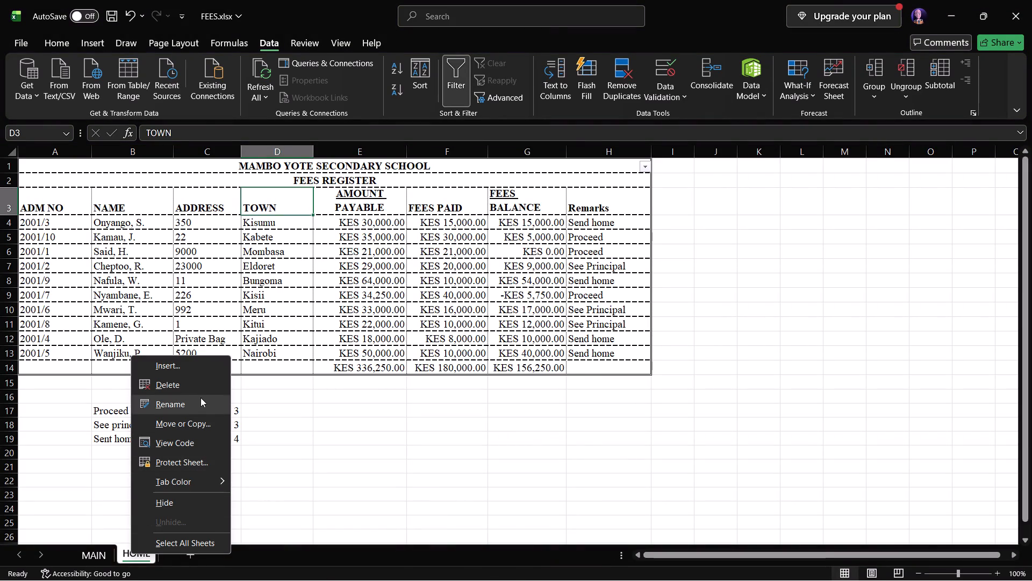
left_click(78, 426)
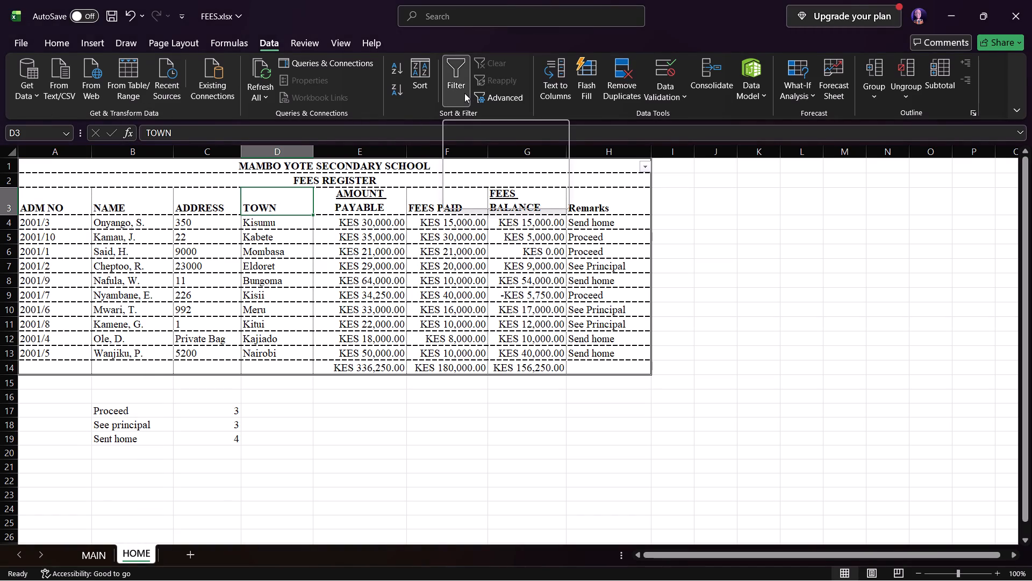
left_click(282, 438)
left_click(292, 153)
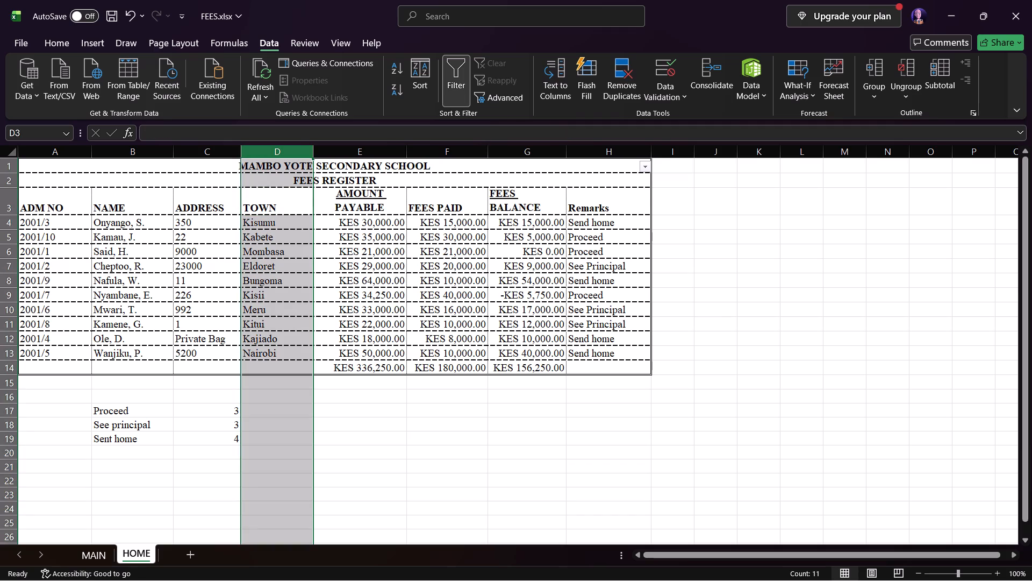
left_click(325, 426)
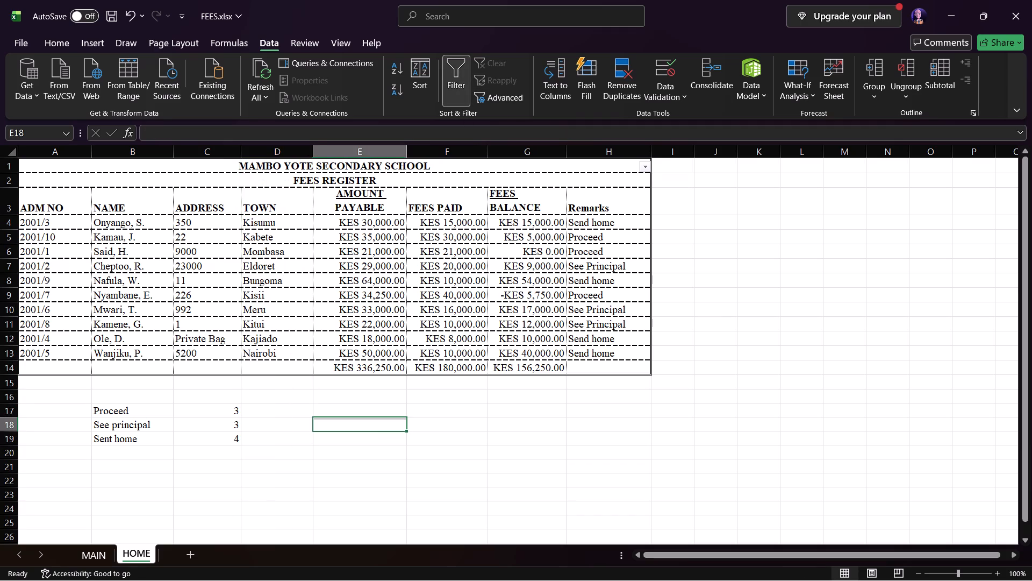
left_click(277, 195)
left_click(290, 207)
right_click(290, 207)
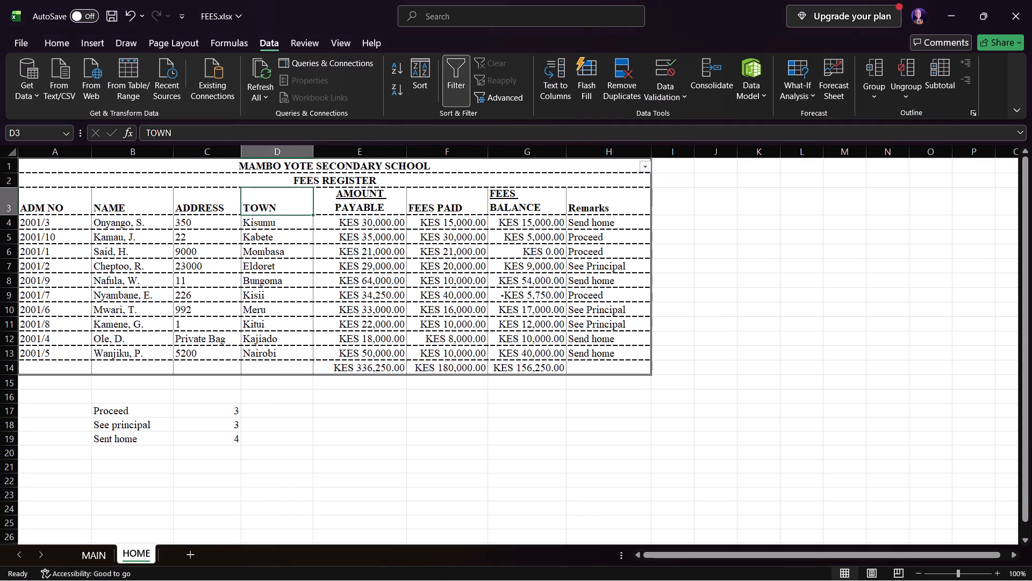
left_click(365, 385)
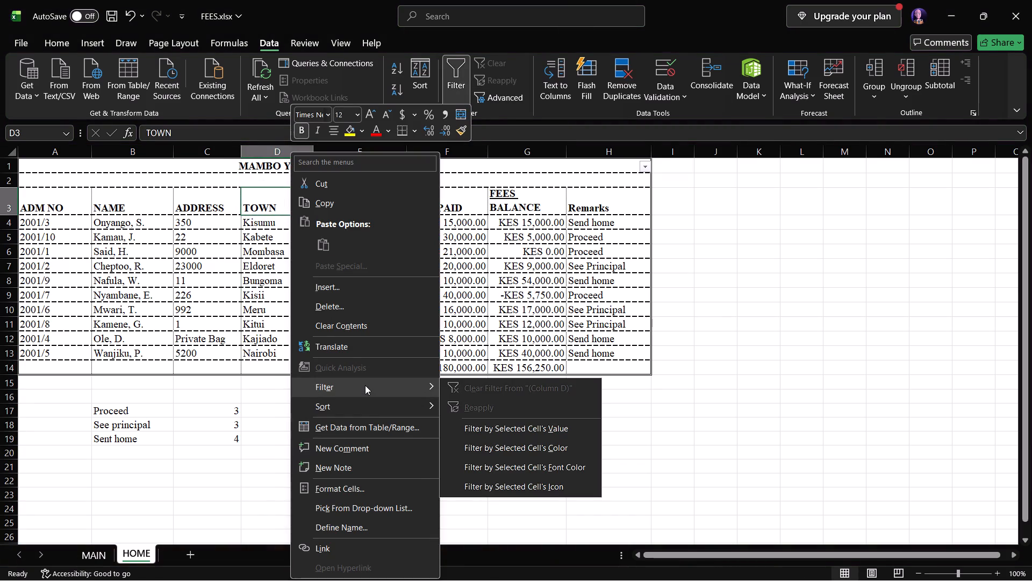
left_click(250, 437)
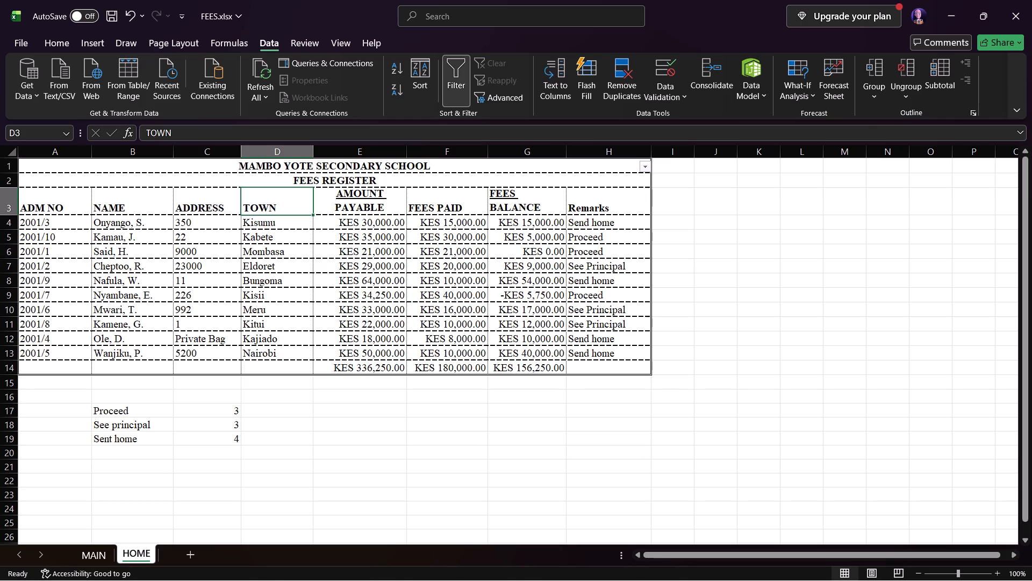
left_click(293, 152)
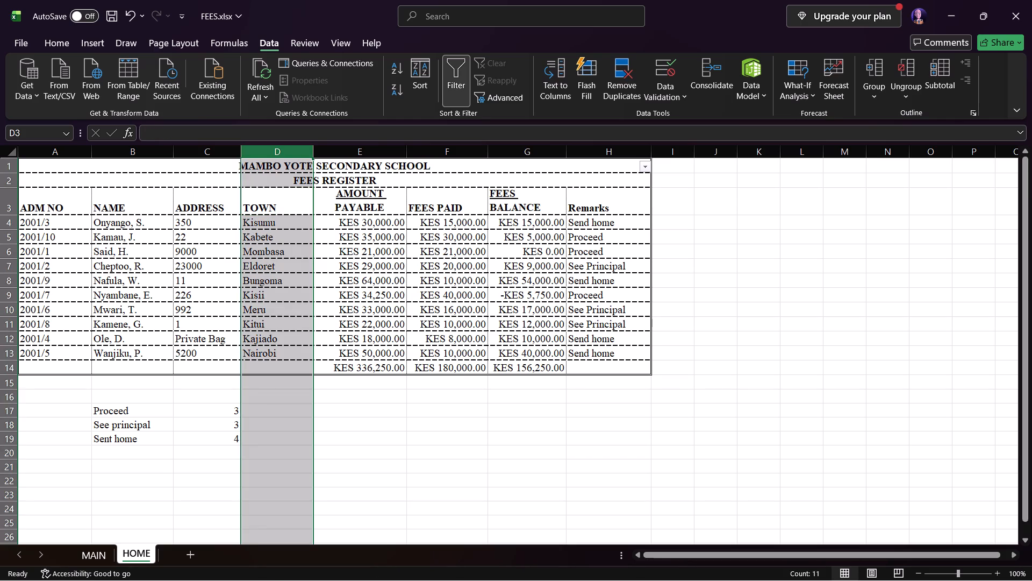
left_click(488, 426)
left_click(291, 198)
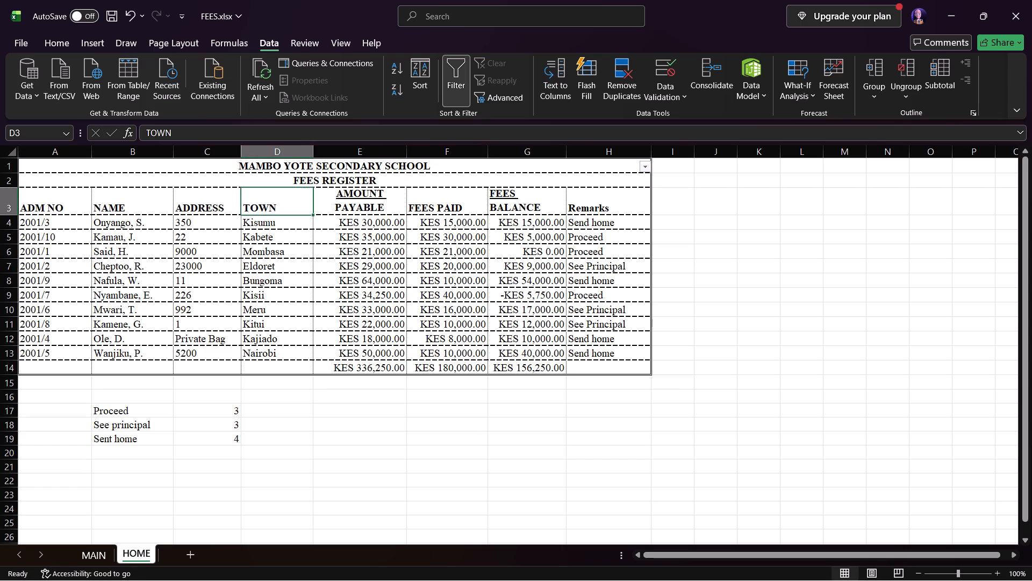
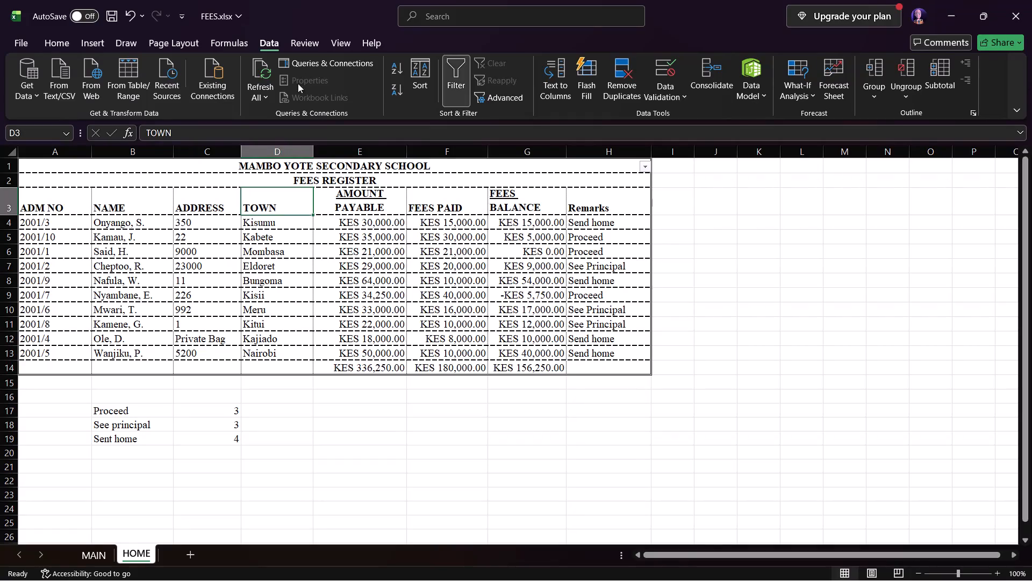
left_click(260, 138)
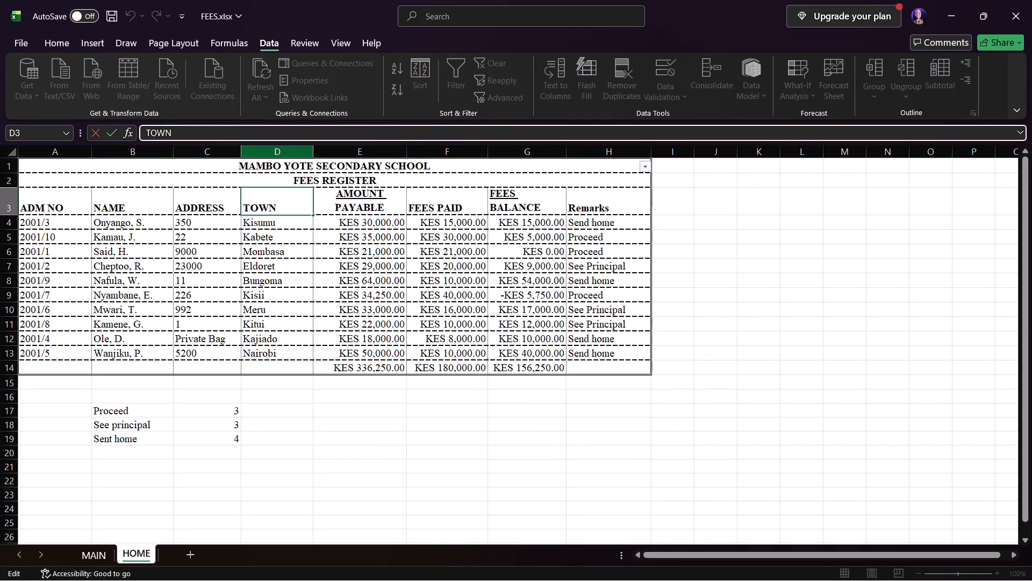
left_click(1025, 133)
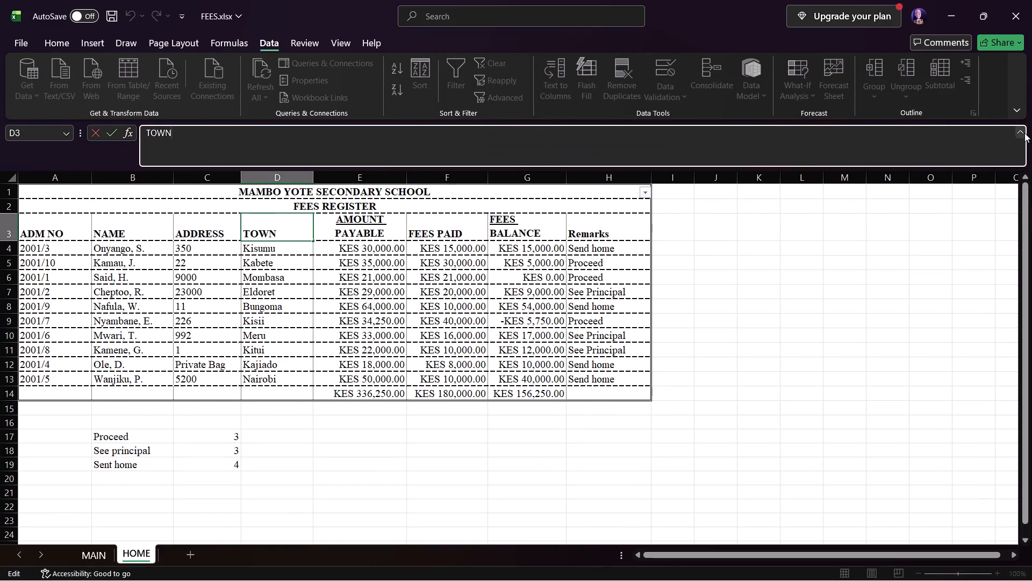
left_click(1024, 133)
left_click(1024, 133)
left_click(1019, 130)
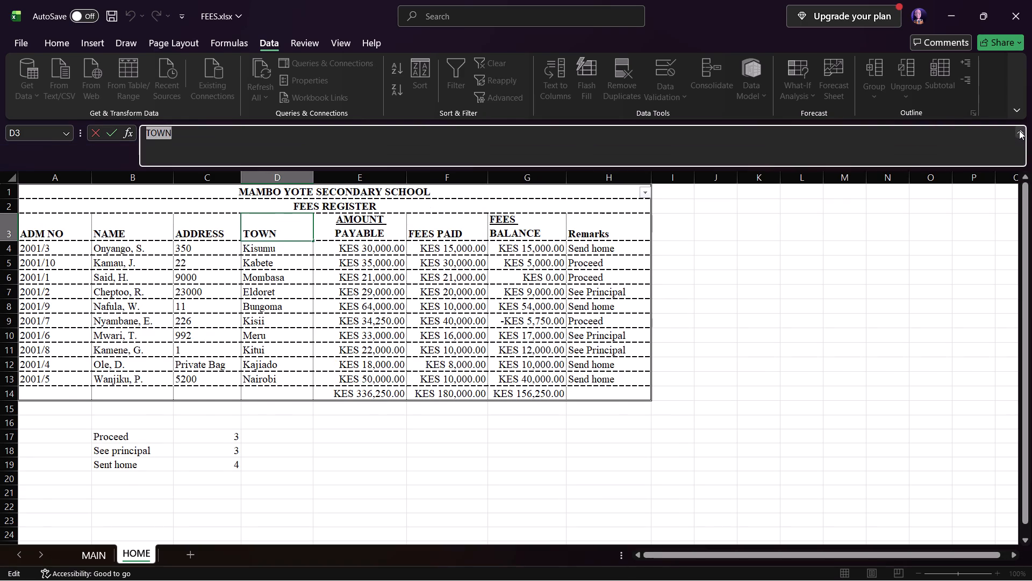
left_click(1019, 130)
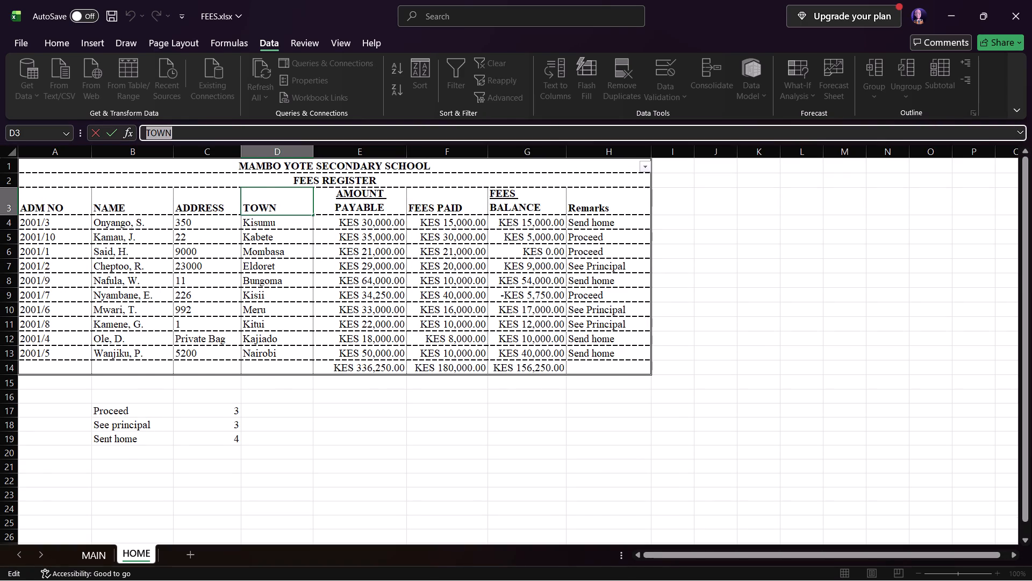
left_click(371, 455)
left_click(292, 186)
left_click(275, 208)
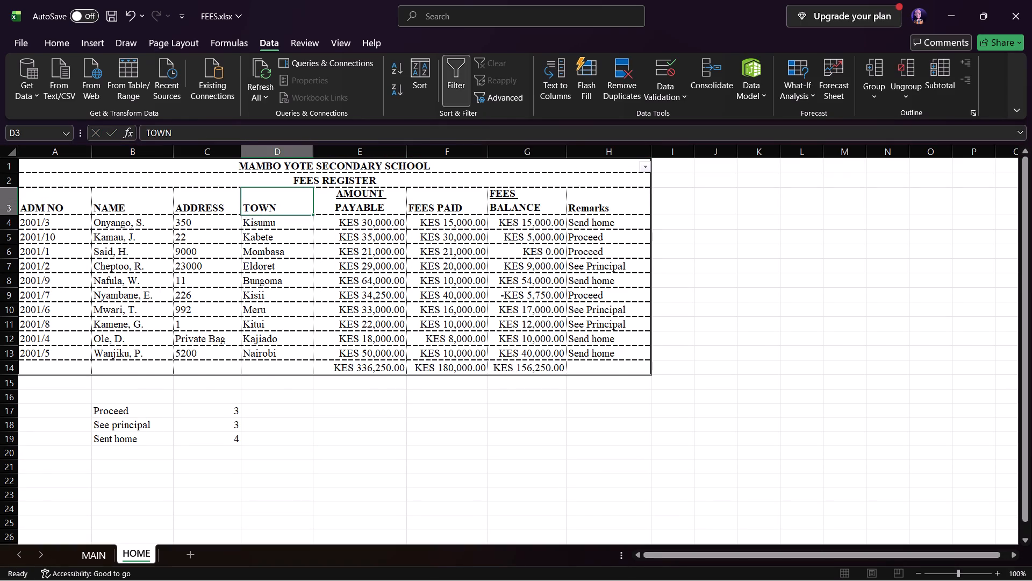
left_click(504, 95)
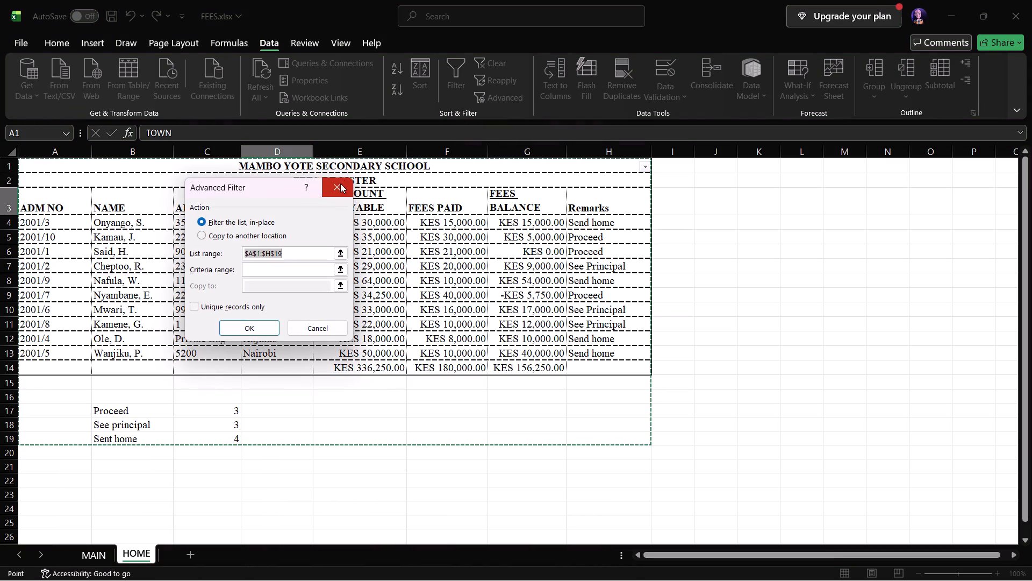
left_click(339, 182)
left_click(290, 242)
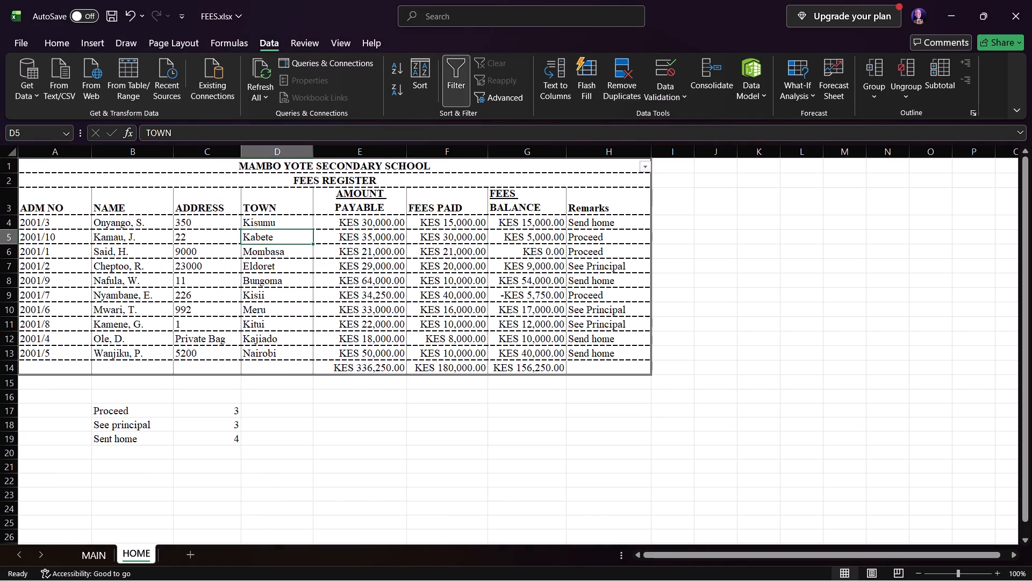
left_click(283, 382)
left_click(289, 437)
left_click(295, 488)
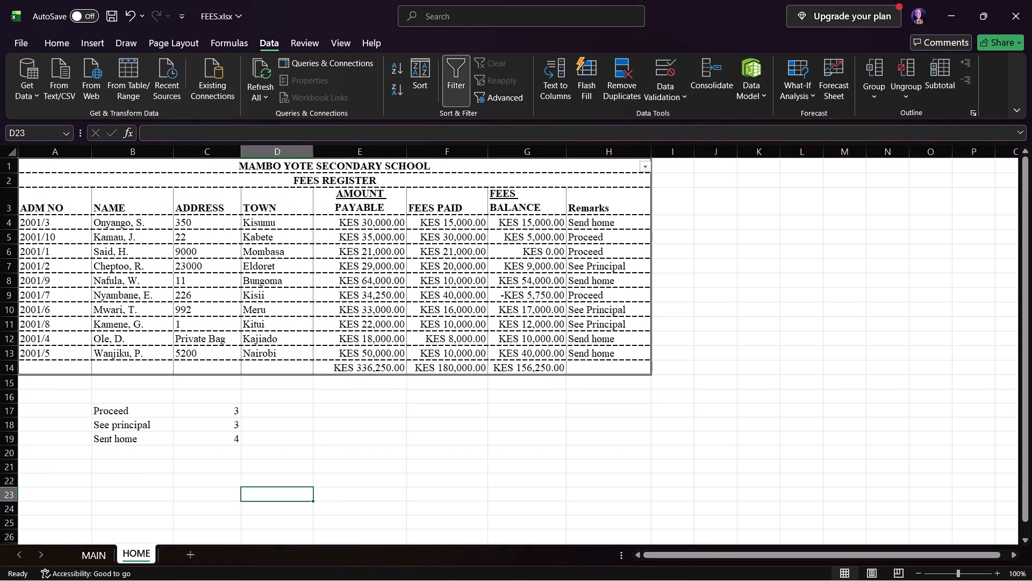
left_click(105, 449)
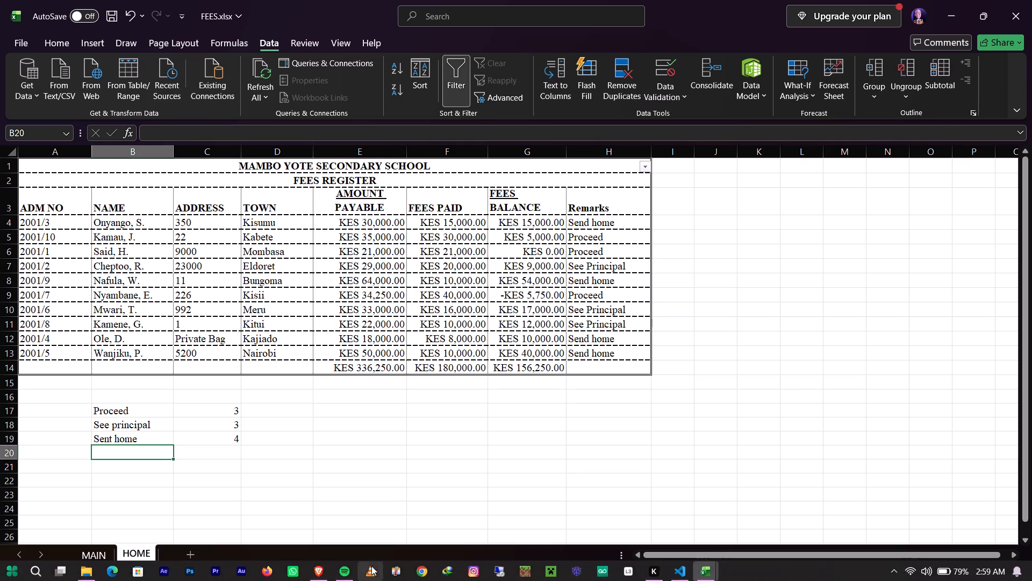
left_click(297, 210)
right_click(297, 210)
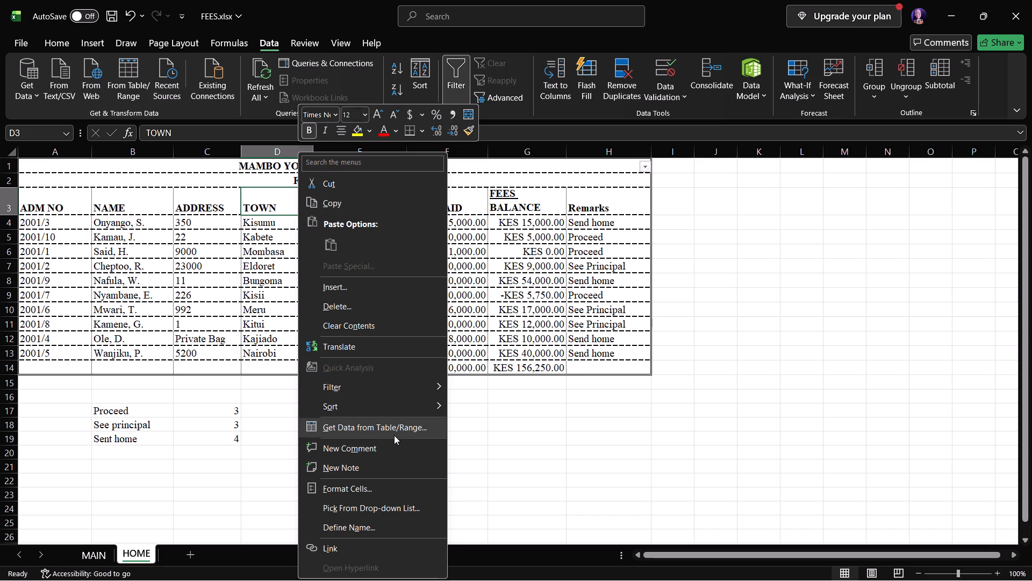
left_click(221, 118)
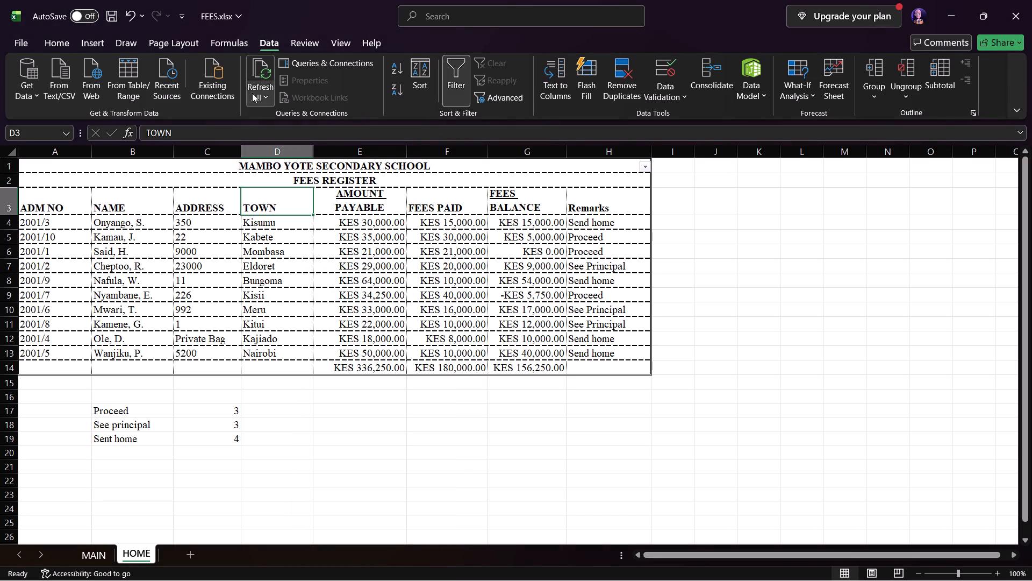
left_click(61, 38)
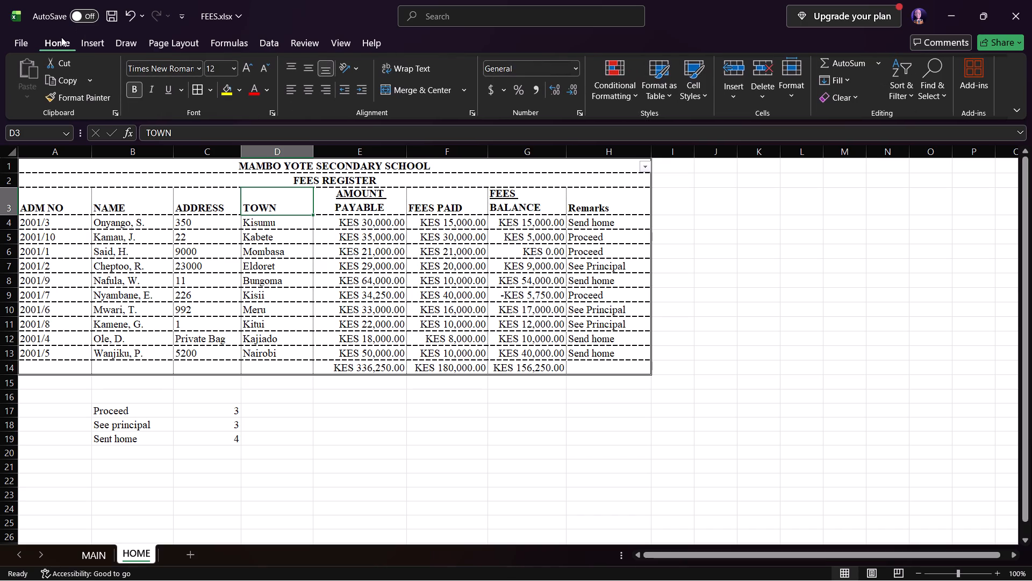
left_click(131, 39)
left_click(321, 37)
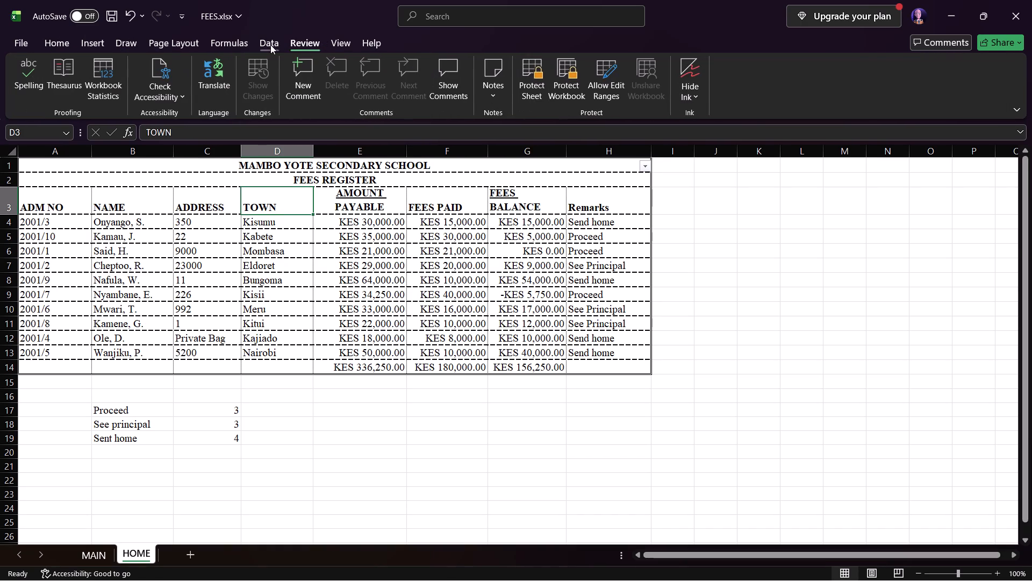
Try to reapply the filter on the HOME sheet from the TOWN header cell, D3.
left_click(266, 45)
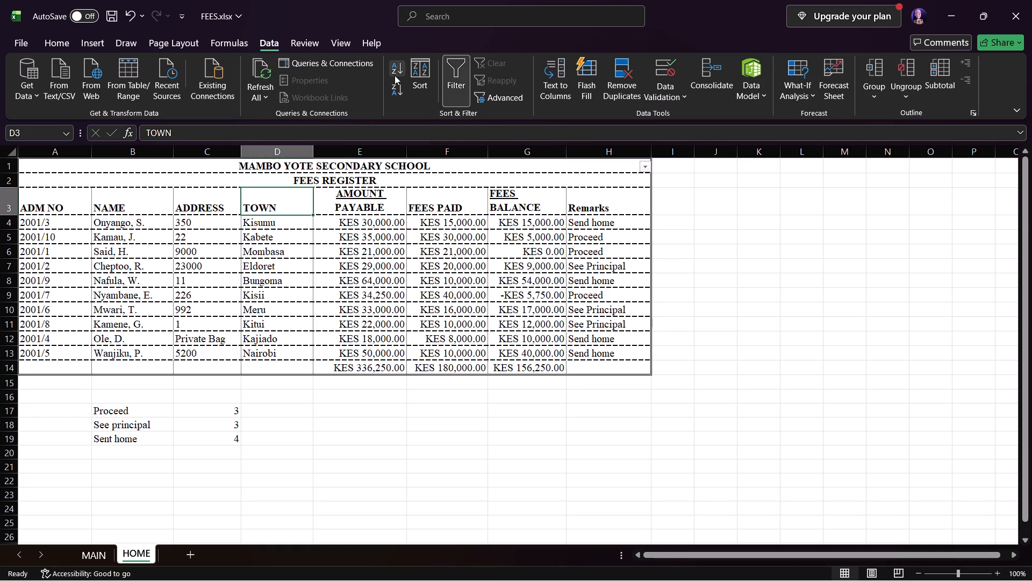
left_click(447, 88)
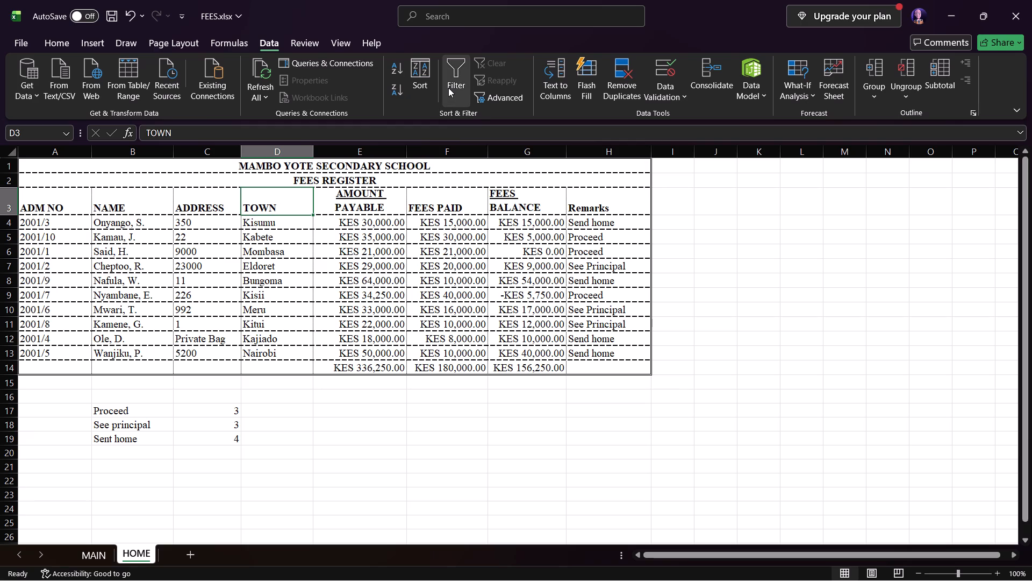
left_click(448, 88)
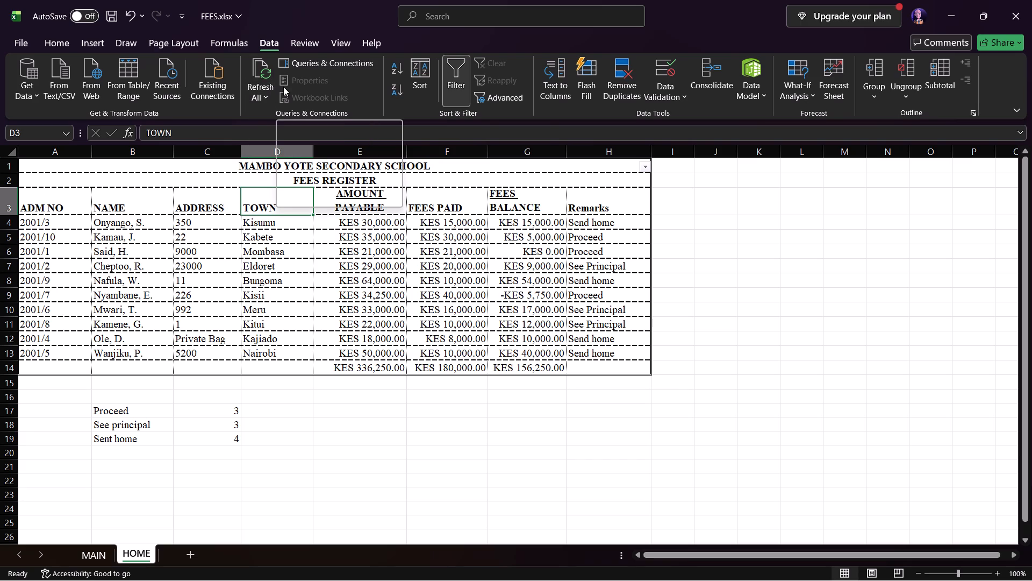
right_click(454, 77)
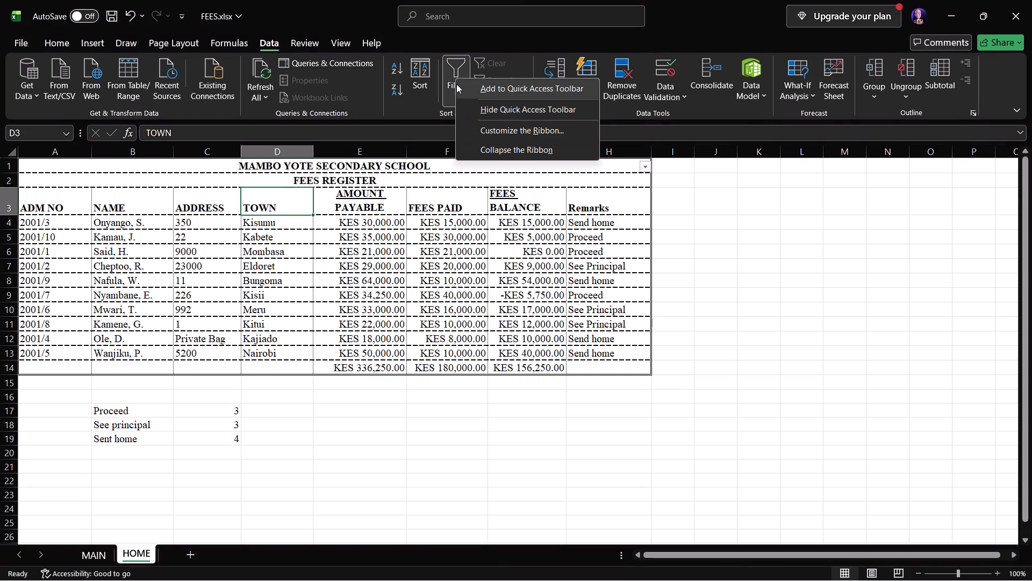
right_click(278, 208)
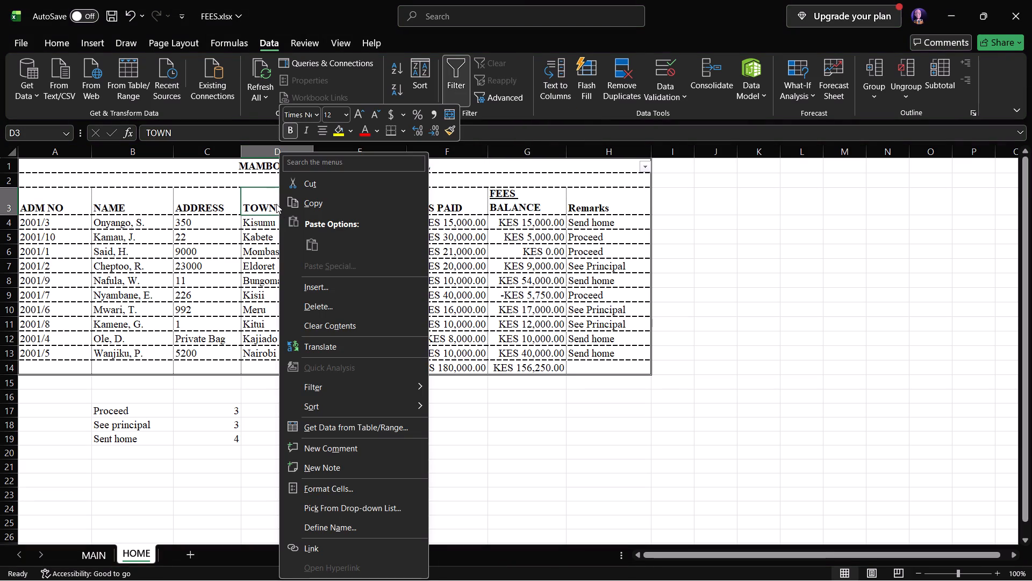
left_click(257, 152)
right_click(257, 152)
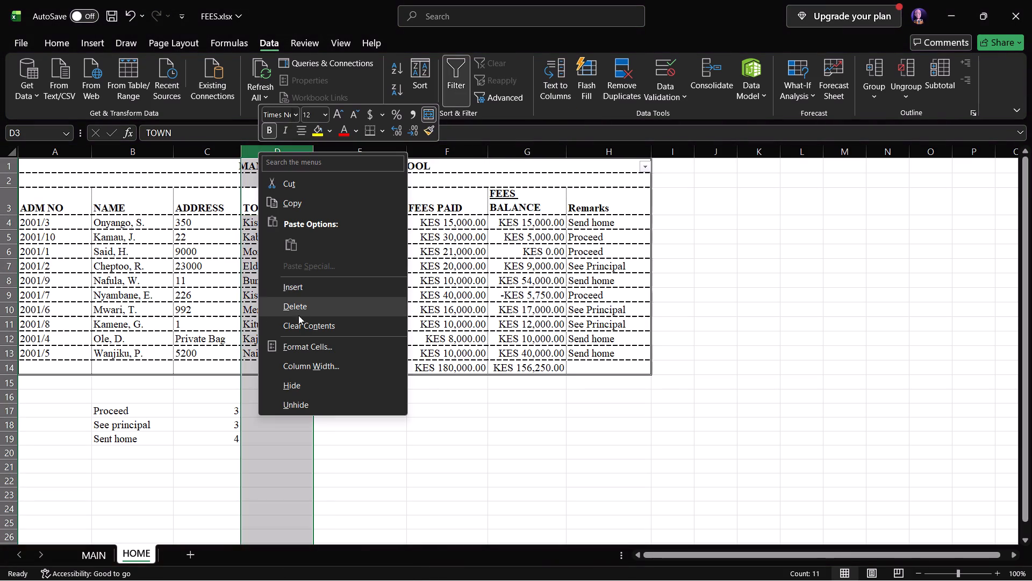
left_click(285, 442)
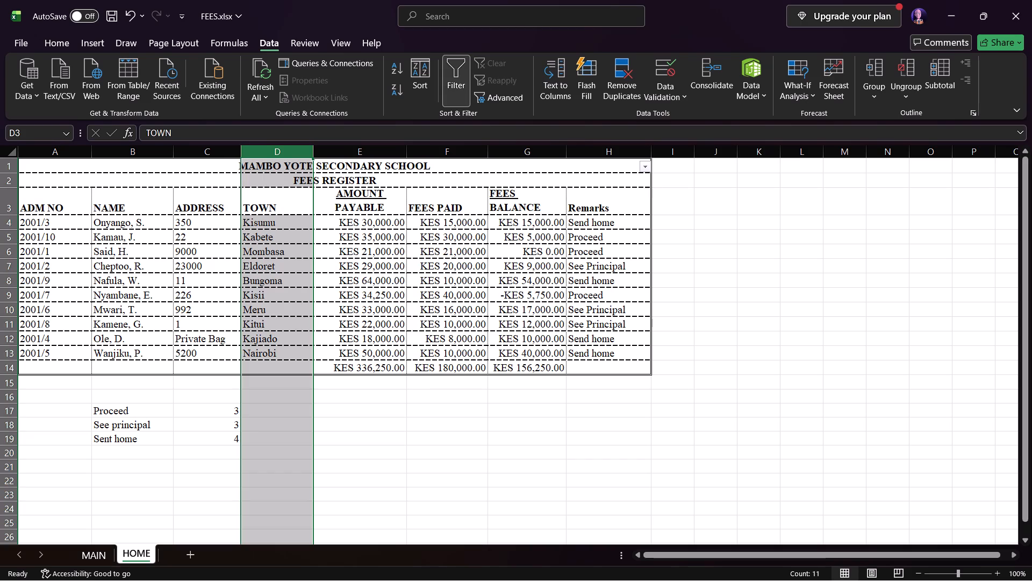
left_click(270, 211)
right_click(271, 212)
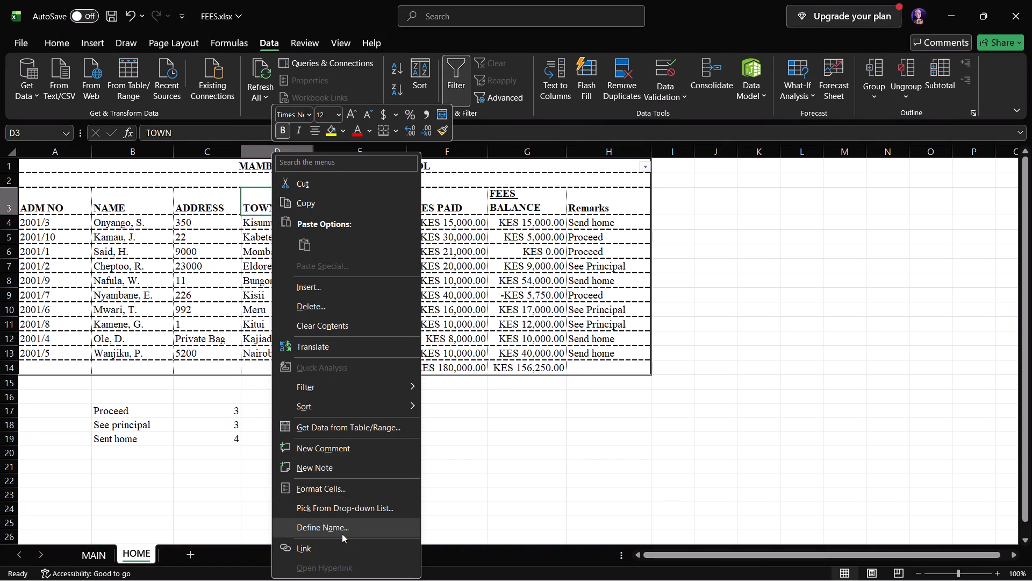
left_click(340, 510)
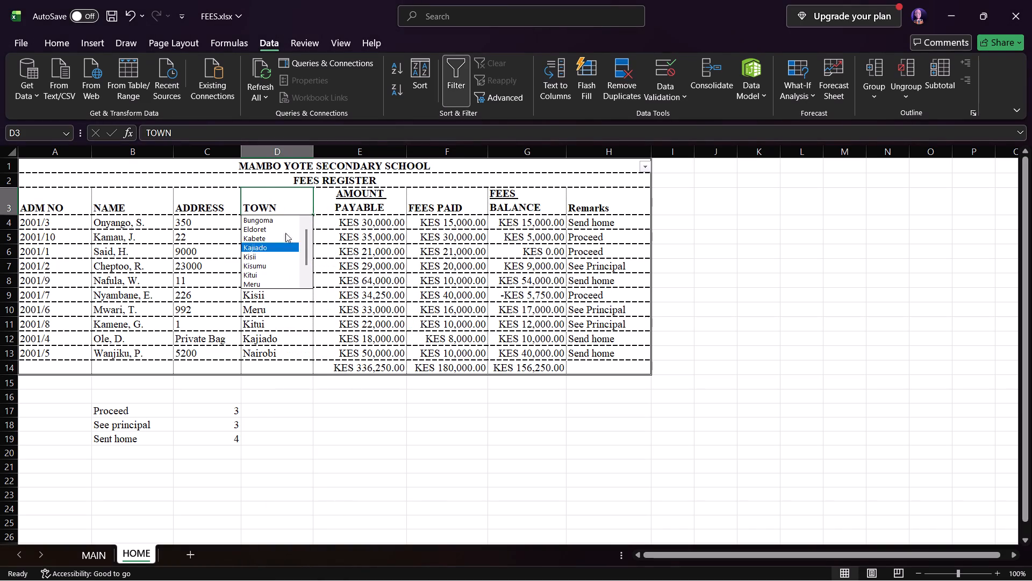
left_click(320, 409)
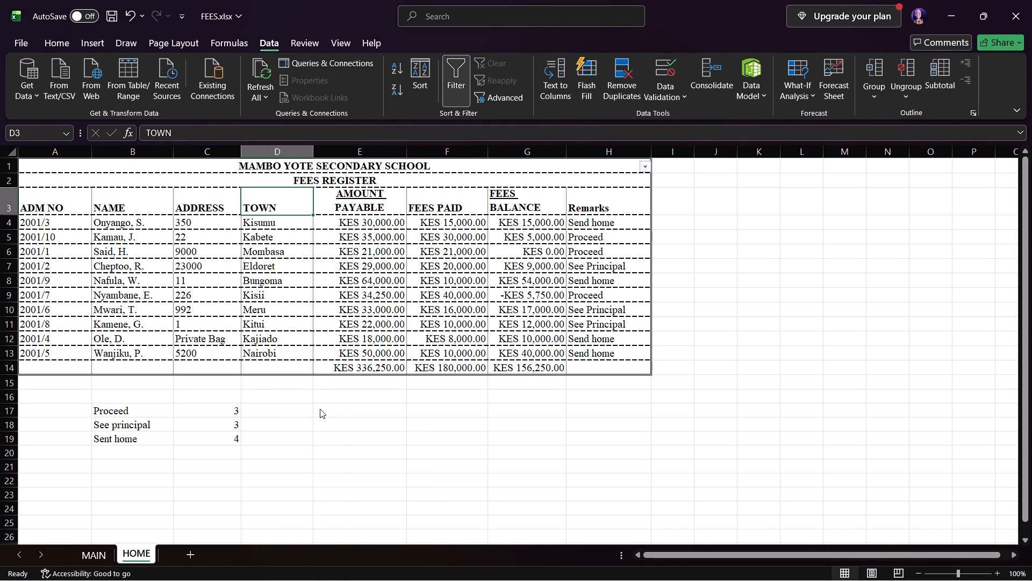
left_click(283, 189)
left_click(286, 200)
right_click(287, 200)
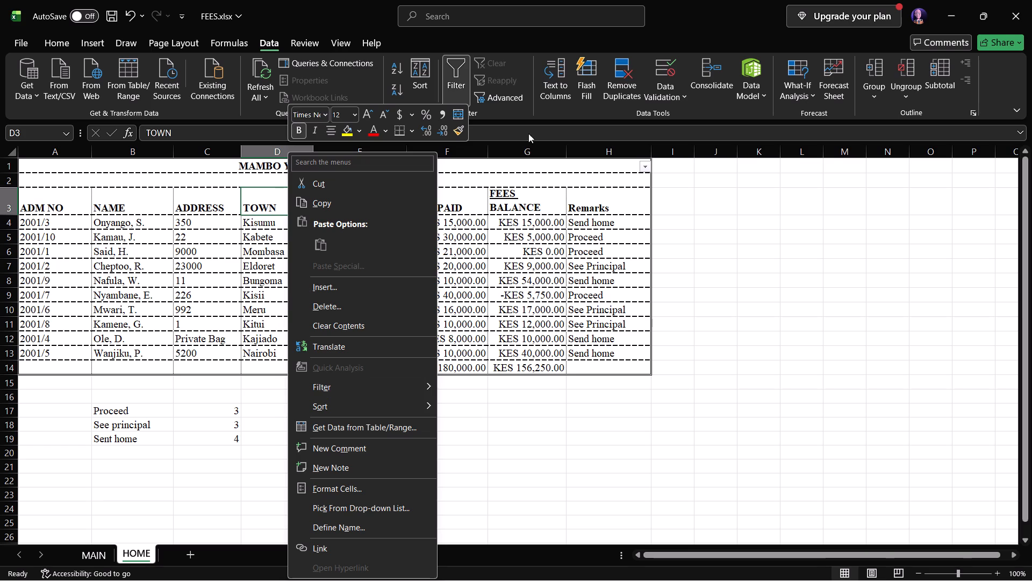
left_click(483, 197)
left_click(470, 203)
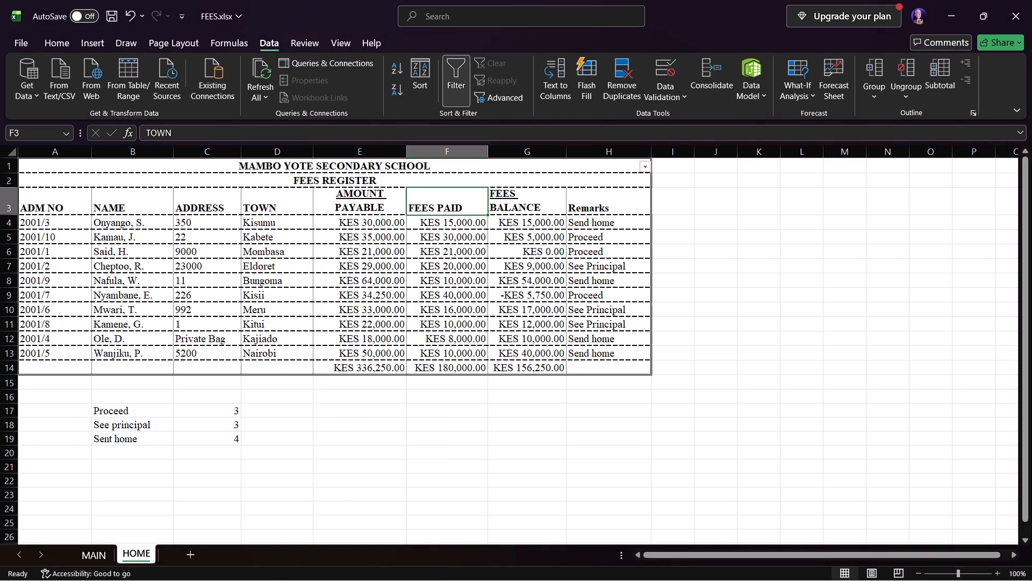
Examine which values the filter on the MAMBO YOTE SECONDARY SCHOOL title row offers.
left_click(646, 166)
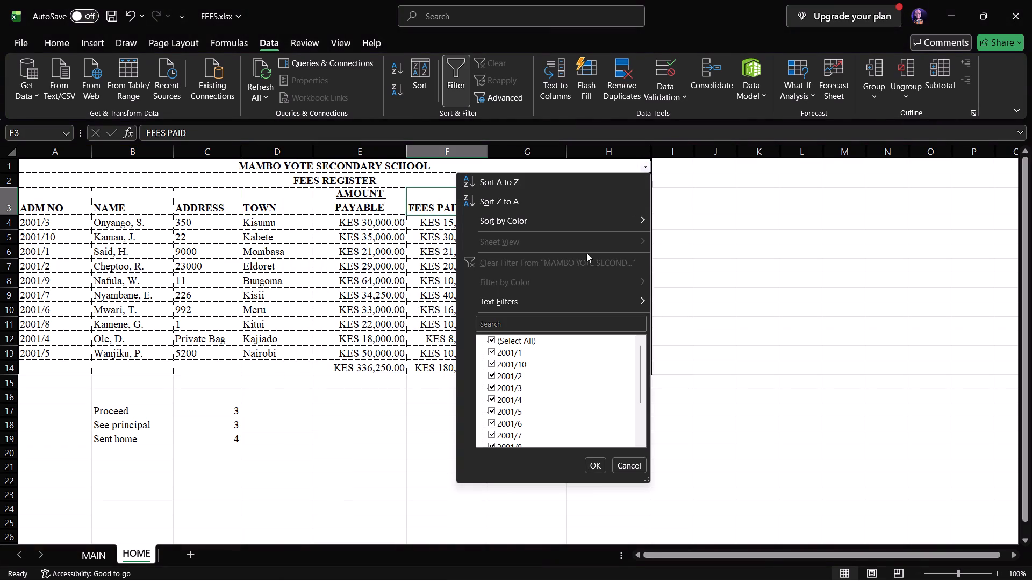
left_click(360, 221)
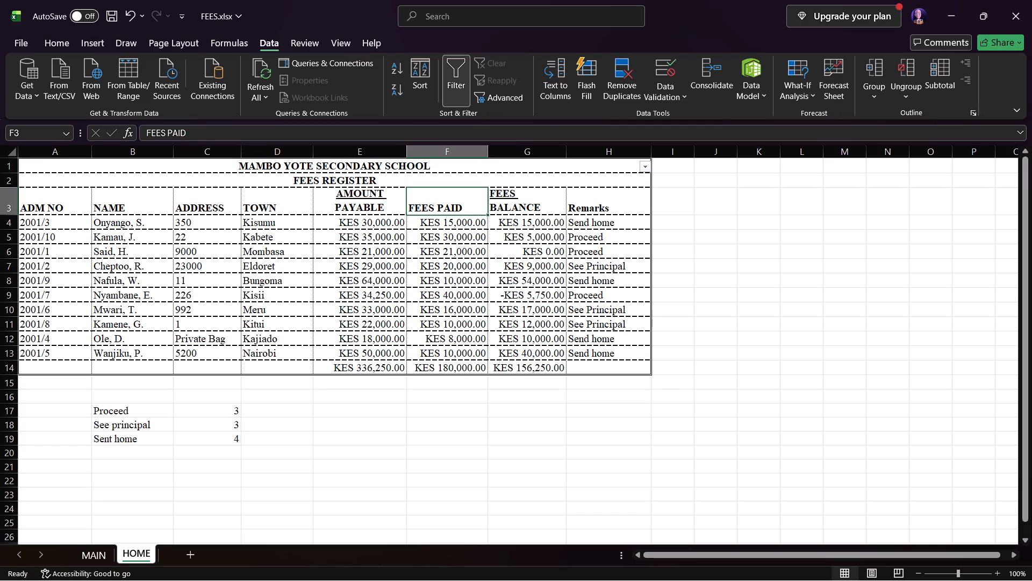
left_click(468, 219)
left_click(567, 356)
left_click(686, 305)
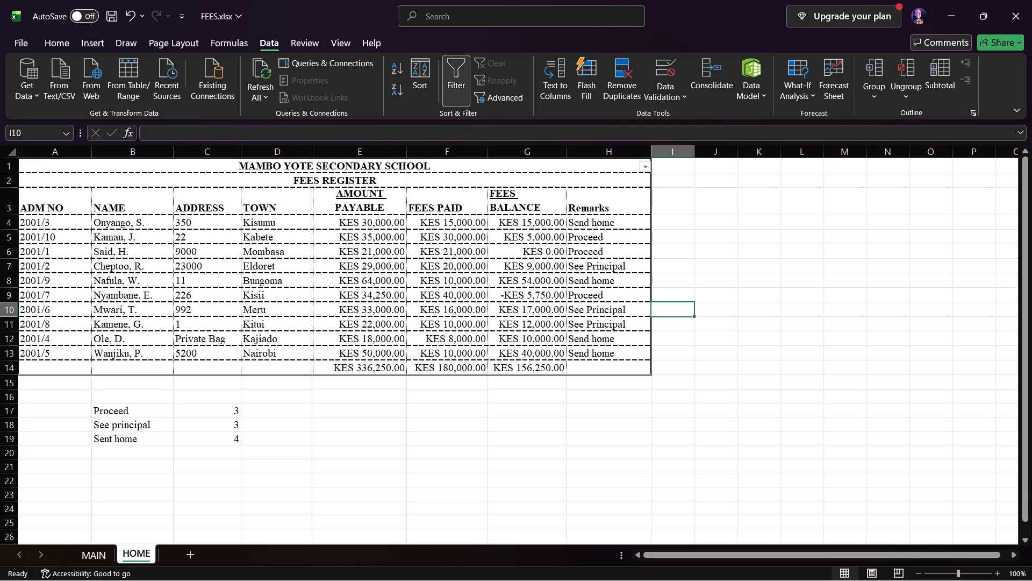
left_click(523, 227)
left_click(645, 165)
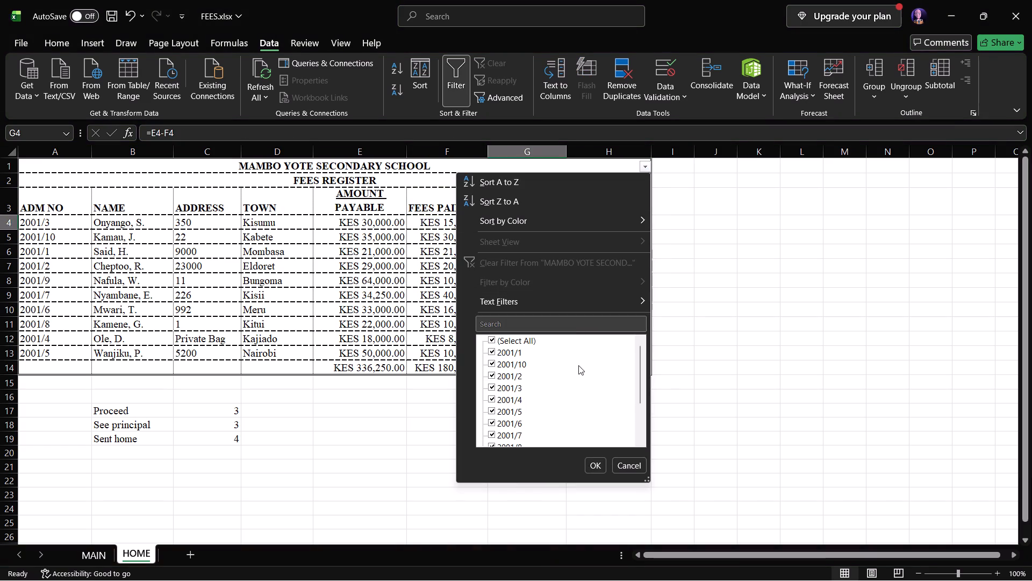
scroll(587, 365, "down", 5)
scroll(596, 374, "up", 1)
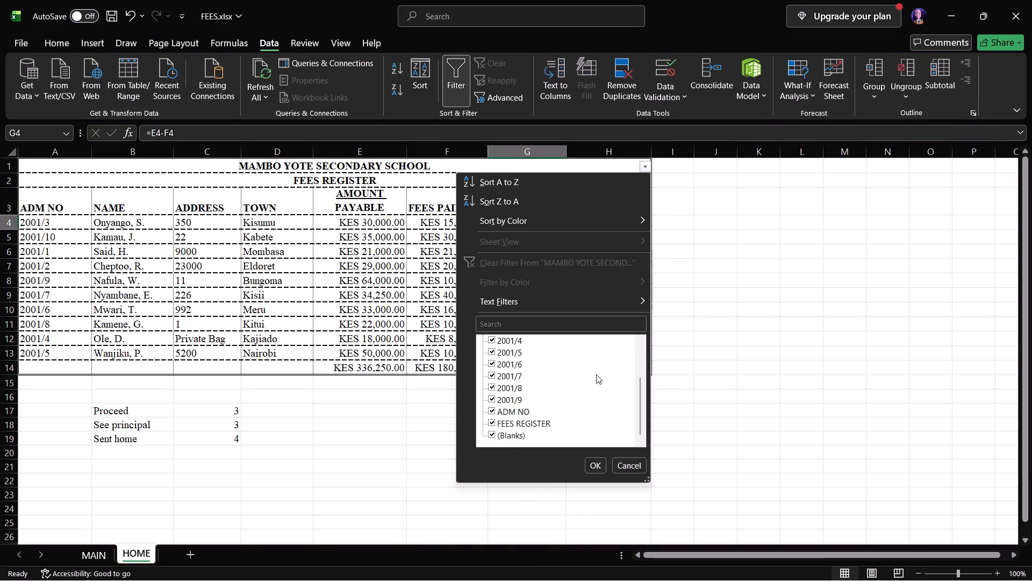
scroll(596, 374, "up", 2)
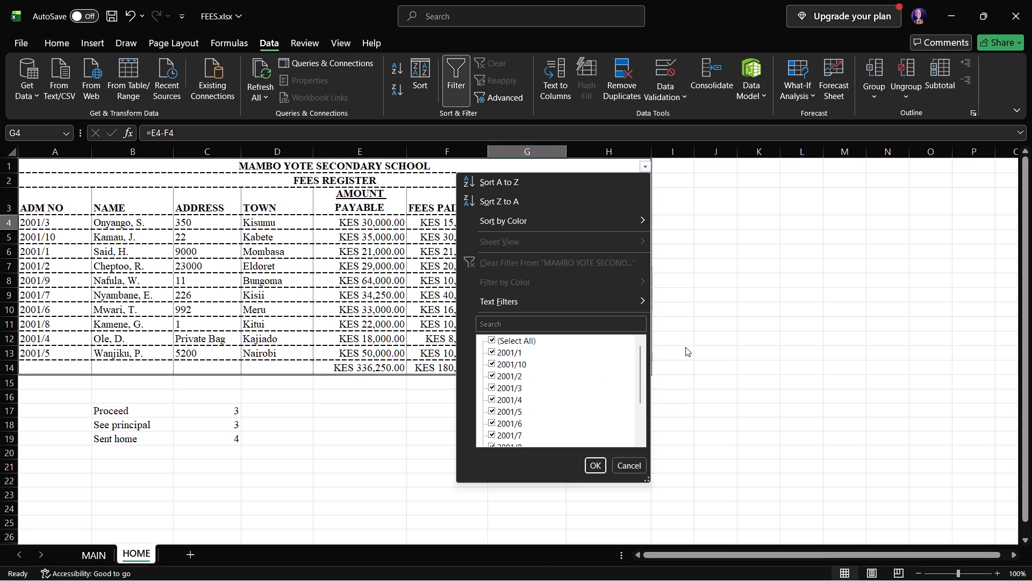
left_click(687, 354)
Remove the filter from the title row and apply a filter to the TOWN column range D3:D13 instead.
left_click(446, 94)
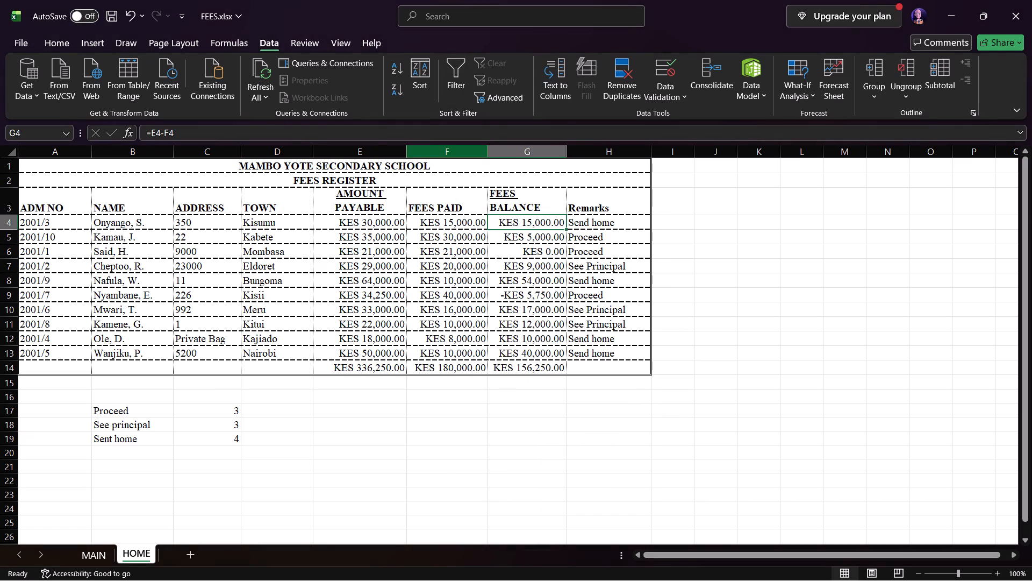
left_click(400, 372)
left_click_drag(292, 210, 295, 355)
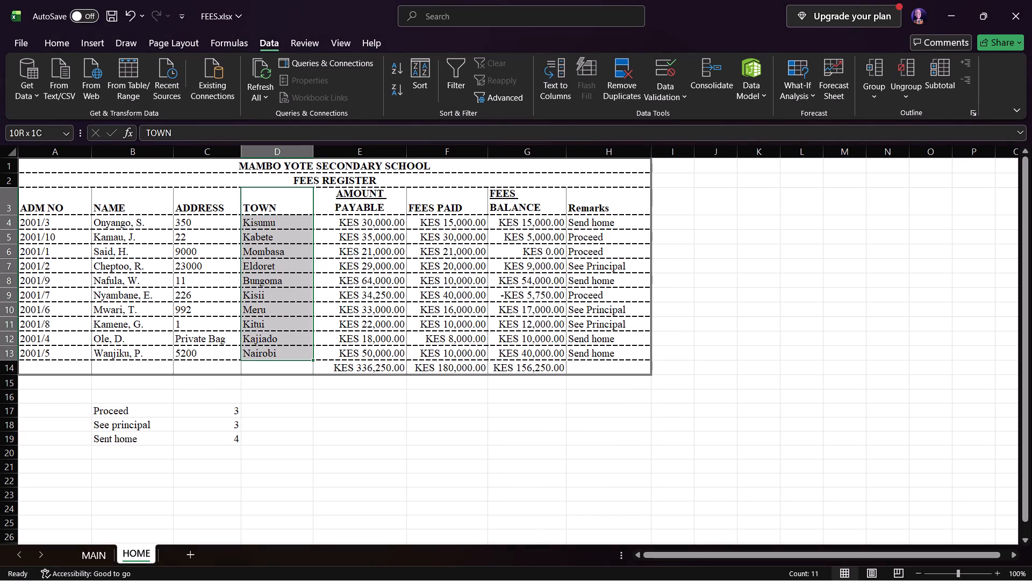
left_click_drag(295, 355, 294, 354)
left_click(450, 82)
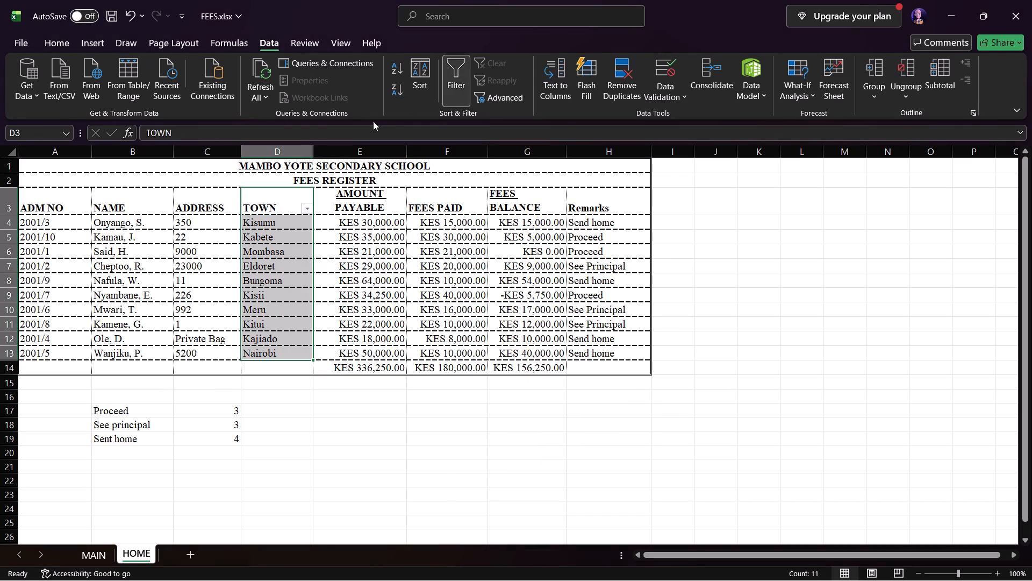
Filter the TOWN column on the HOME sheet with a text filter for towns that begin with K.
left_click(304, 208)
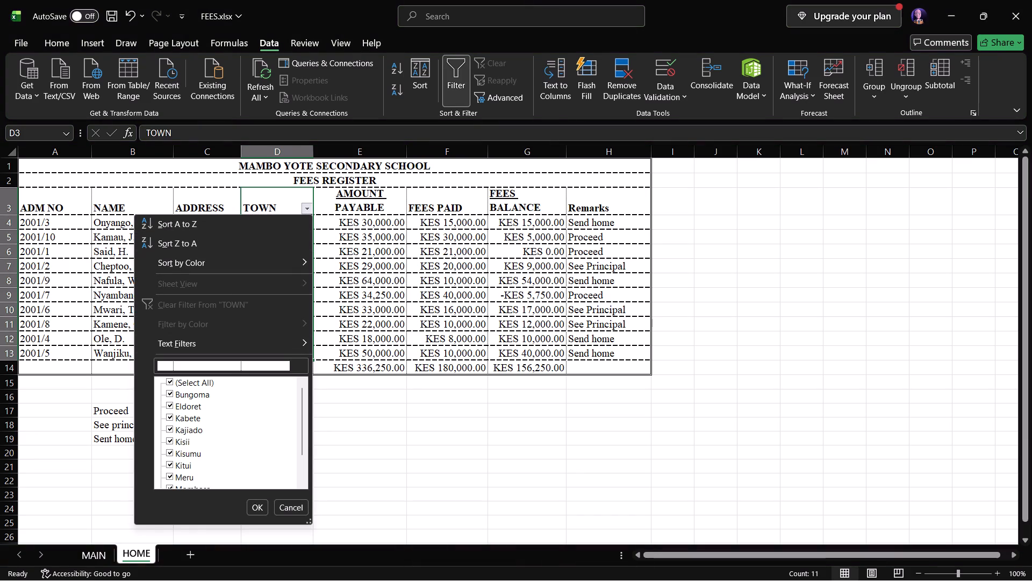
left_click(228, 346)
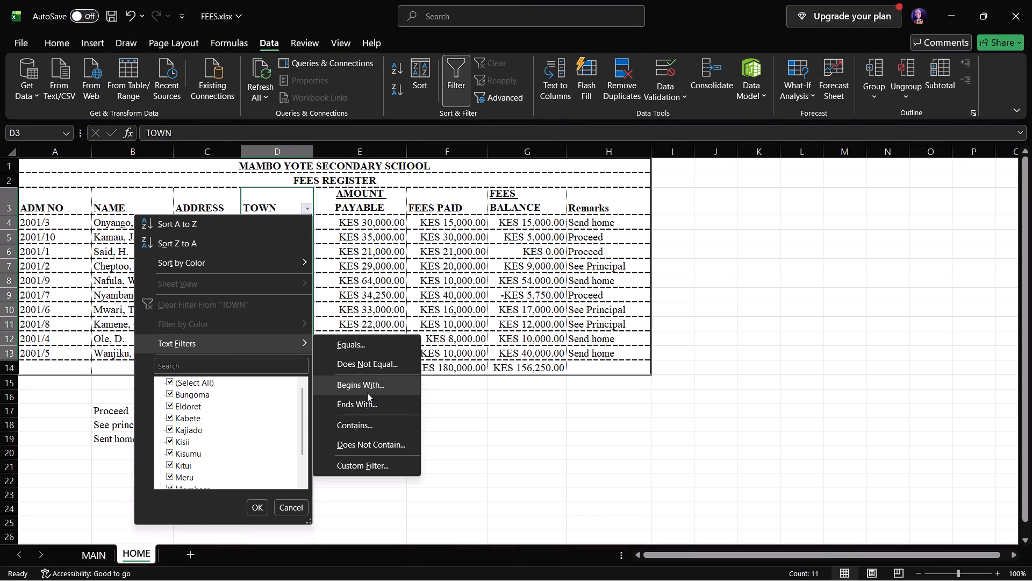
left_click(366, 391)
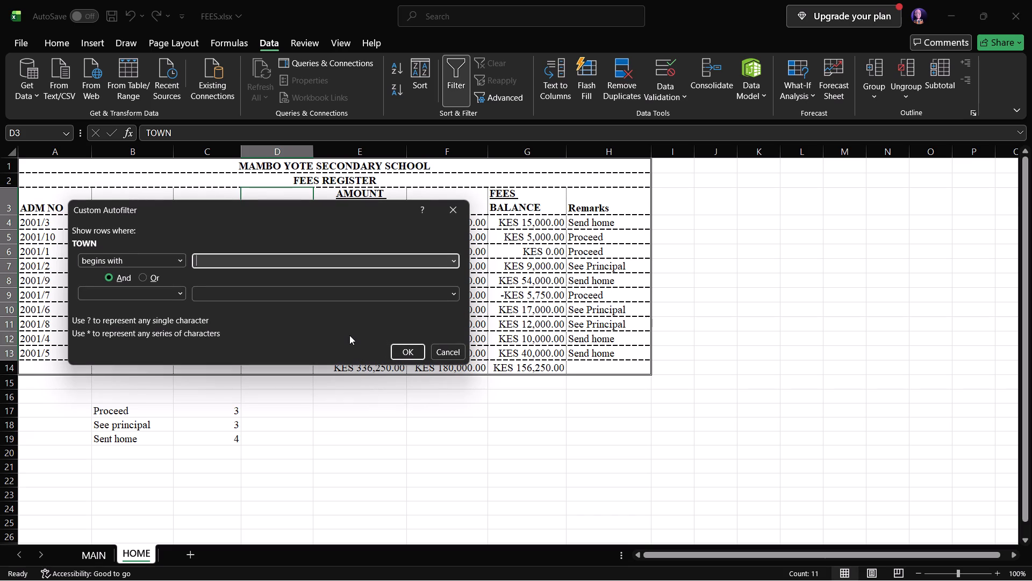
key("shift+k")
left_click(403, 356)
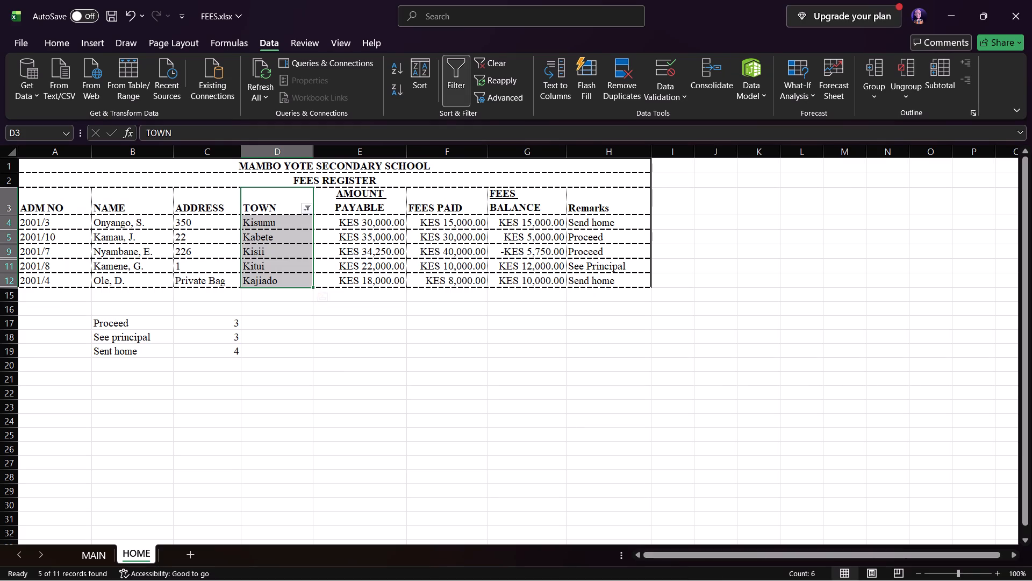
Remove the filter from the TOWN column on the HOME sheet.
left_click(571, 200)
left_click(549, 204)
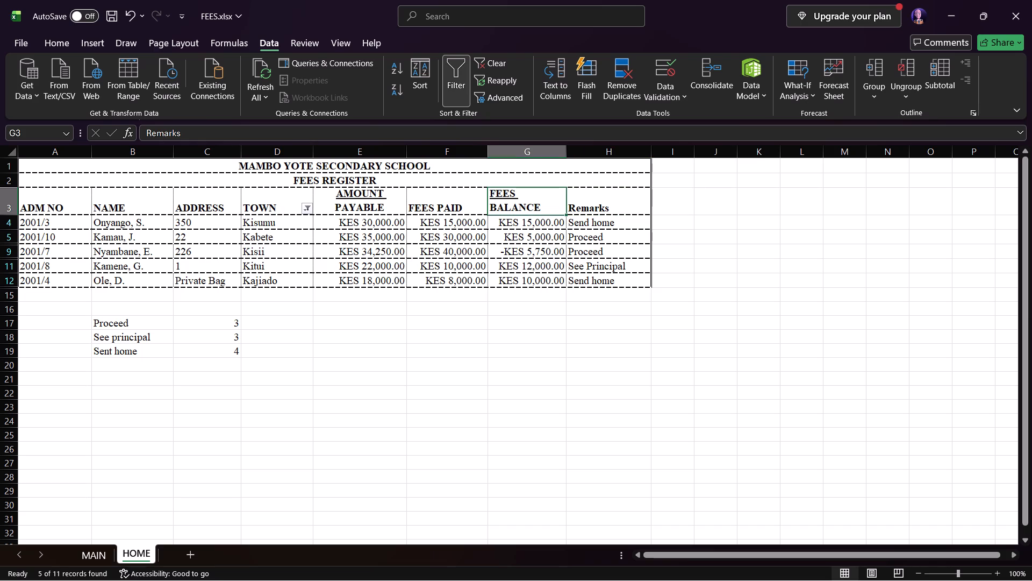
right_click(549, 203)
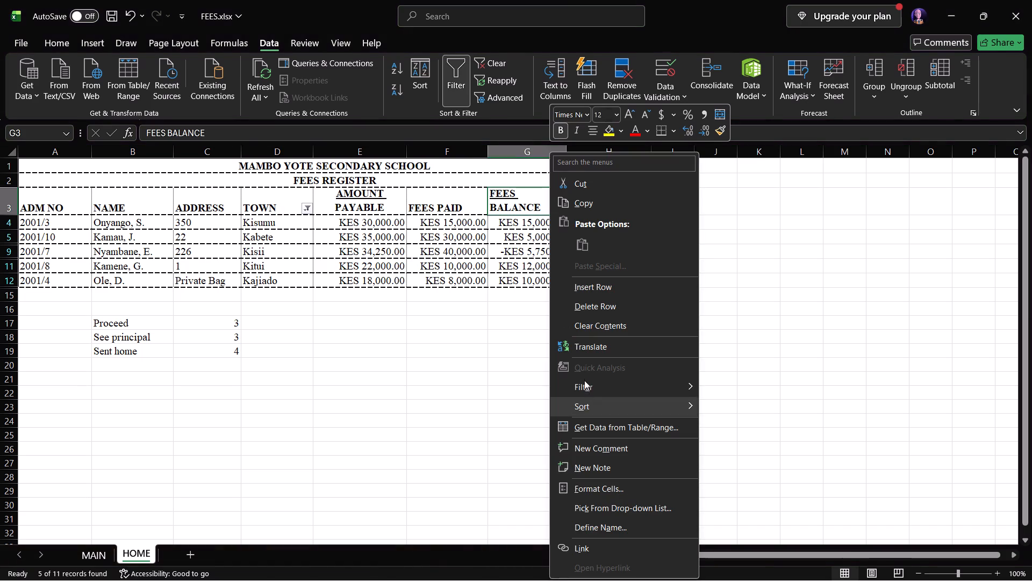
left_click(457, 73)
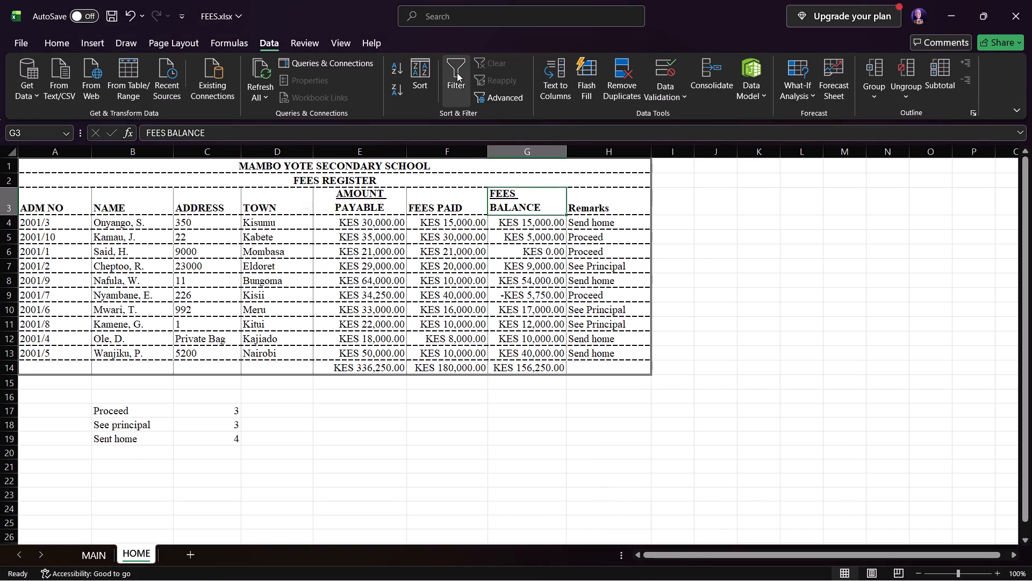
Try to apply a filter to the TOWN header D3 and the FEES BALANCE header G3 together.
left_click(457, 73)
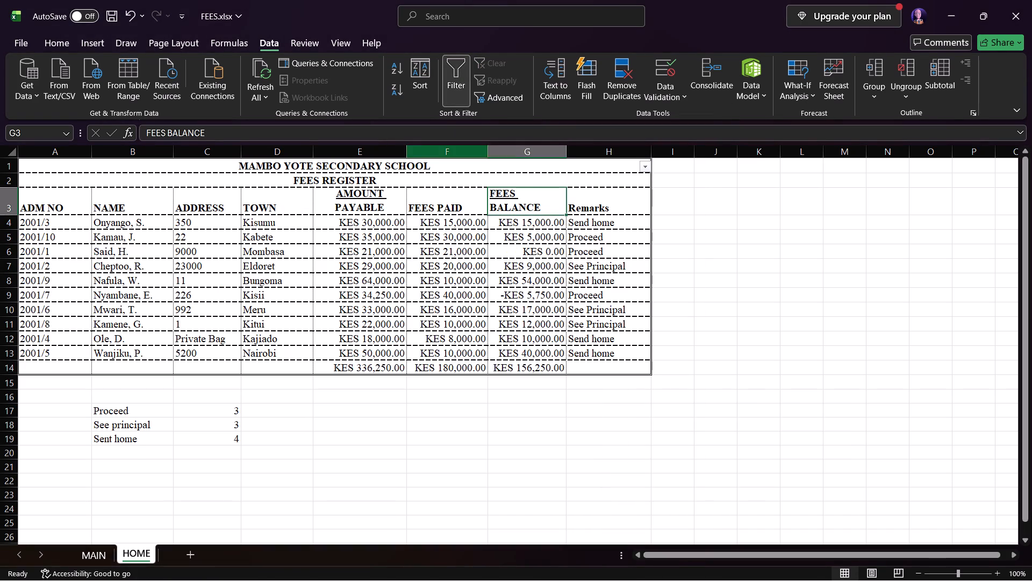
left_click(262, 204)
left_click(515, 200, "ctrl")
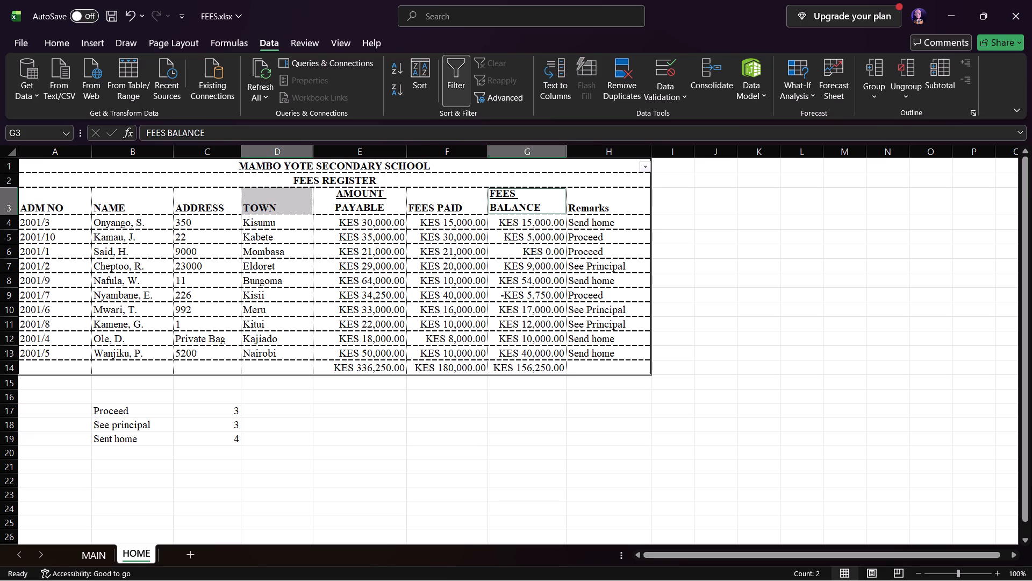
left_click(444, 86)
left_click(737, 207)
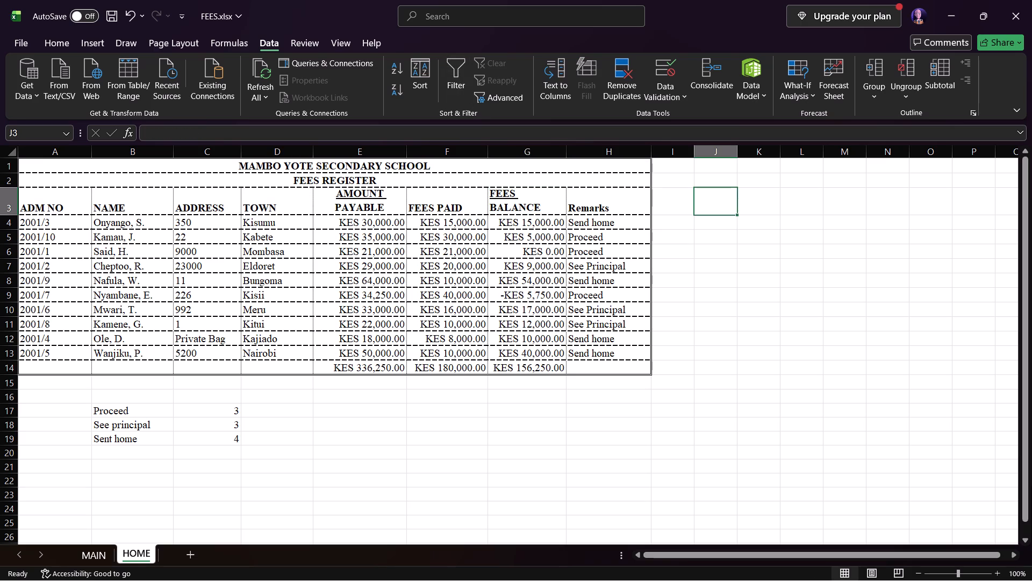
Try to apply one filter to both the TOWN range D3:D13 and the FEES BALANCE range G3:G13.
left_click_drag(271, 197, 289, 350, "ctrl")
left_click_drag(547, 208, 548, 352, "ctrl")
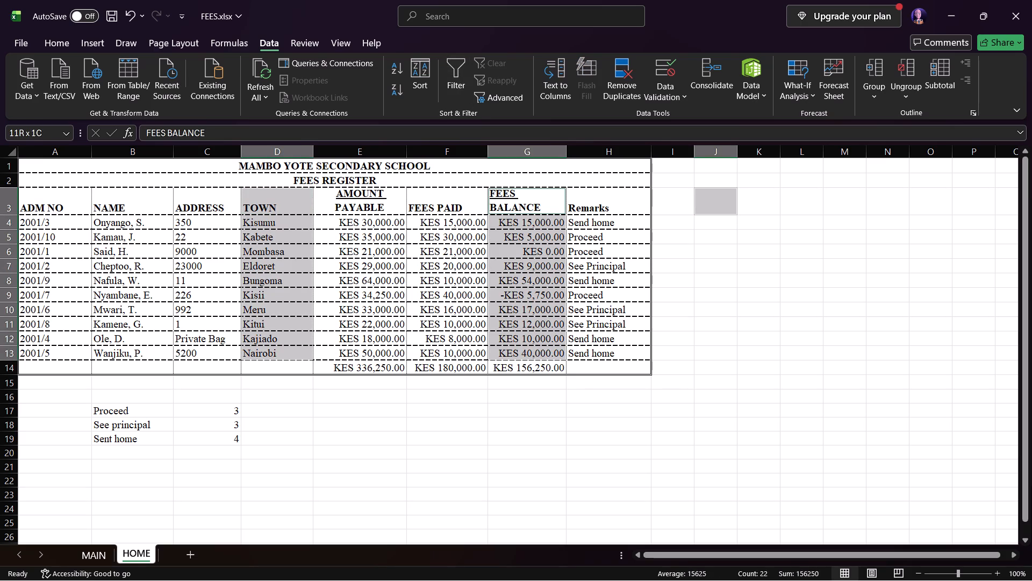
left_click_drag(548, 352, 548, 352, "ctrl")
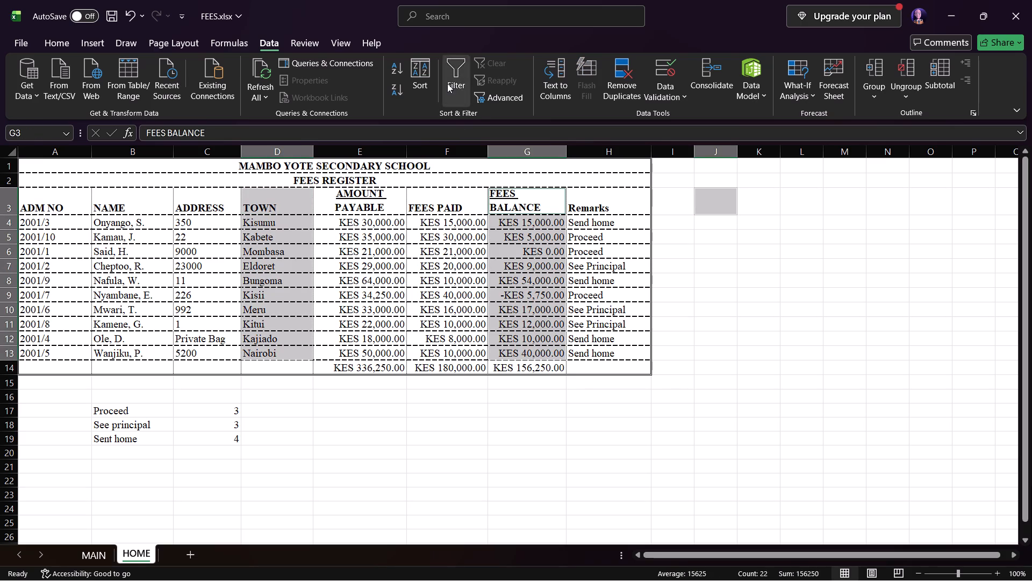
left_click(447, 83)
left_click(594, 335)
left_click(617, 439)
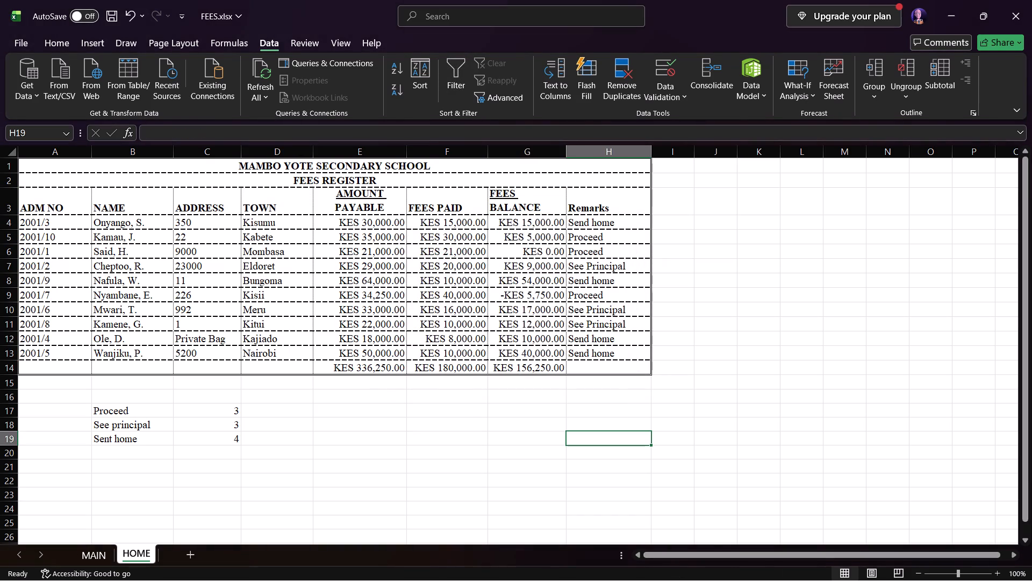
Apply a filter to the FEES BALANCE column range G3:G13 only.
left_click(533, 220)
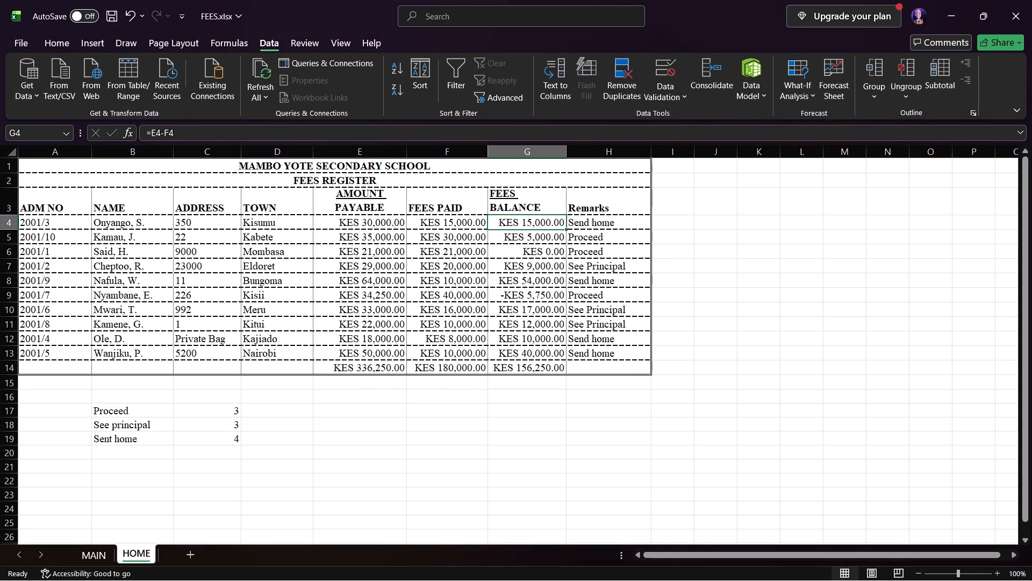
left_click(525, 197)
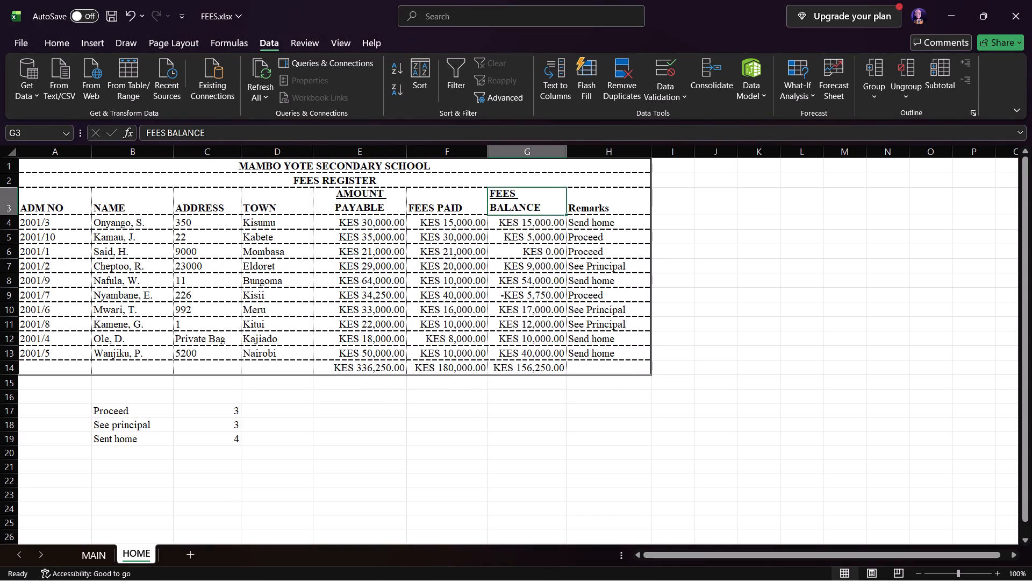
left_click_drag(529, 203, 536, 348)
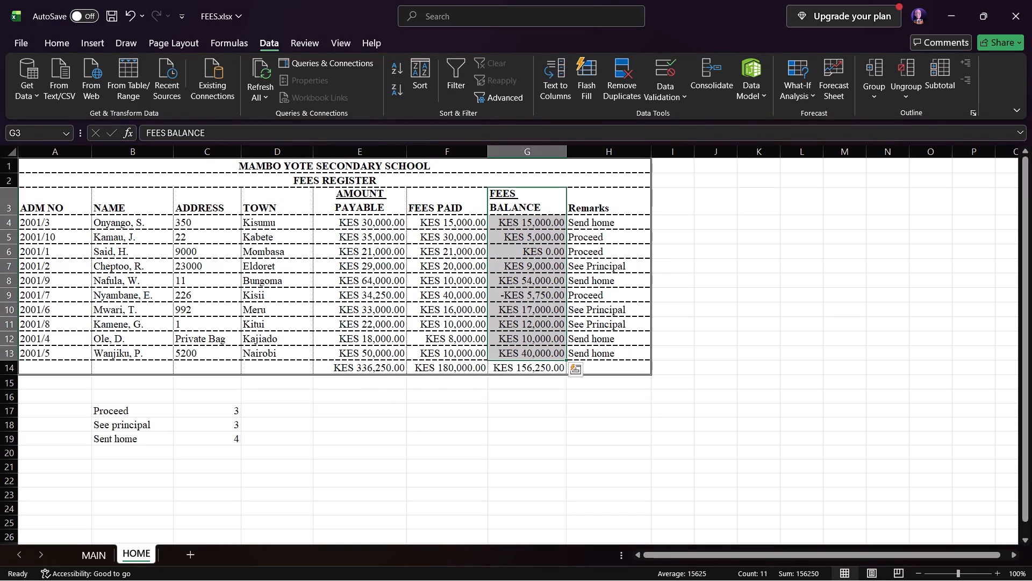
left_click(461, 86)
left_click_drag(298, 203, 299, 230)
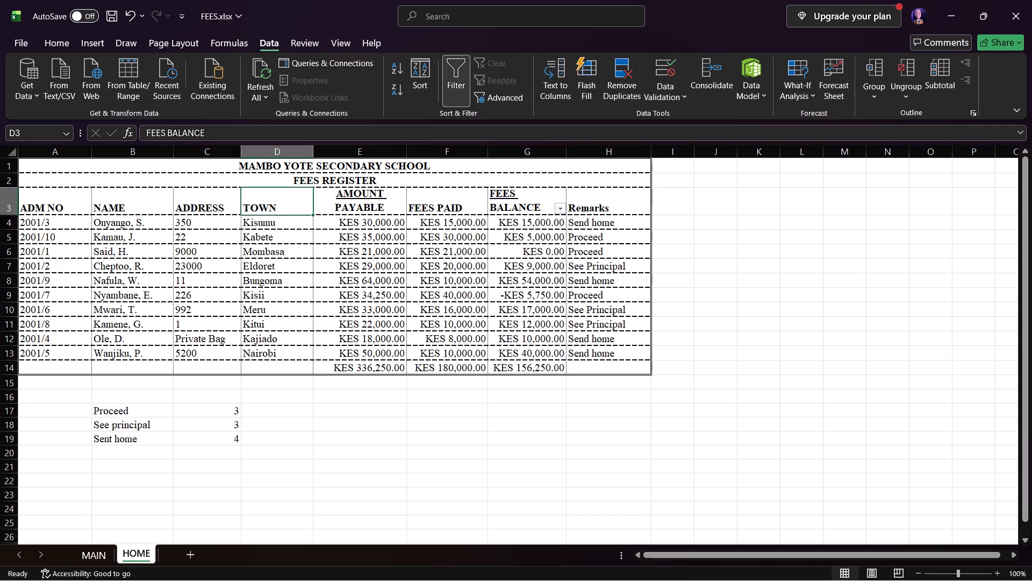
left_click_drag(299, 230, 300, 348)
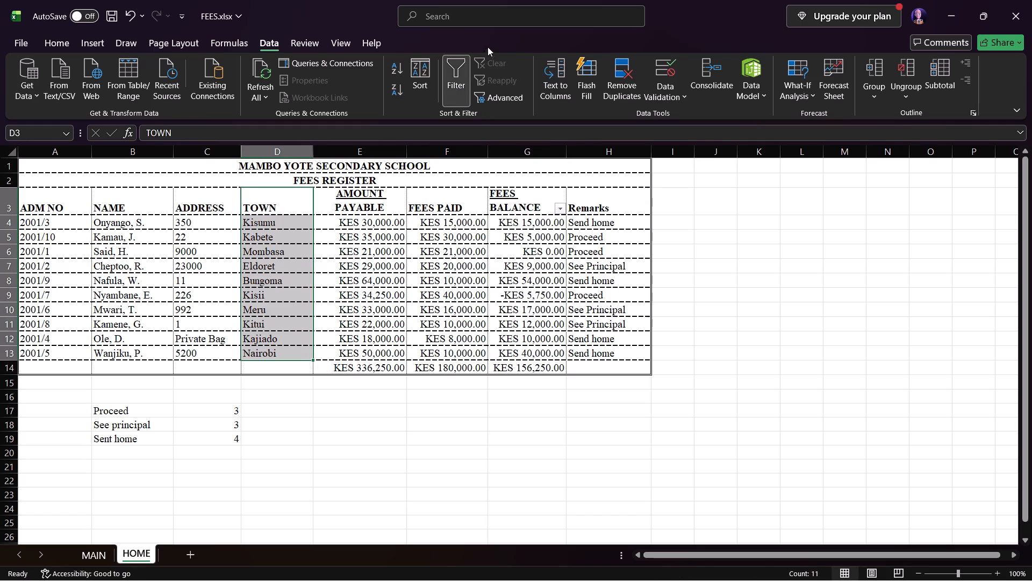
Filter the FEES BALANCE column with a number filter for values greater than 10000.
left_click(558, 210)
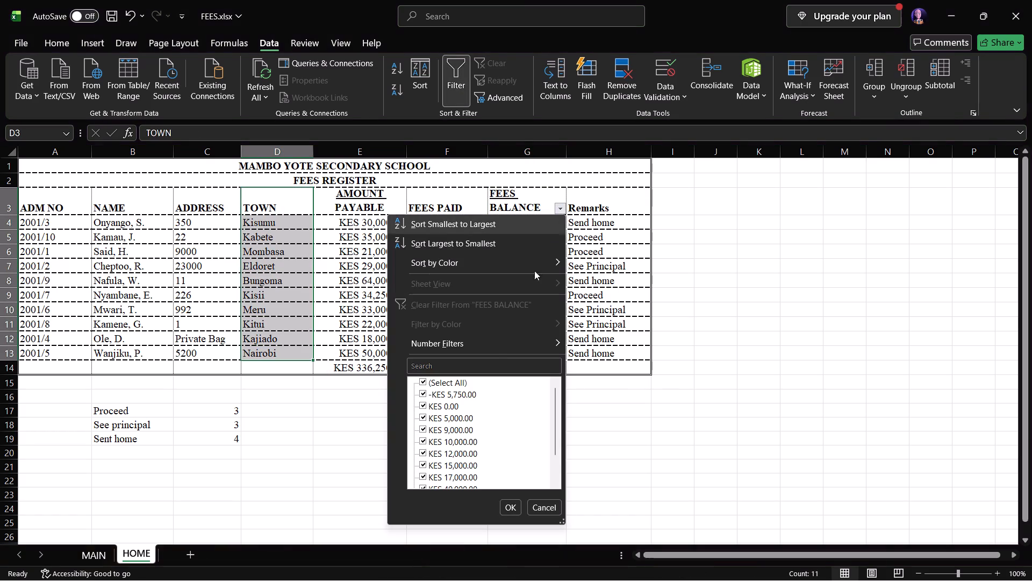
left_click(486, 337)
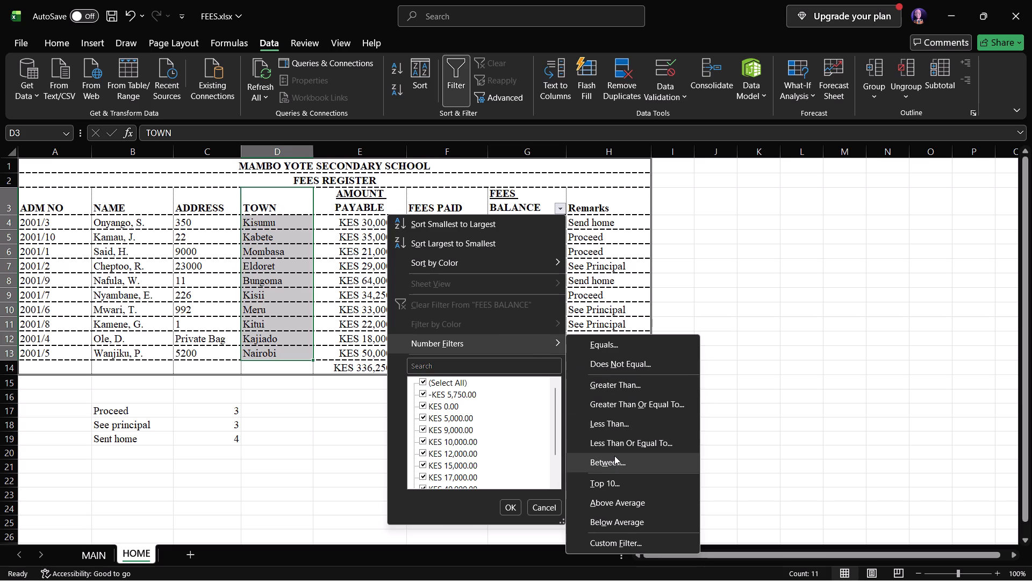
left_click(642, 379)
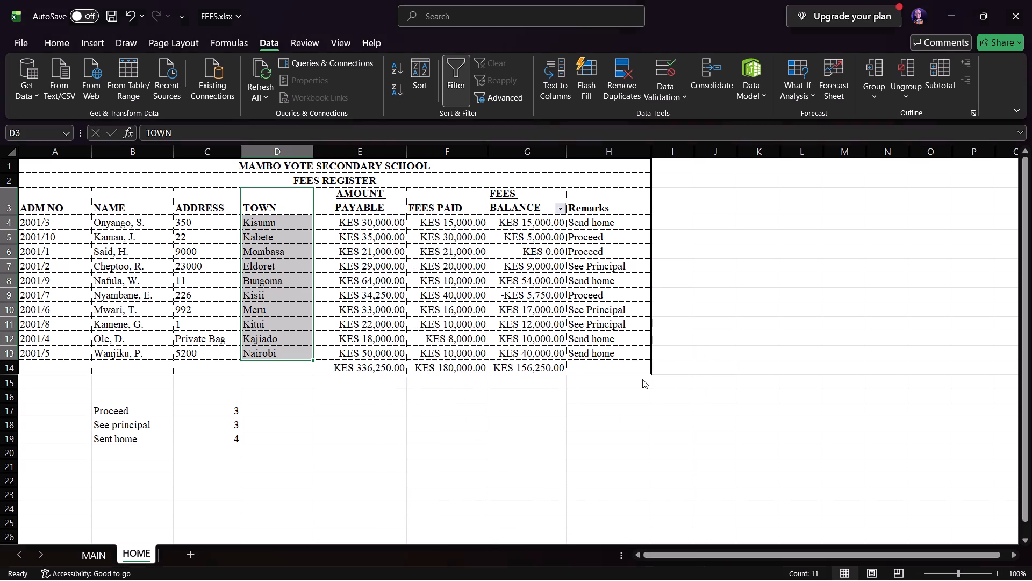
key("1")
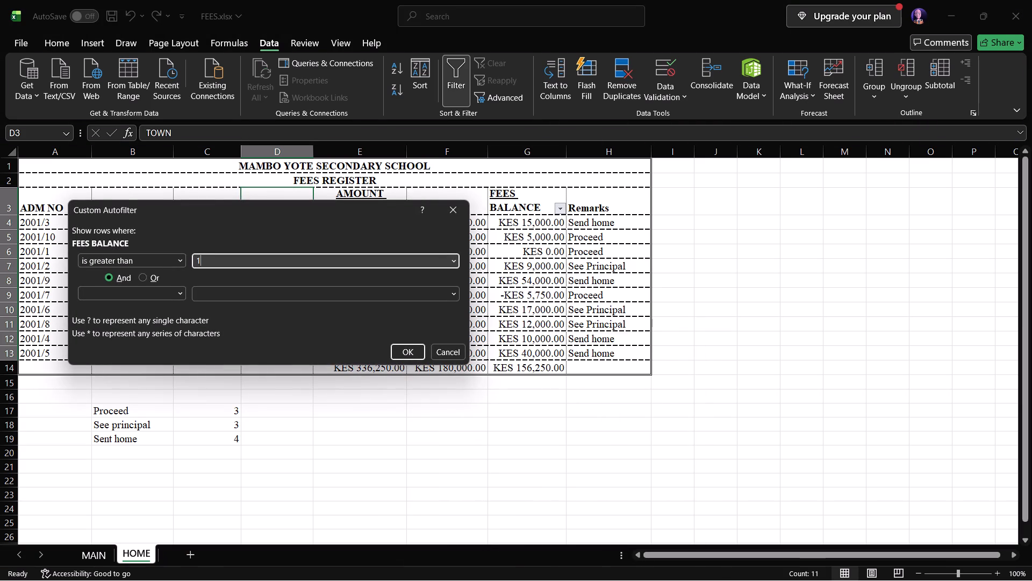
type("0000")
key("Return")
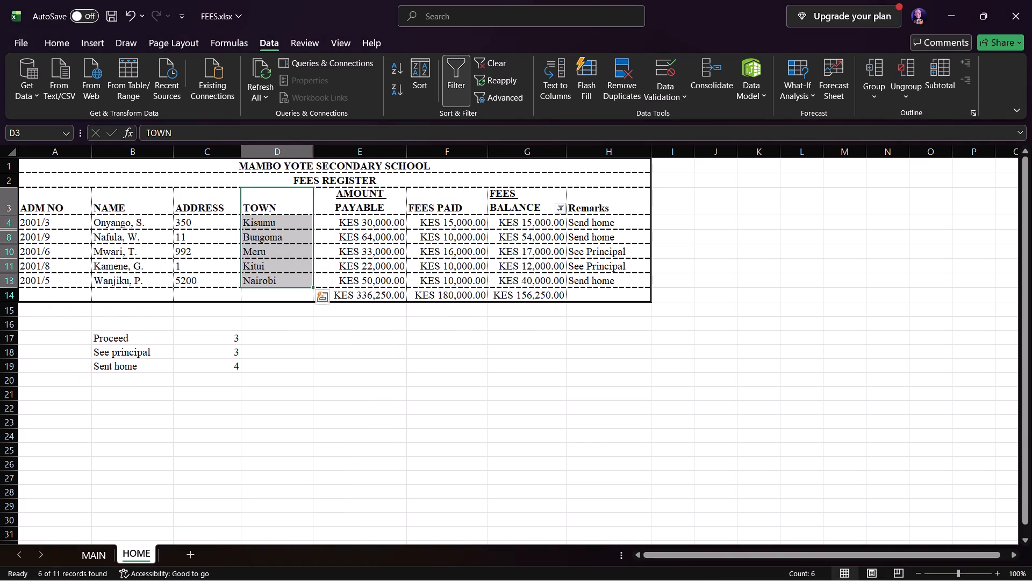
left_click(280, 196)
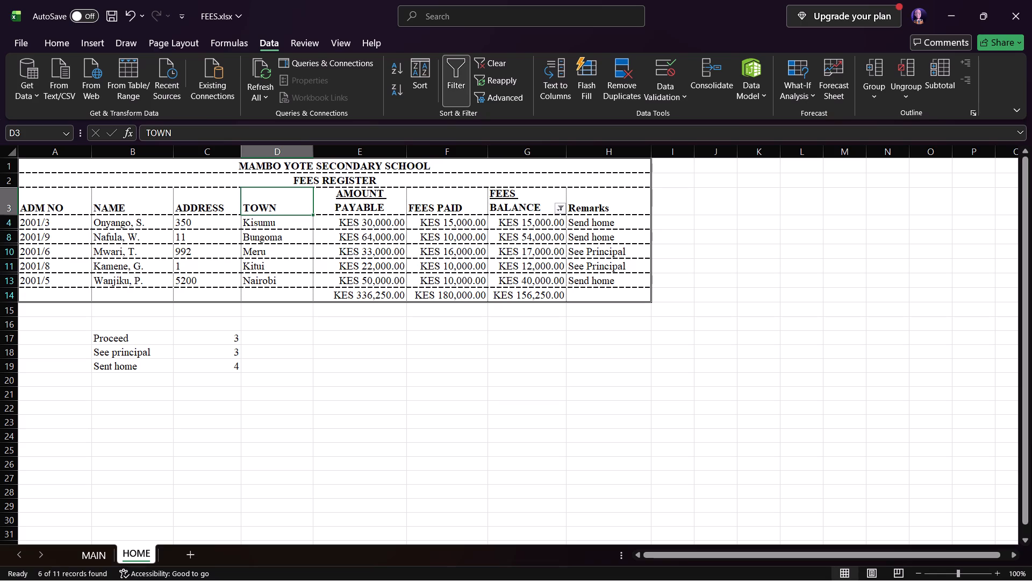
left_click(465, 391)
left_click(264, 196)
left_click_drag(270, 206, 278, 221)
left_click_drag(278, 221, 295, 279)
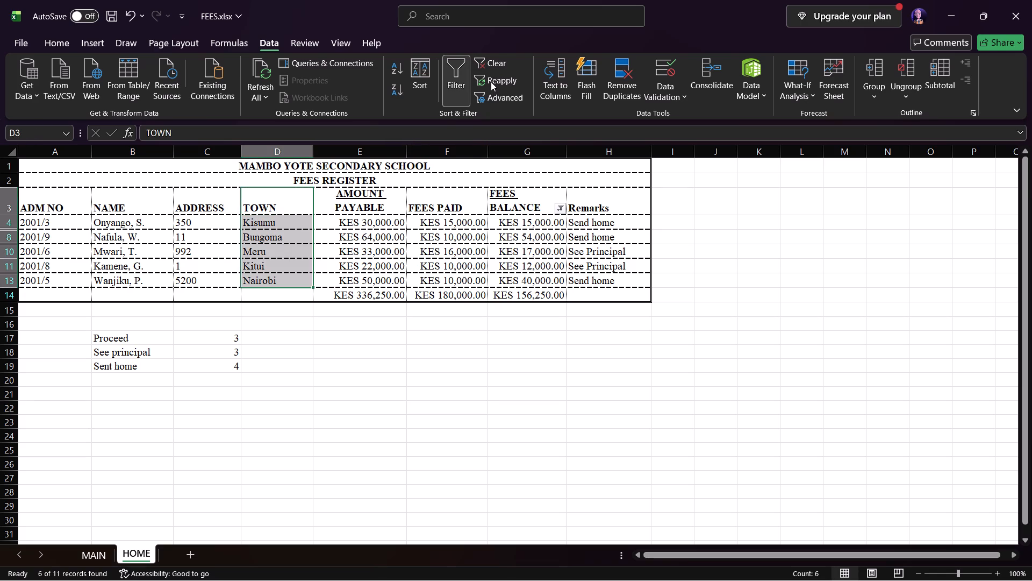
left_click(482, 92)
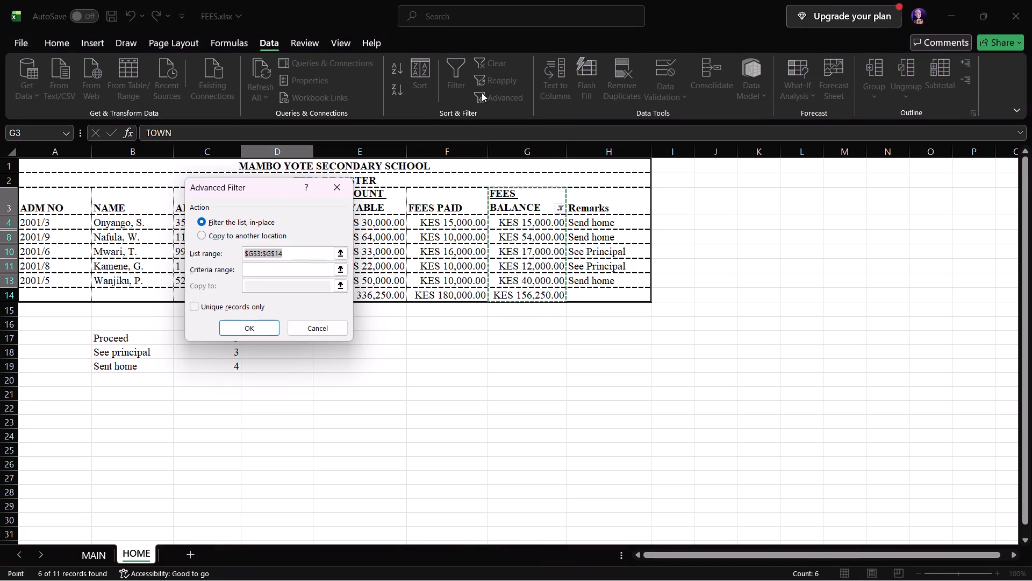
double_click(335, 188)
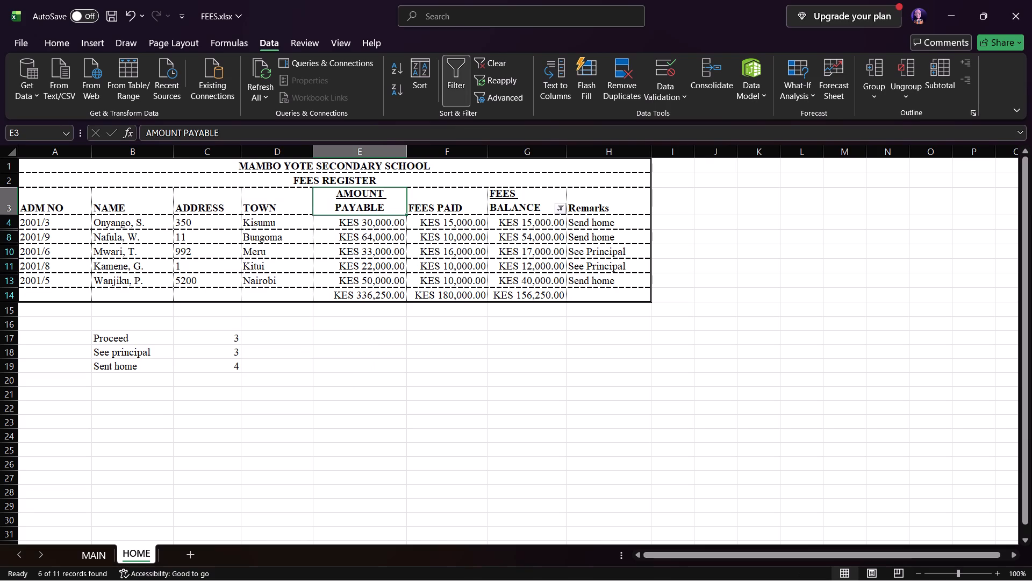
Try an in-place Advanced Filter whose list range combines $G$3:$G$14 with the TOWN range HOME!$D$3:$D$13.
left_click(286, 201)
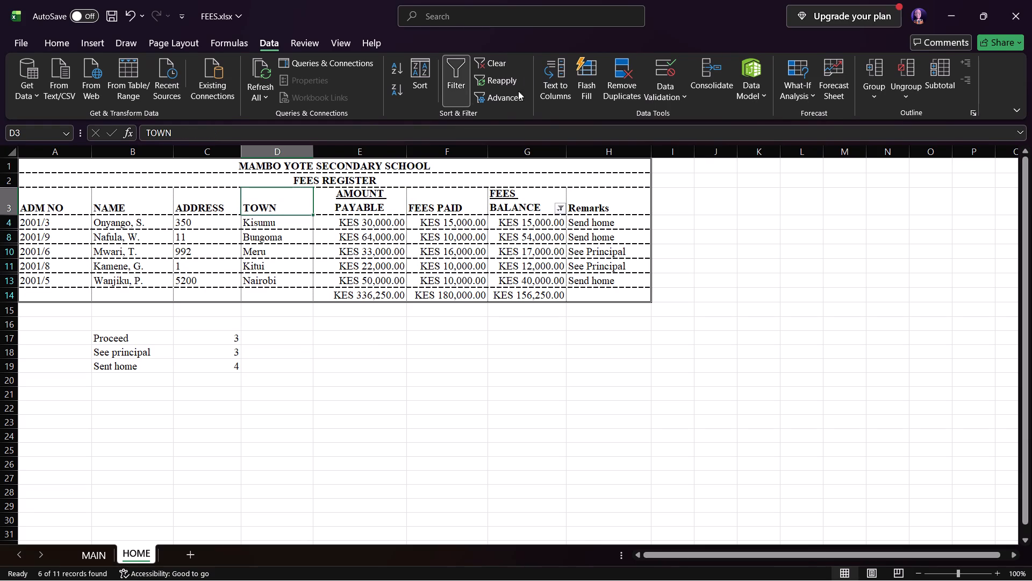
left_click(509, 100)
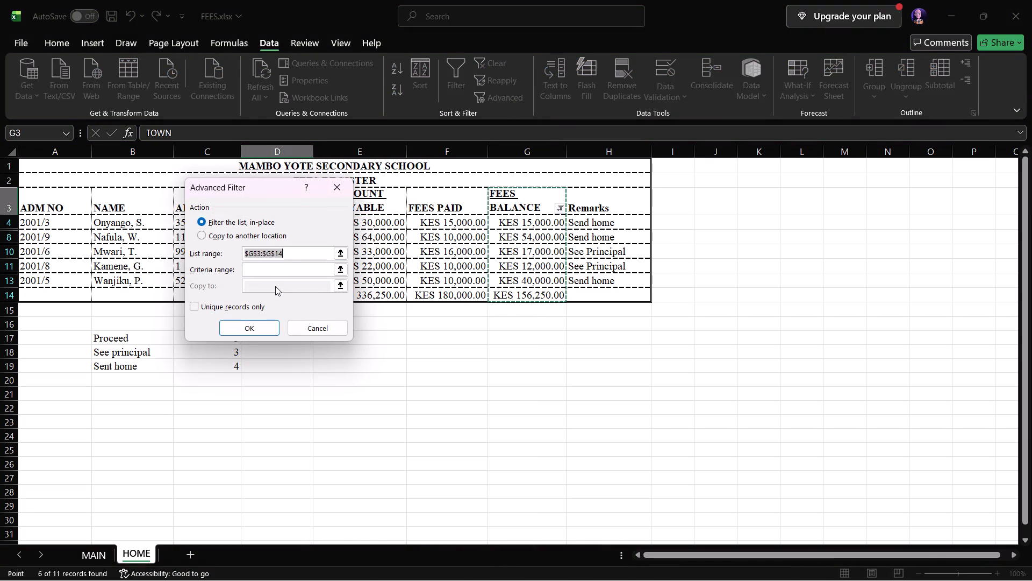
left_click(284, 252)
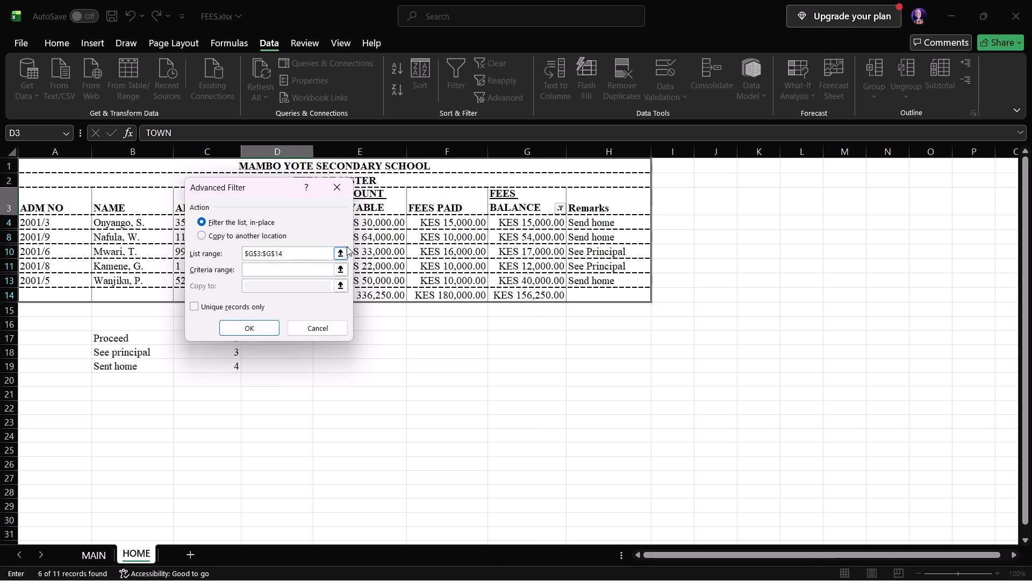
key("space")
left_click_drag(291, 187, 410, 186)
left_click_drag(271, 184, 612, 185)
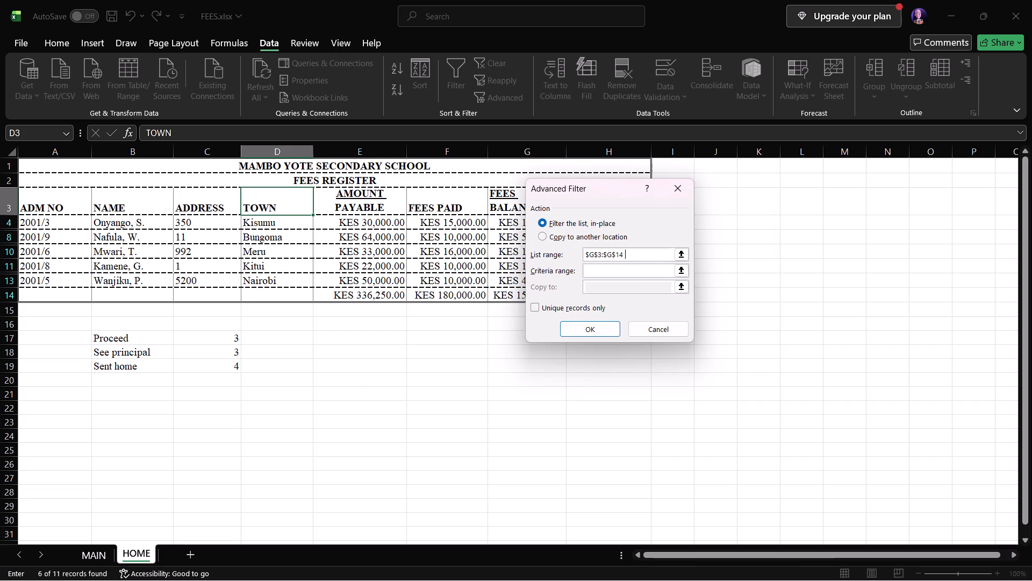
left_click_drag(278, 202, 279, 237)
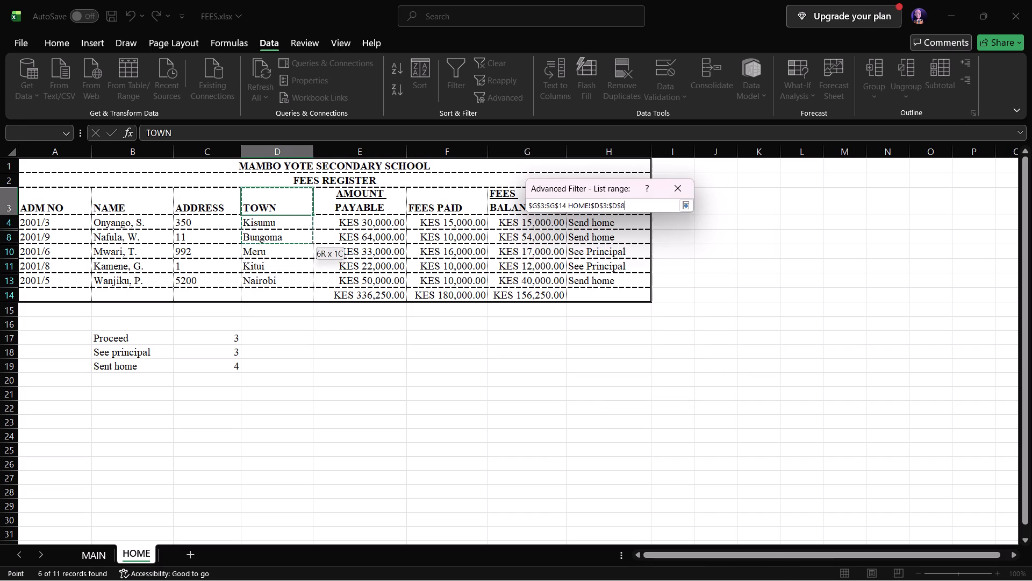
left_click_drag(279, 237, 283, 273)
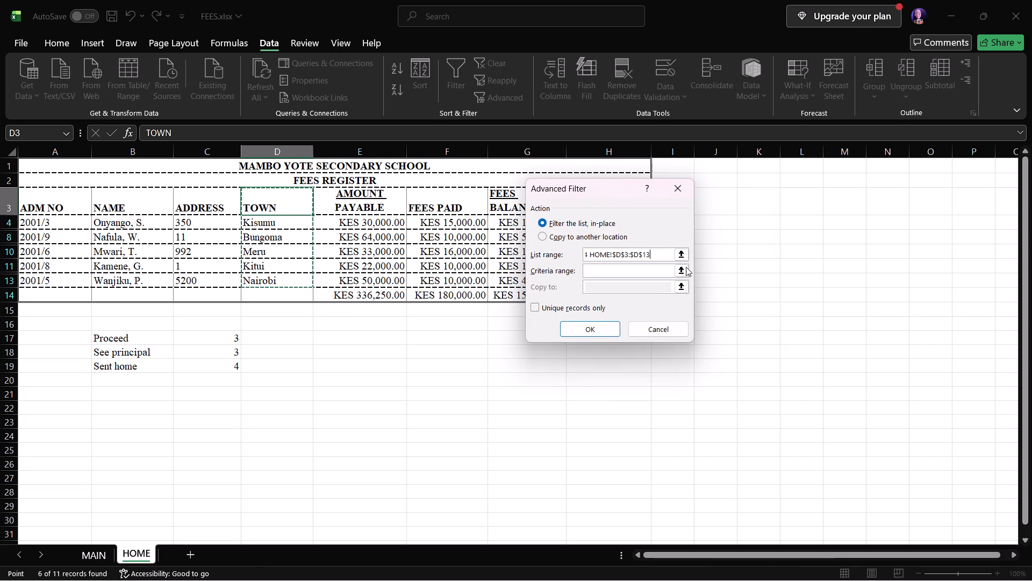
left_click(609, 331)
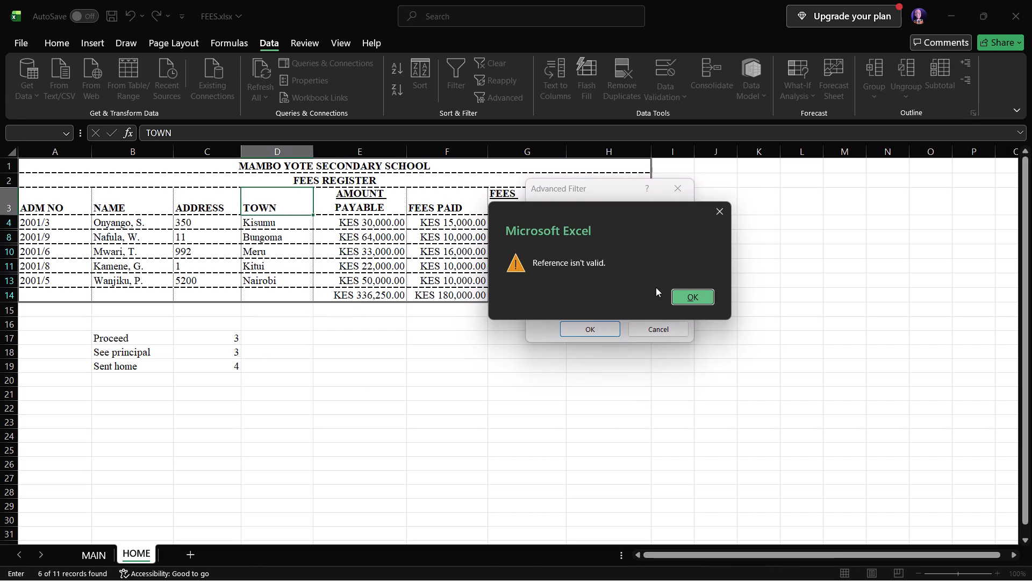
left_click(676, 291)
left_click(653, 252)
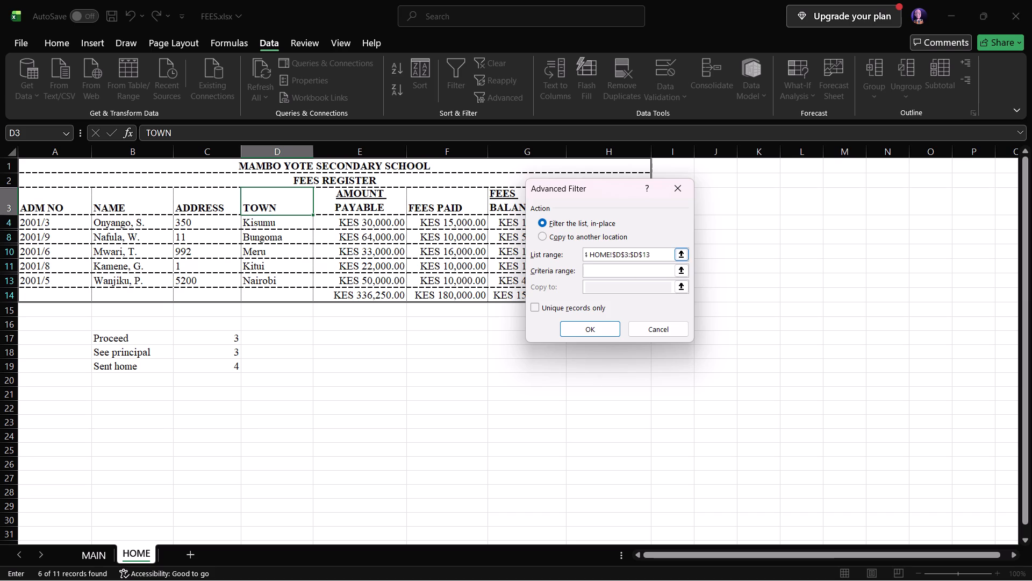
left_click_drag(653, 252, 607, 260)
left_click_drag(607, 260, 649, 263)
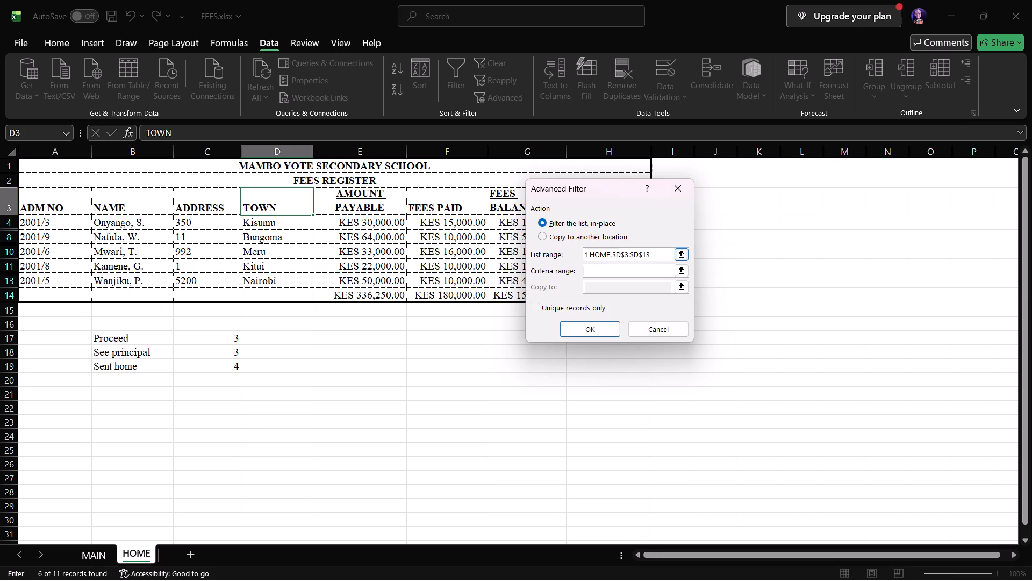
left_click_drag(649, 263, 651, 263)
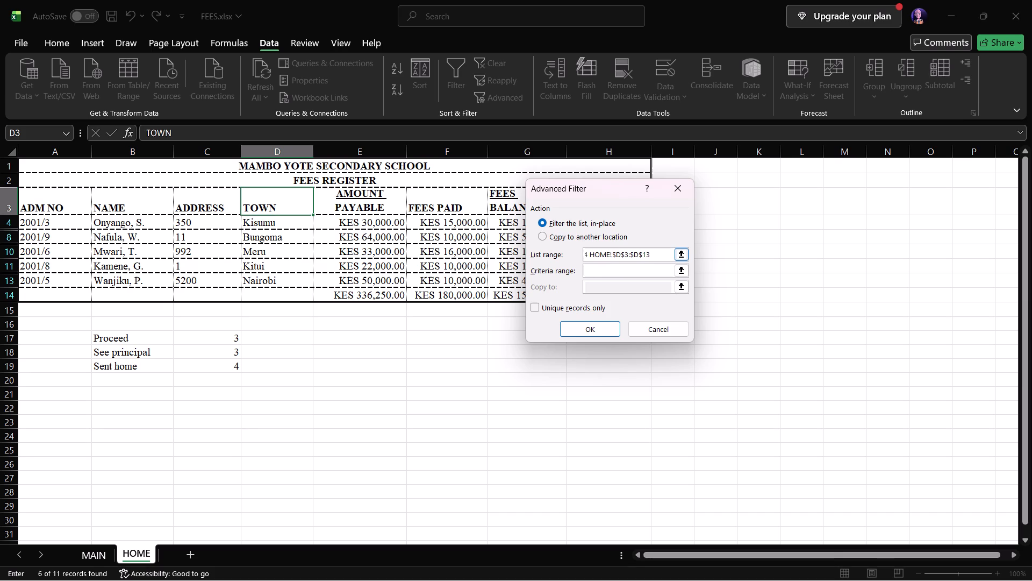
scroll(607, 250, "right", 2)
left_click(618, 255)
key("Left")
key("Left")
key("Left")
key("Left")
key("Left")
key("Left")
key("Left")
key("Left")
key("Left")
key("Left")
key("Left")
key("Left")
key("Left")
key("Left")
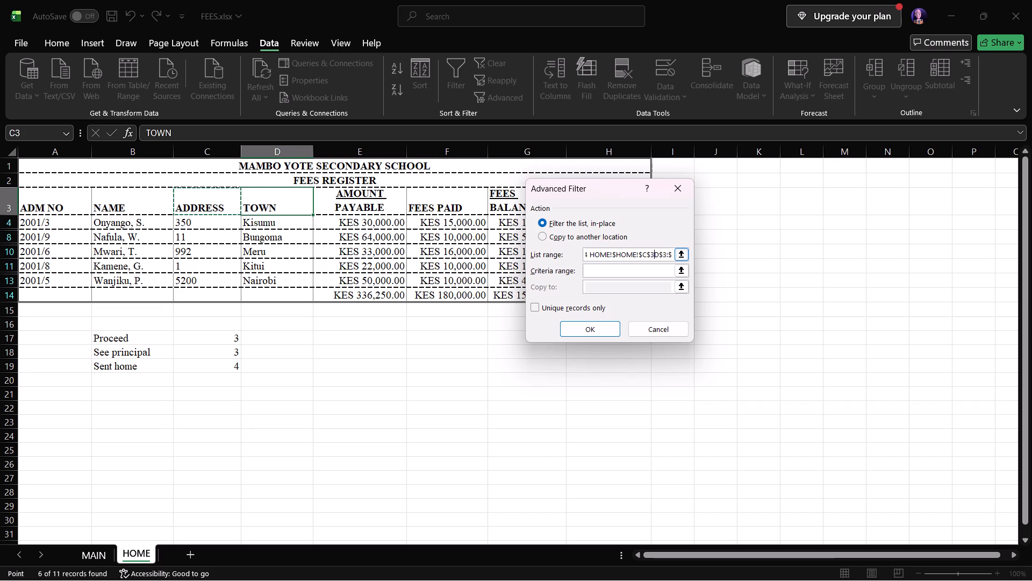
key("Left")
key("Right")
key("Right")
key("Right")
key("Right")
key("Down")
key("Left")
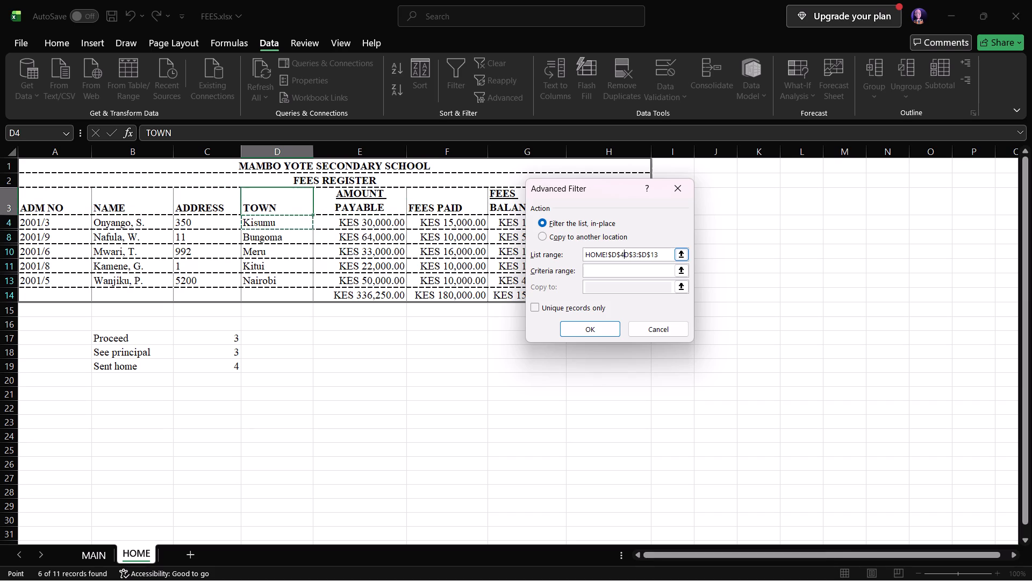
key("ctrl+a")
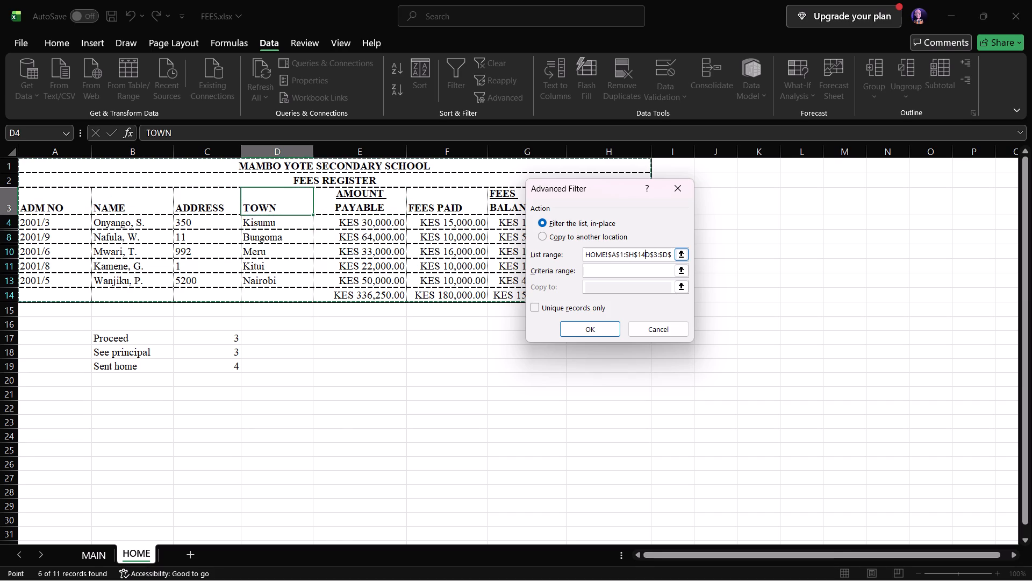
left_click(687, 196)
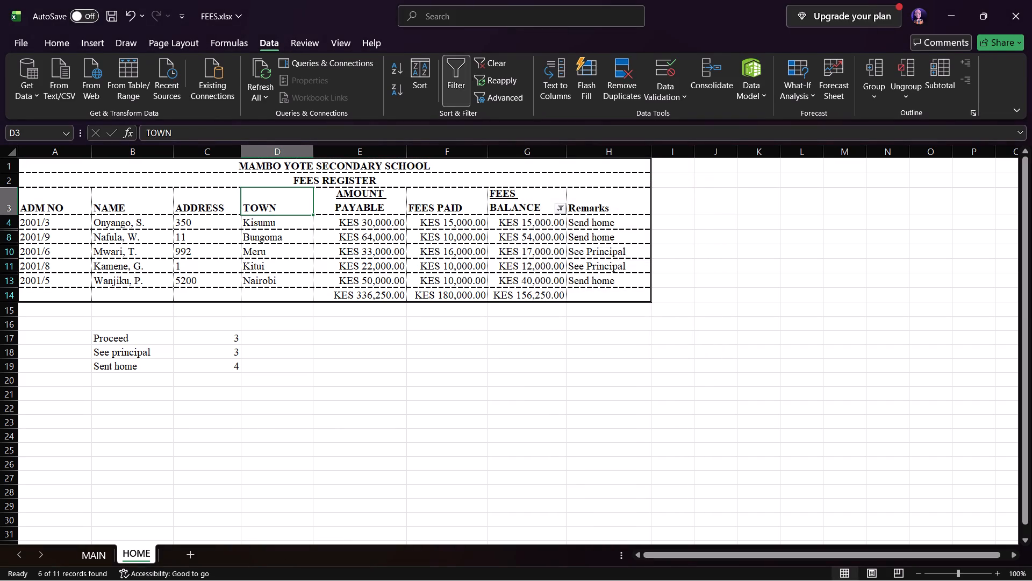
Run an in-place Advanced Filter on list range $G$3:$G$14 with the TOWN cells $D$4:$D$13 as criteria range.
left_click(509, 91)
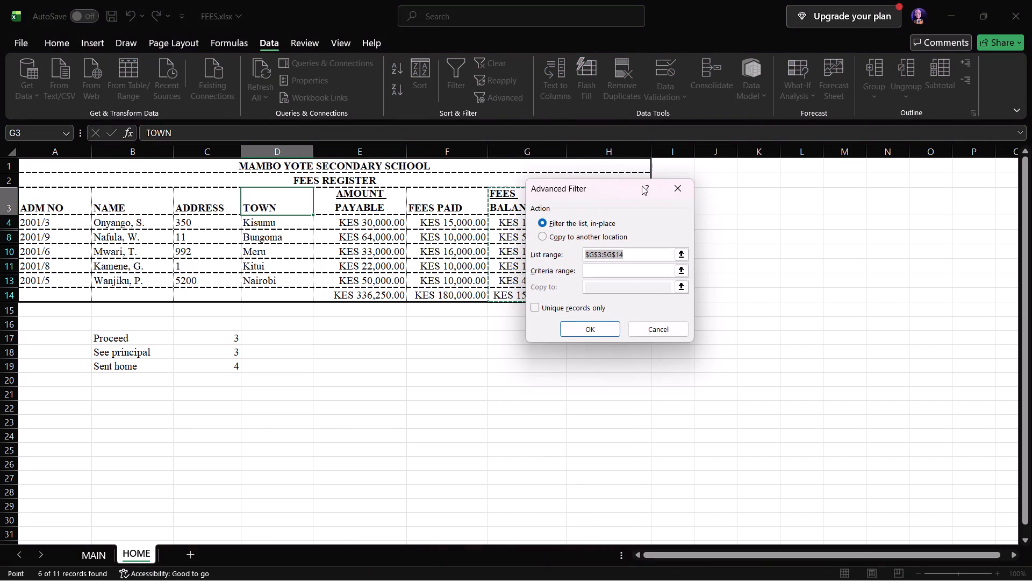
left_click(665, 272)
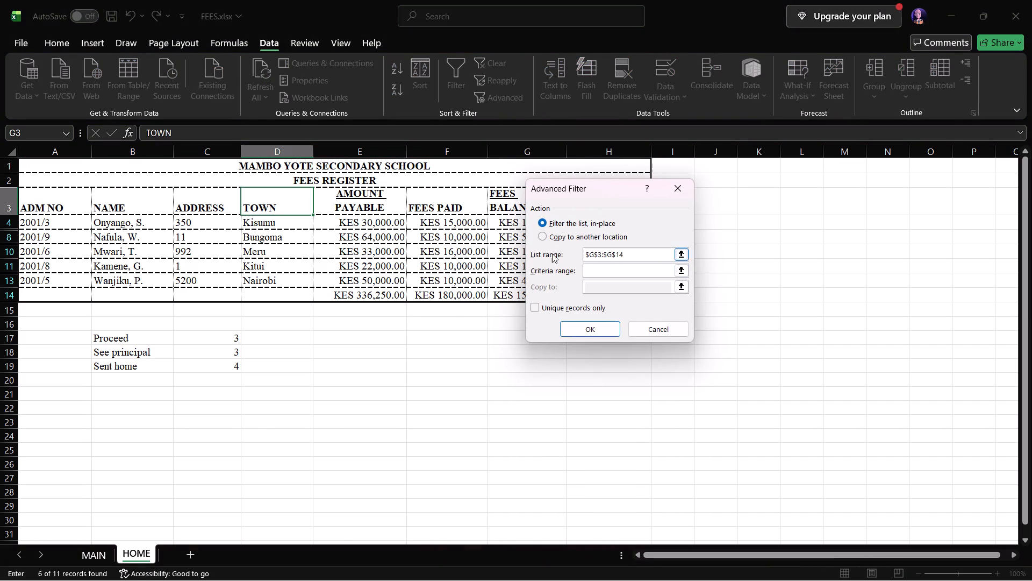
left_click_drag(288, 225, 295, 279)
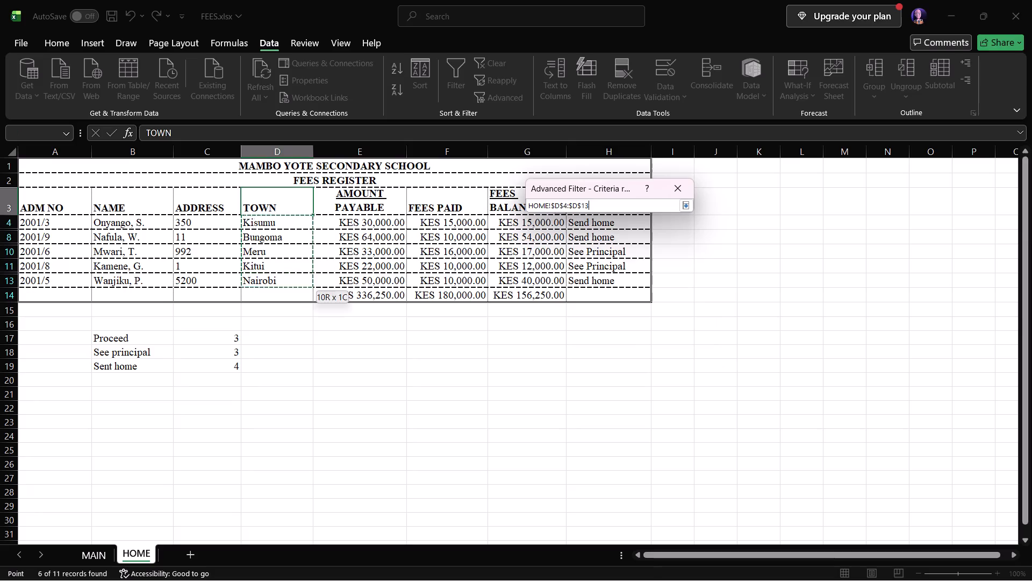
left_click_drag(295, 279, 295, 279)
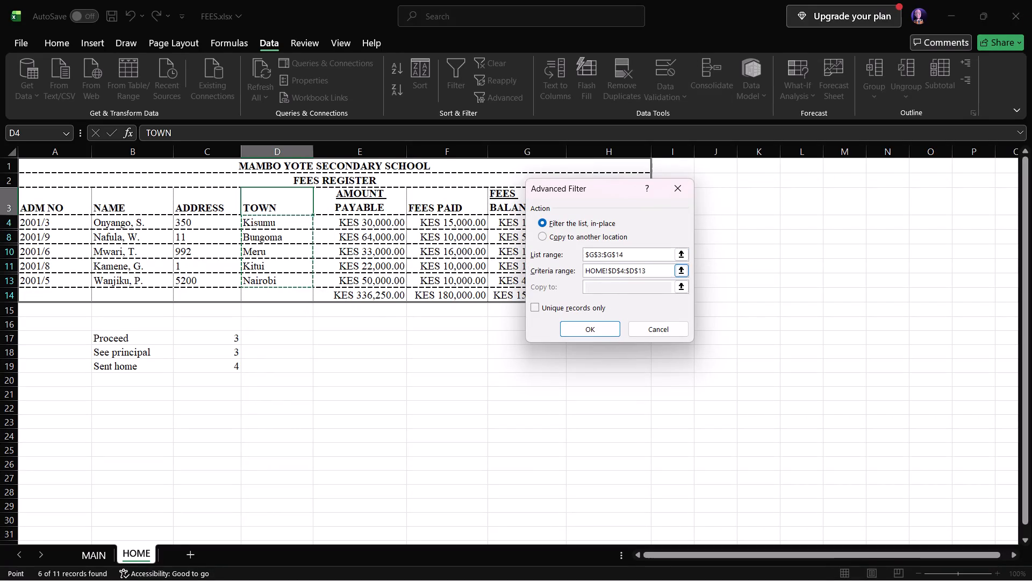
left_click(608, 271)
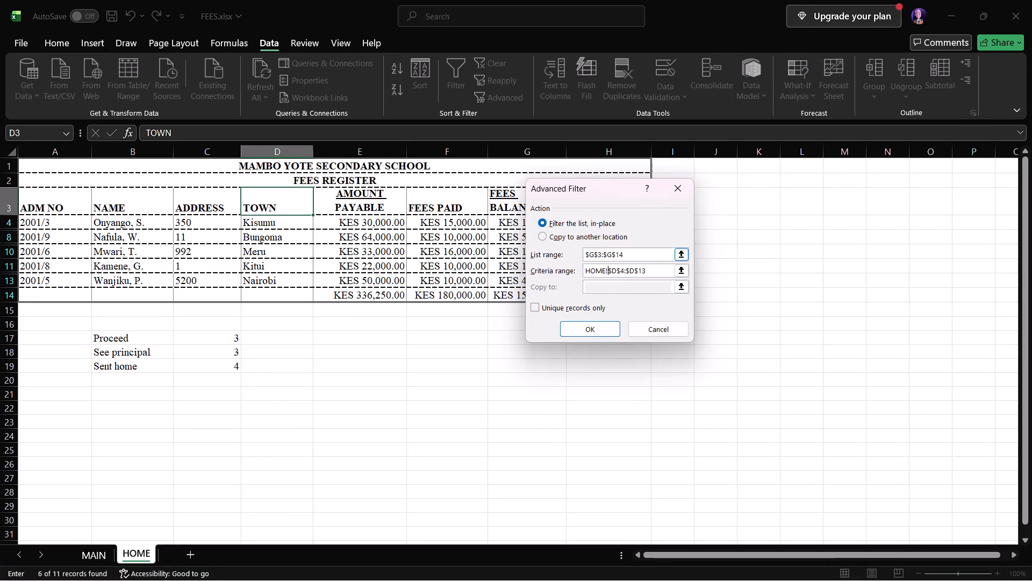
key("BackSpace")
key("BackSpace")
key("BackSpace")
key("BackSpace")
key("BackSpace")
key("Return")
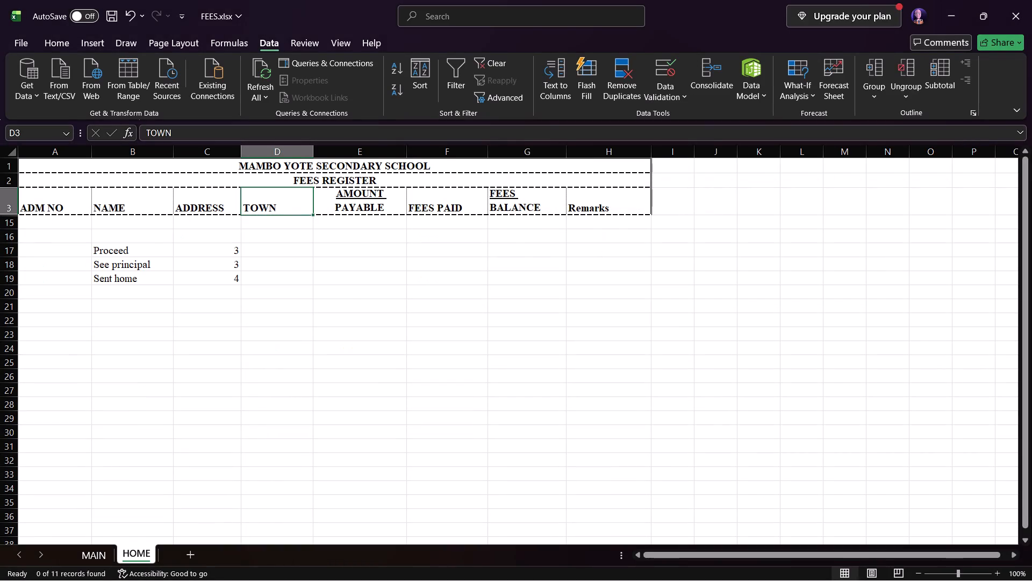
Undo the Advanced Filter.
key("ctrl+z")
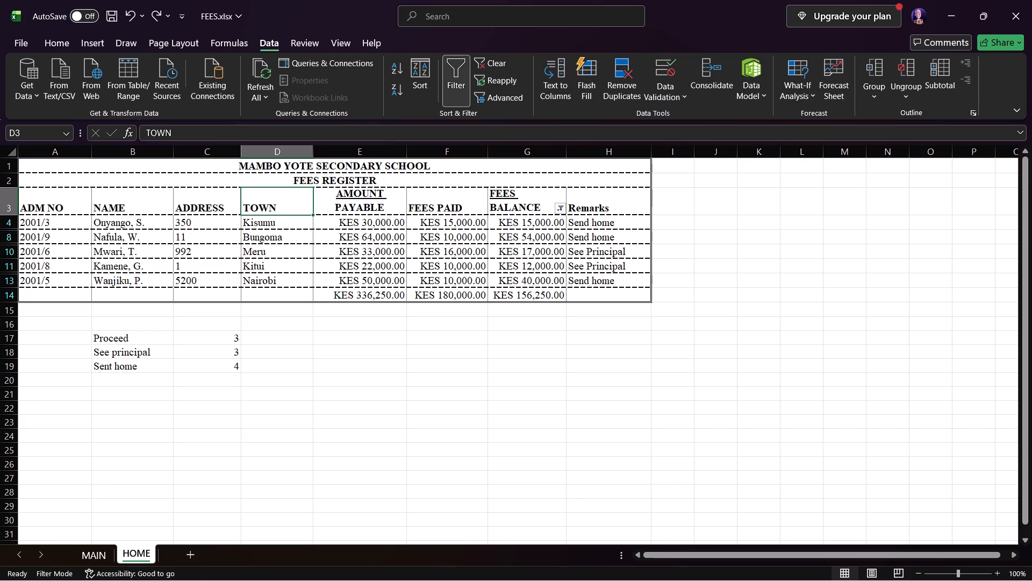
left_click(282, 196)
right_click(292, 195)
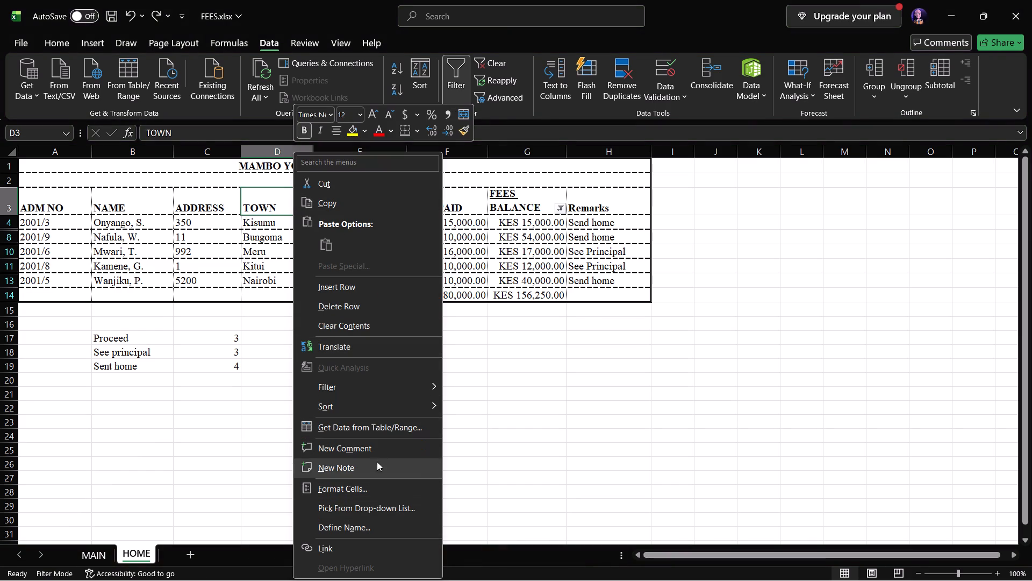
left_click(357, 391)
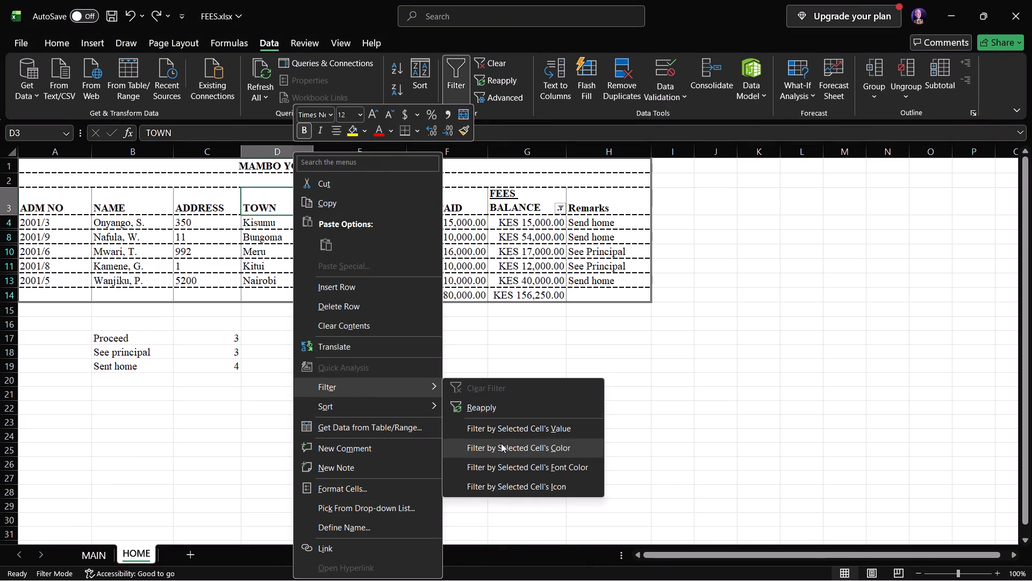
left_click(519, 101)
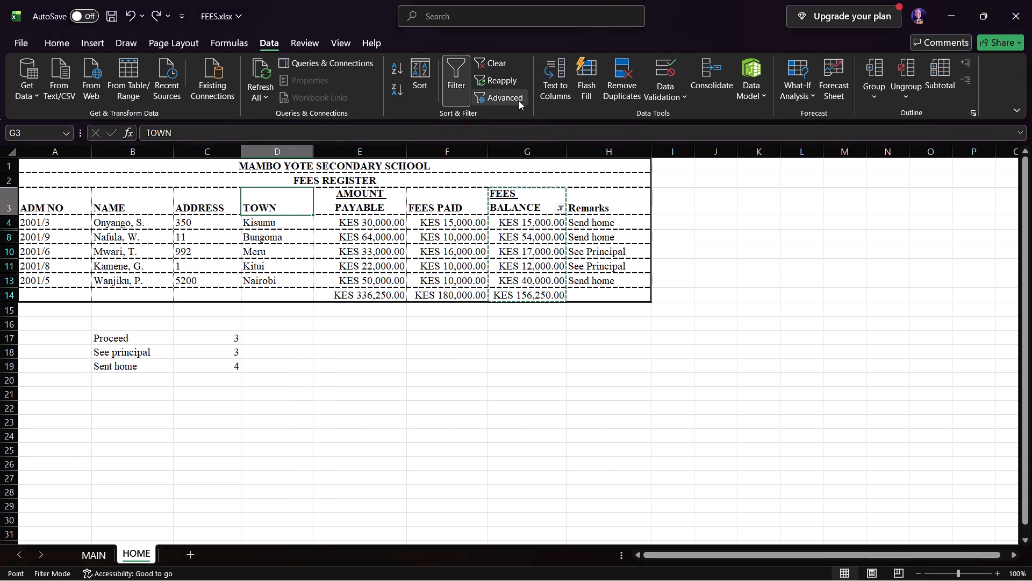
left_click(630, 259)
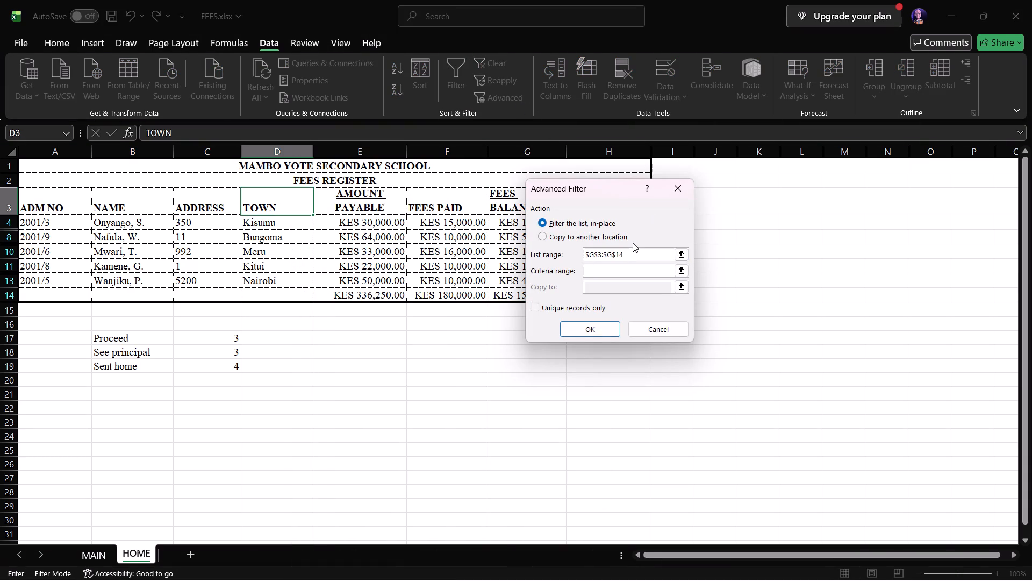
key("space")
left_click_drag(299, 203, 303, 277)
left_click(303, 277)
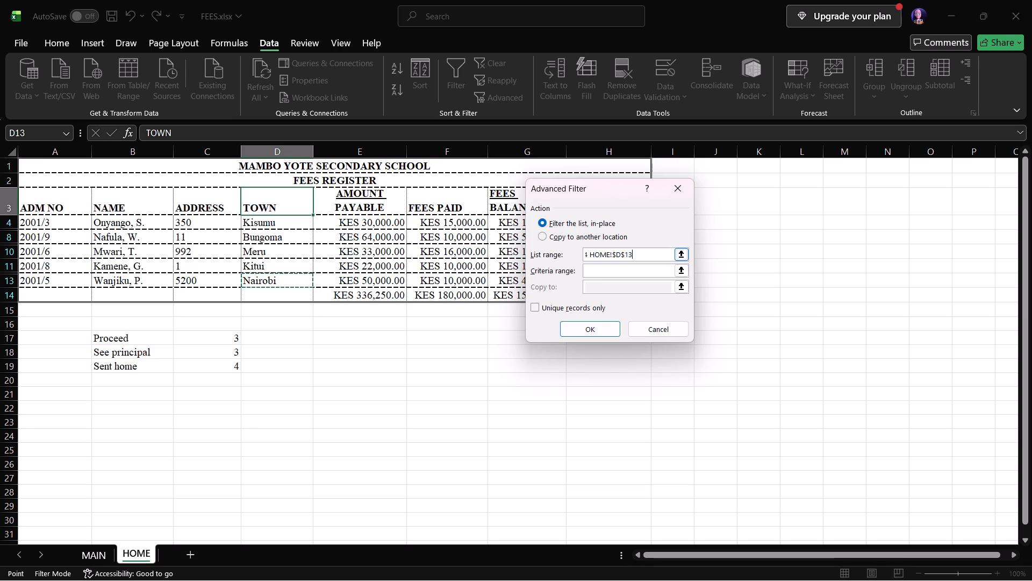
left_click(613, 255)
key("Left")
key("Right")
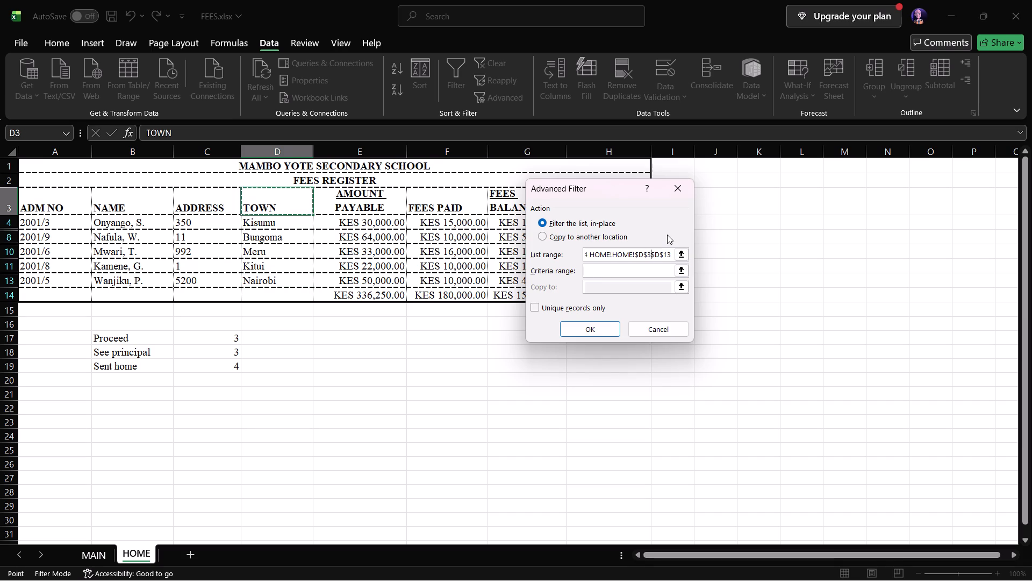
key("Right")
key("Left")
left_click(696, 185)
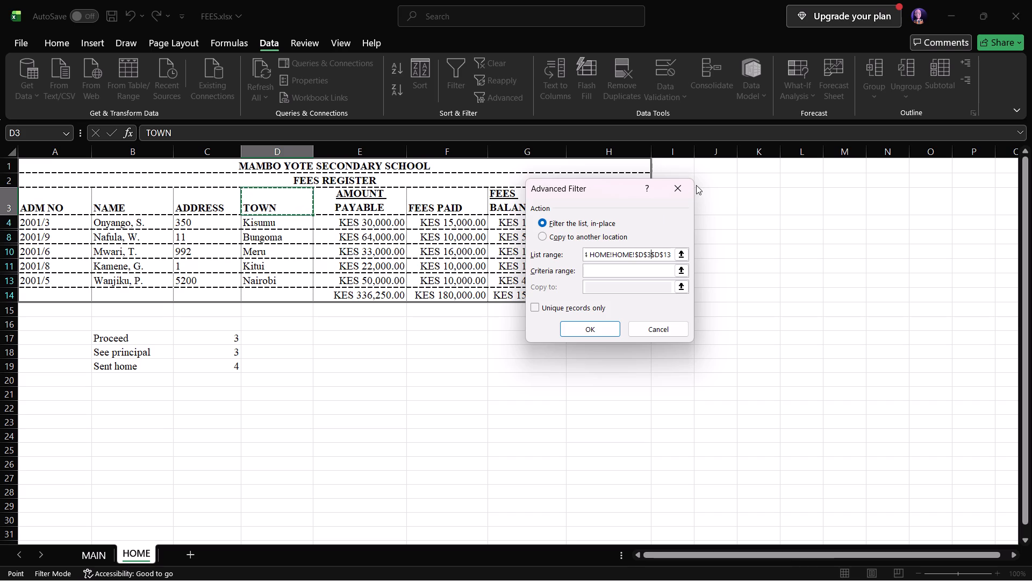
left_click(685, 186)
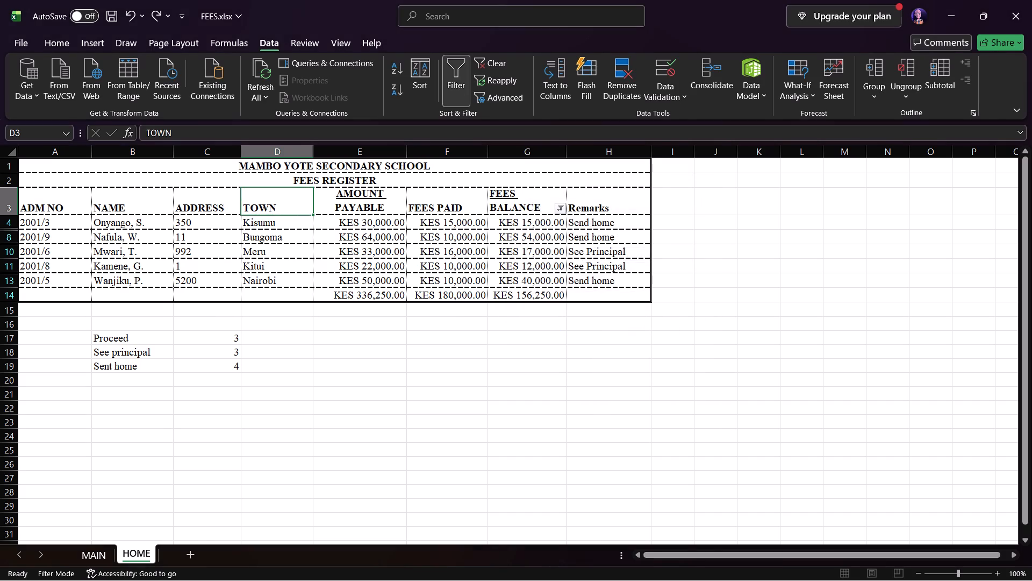
Open the Advanced Filter for in-place filtering and edit its list range $G$3:$G$14.
left_click(499, 99)
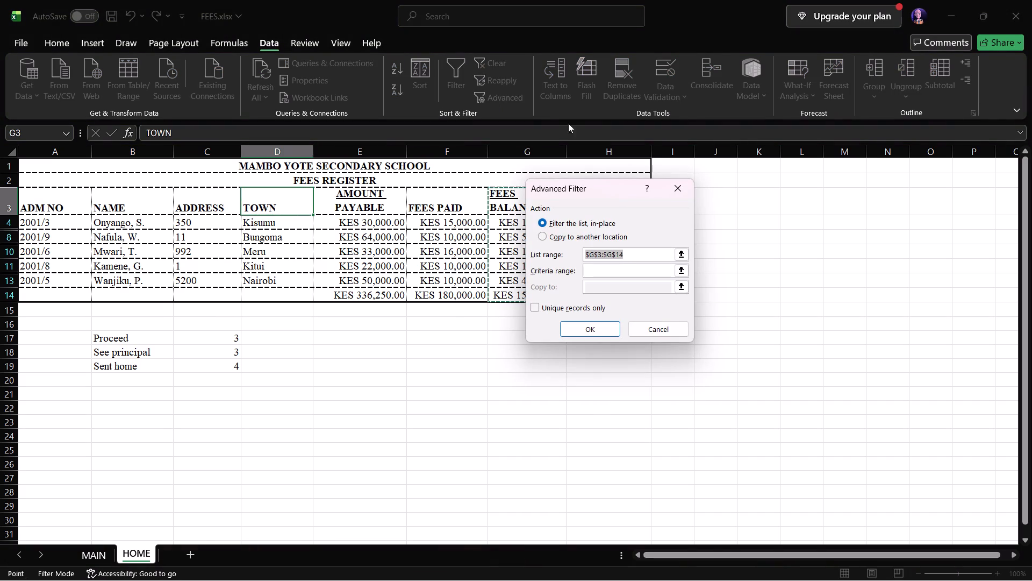
left_click(637, 257)
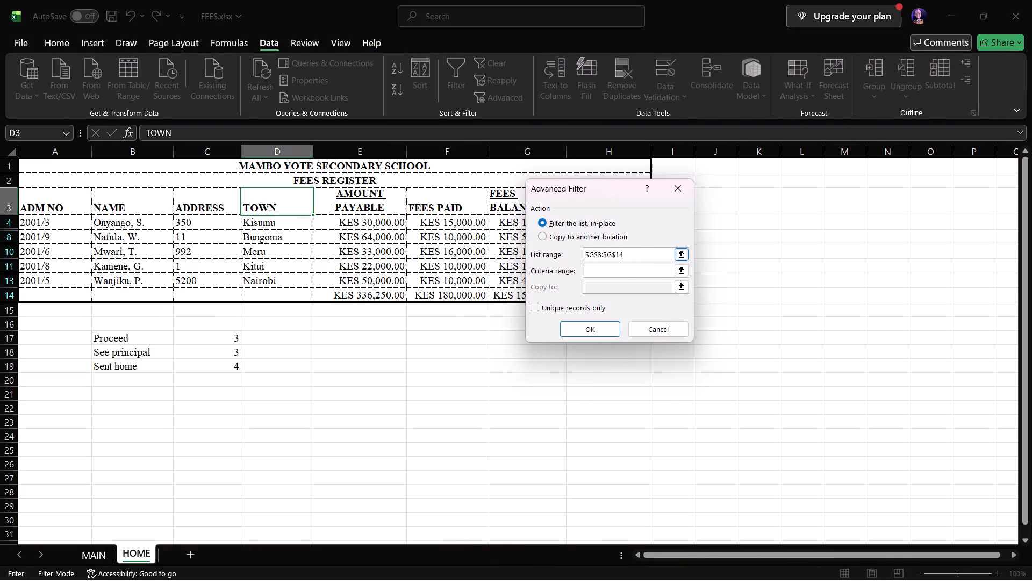
key("space")
key("ctrl+a")
double_click(614, 257)
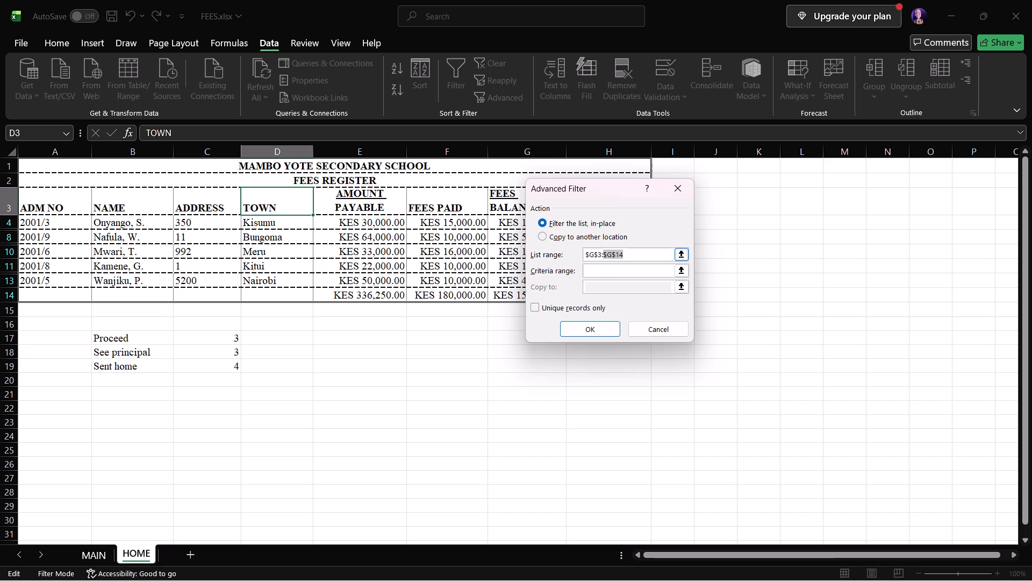
triple_click(614, 257)
key("ctrl+a")
left_click(637, 259)
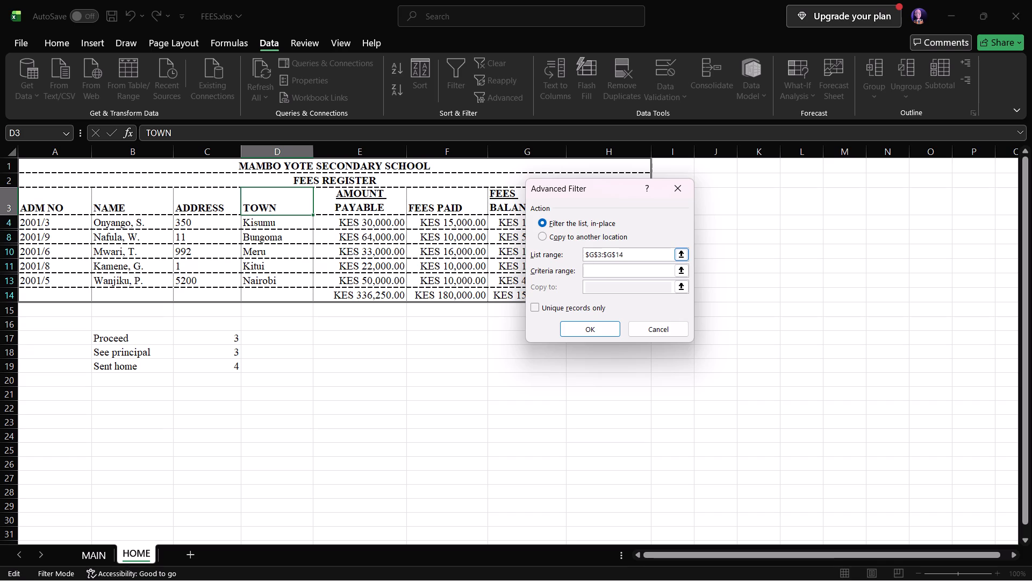